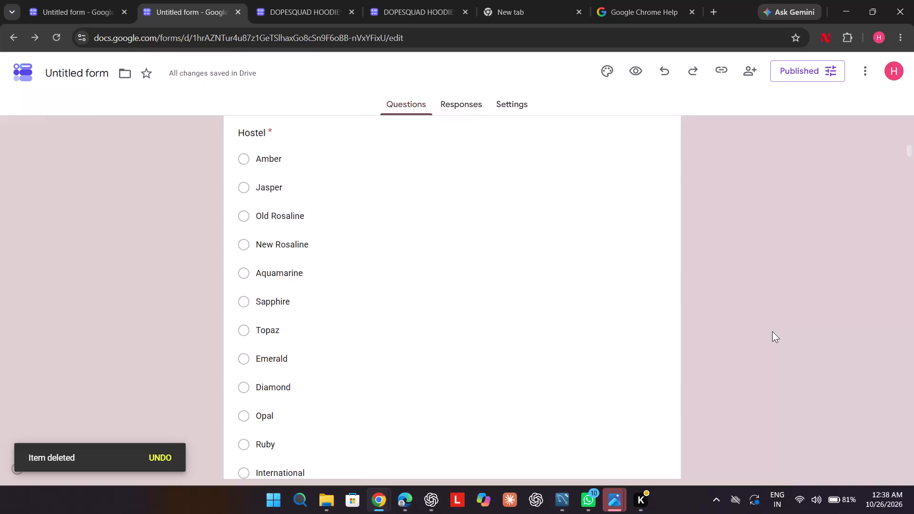
Skim the whole hoodie and zipper order form in the editor, from its header to the bundle sections' size and colour questions.
scroll(772, 331, "up", 3)
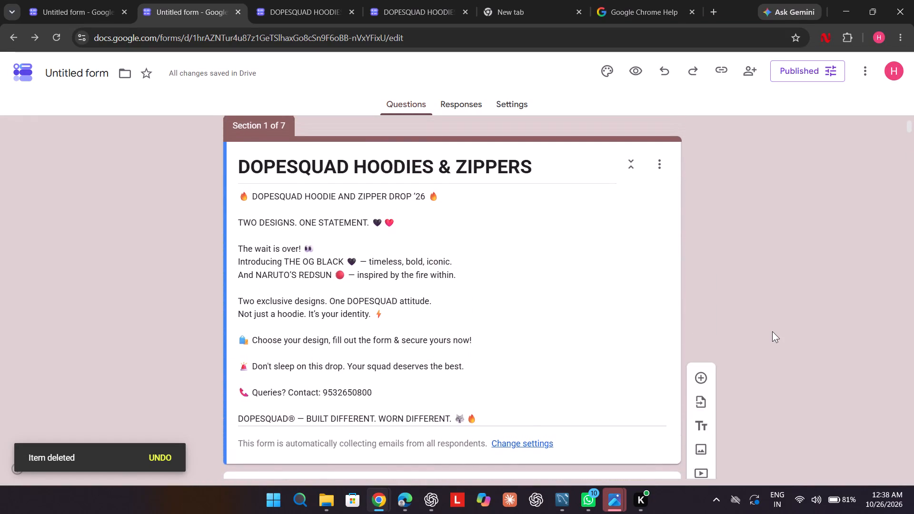
scroll(772, 331, "down", 6)
scroll(772, 331, "up", 5)
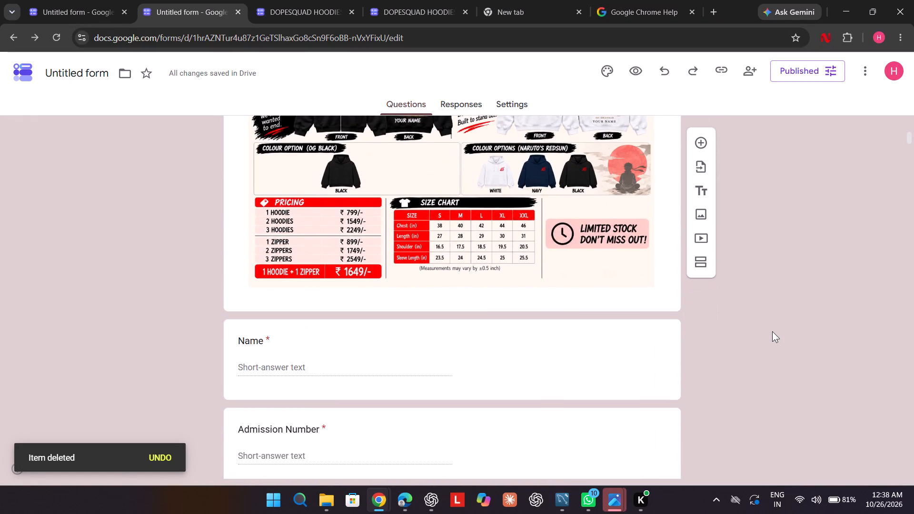
scroll(772, 331, "down", 6)
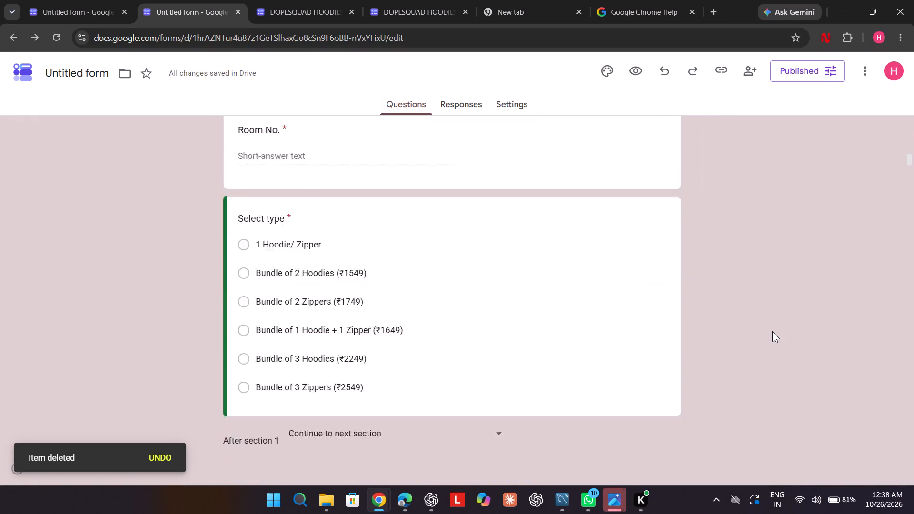
scroll(772, 331, "down", 11)
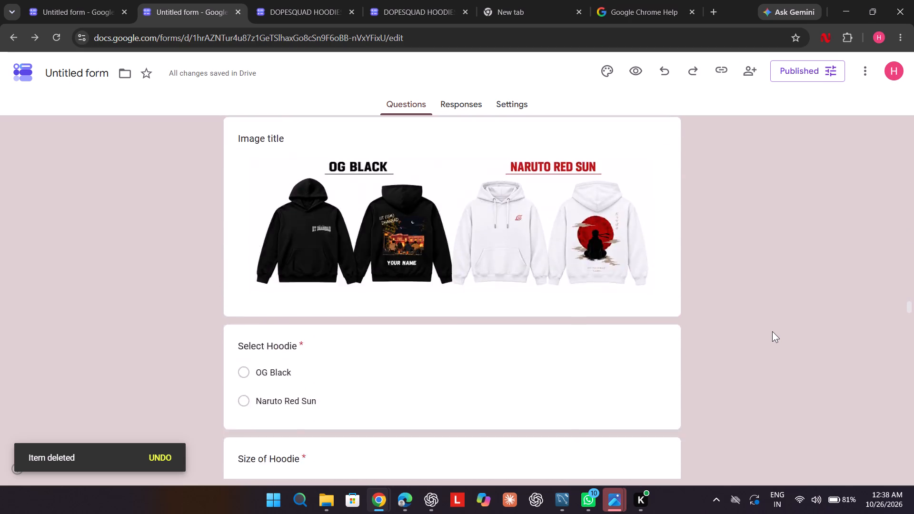
scroll(774, 280, "down", 13)
scroll(774, 280, "up", 4)
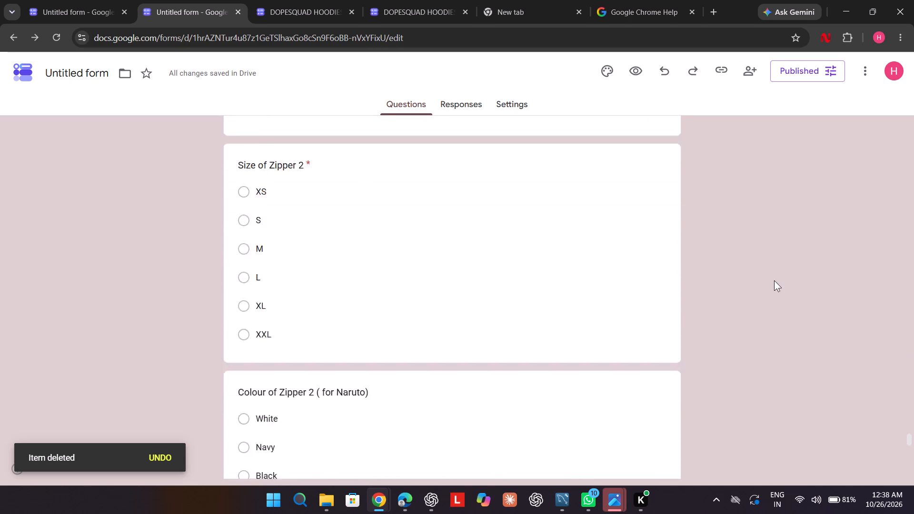
Review the form again from the header through the 1 Hoodie/ Zipper section's size and colour questions.
scroll(774, 280, "up", 8)
scroll(774, 280, "up", 17)
scroll(774, 280, "up", 19)
scroll(774, 280, "down", 1)
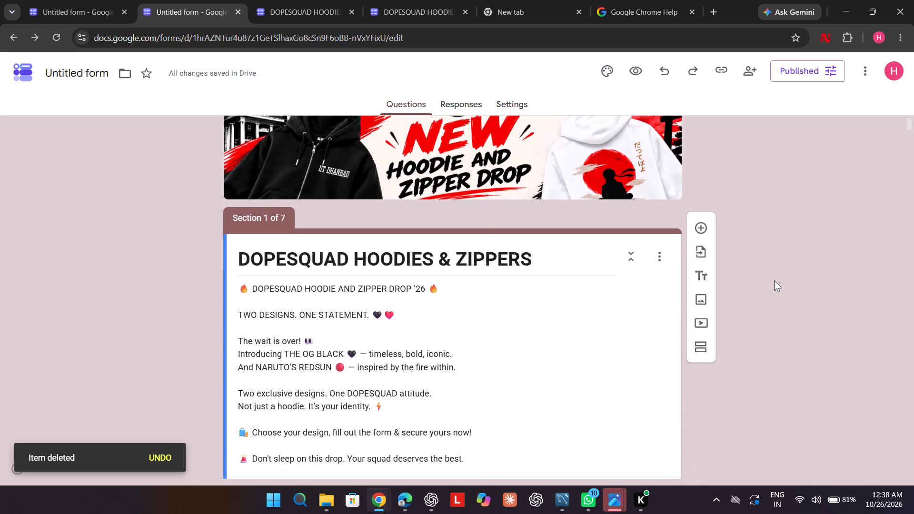
scroll(774, 280, "down", 2)
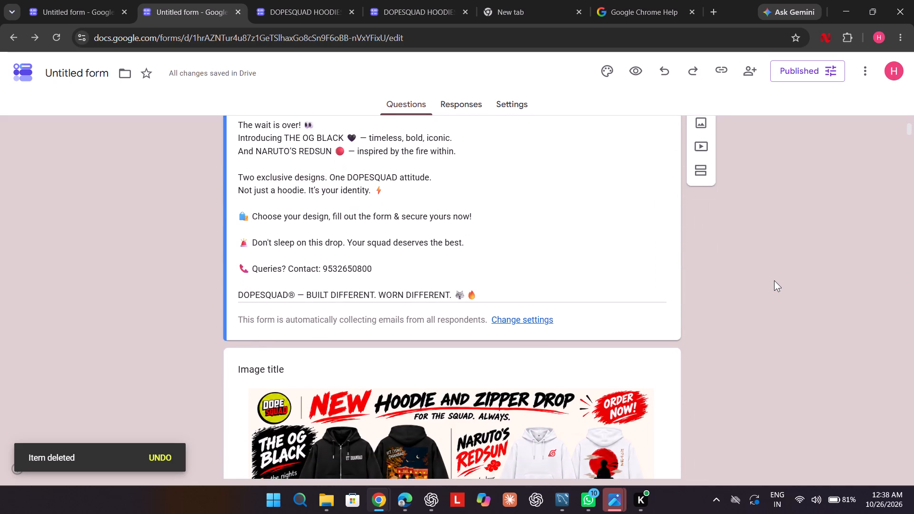
scroll(774, 280, "down", 3)
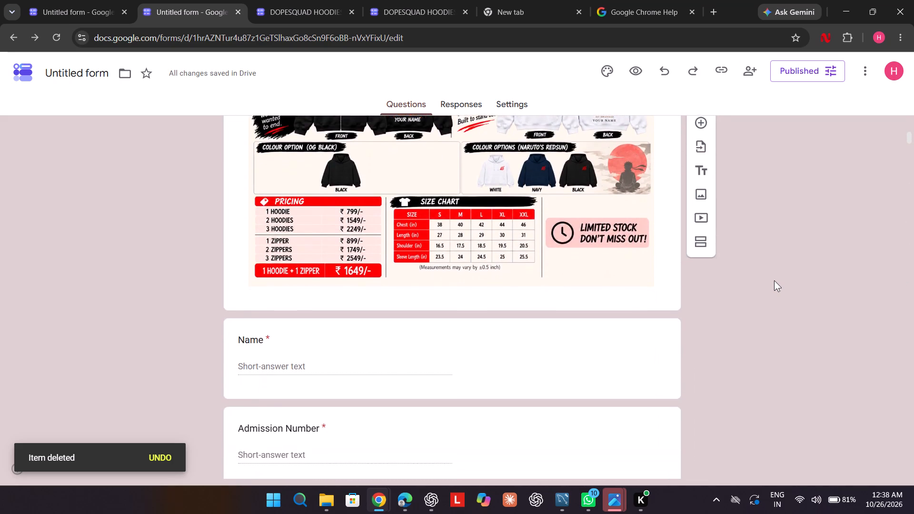
scroll(774, 280, "down", 4)
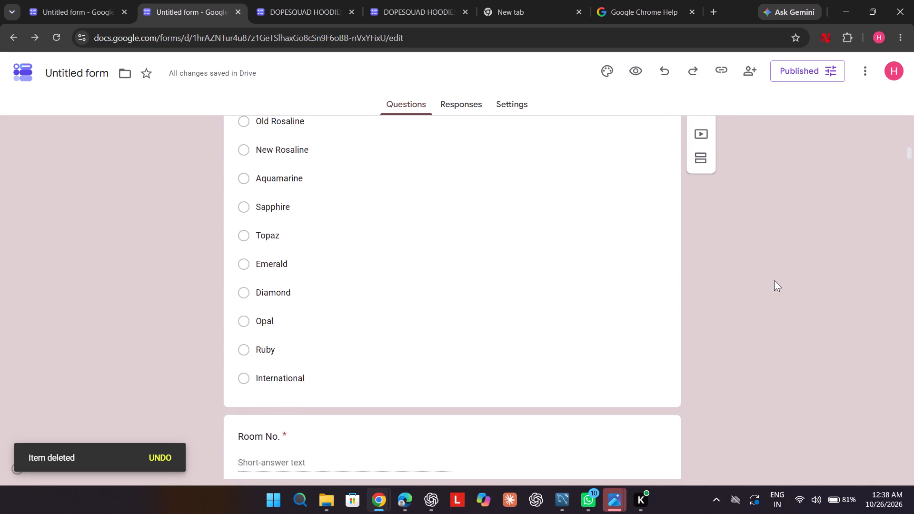
scroll(774, 280, "down", 4)
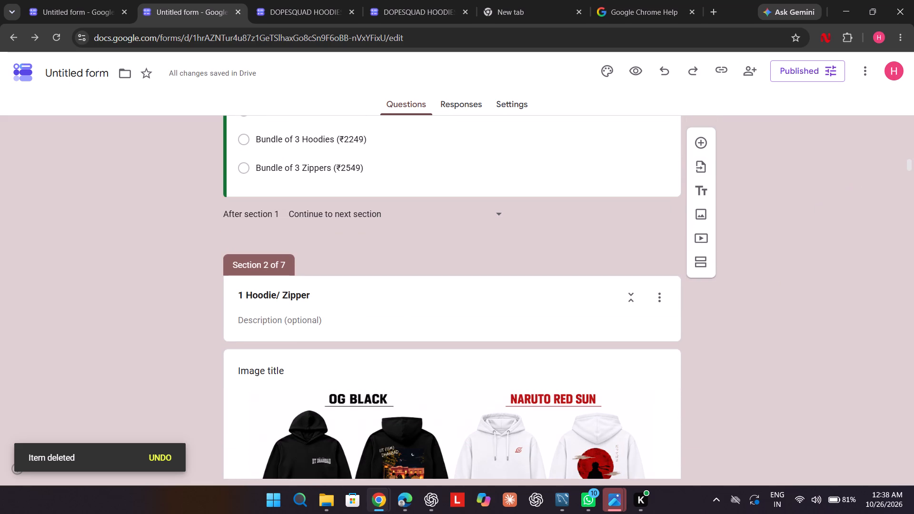
scroll(819, 242, "down", 1)
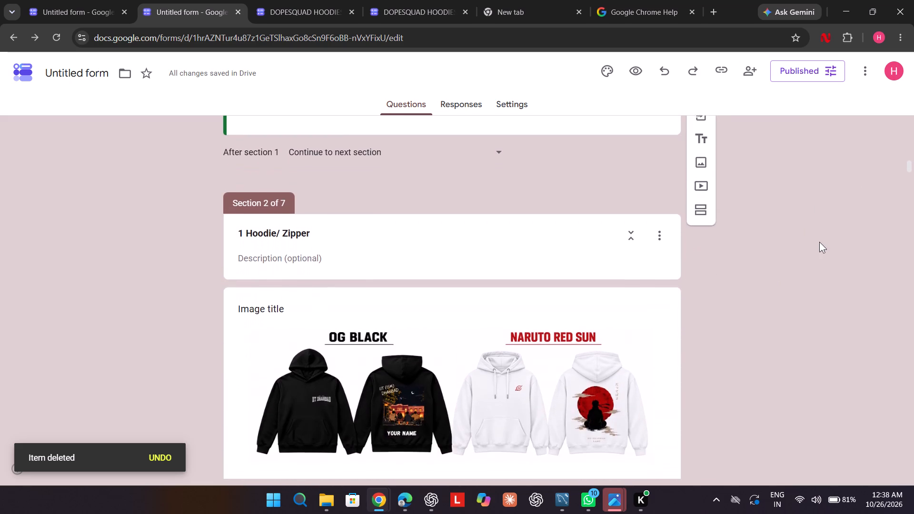
scroll(819, 242, "down", 5)
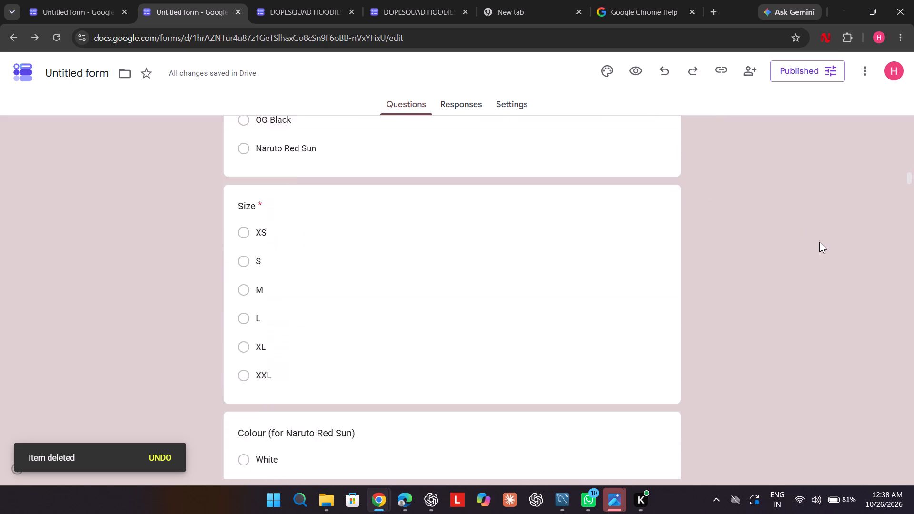
scroll(819, 242, "down", 1)
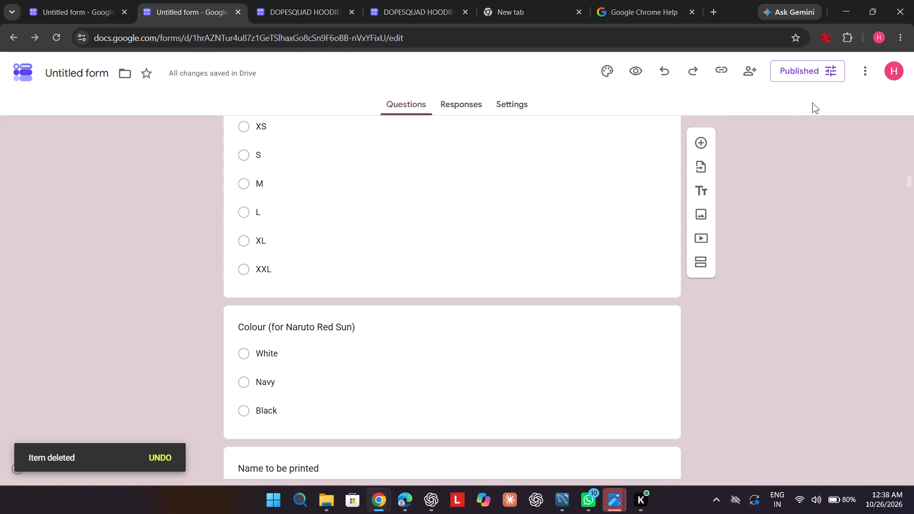
Open the form preview and choose to record the account email with the response.
left_click(638, 68)
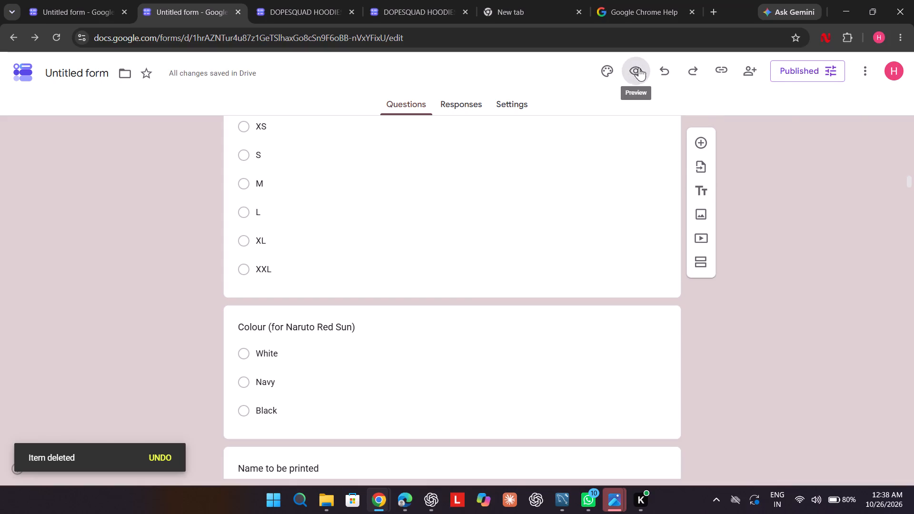
scroll(353, 321, "down", 2)
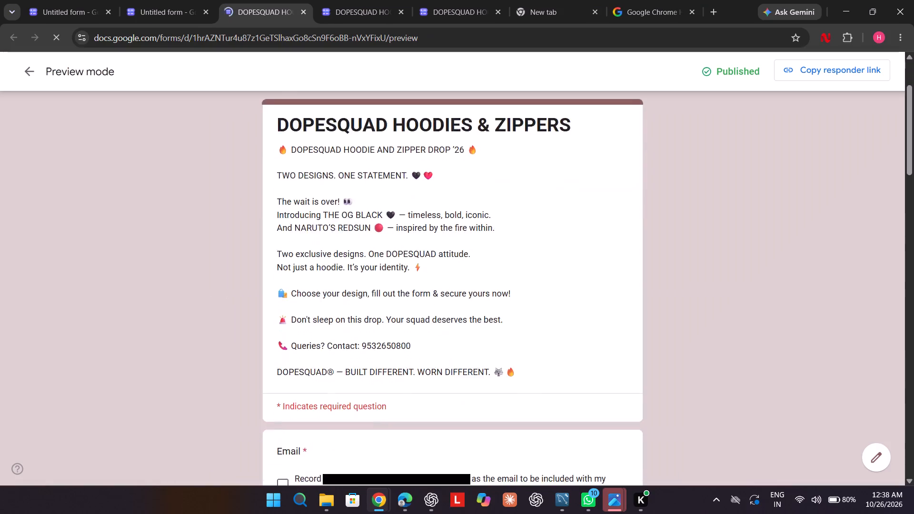
scroll(353, 321, "down", 2)
left_click(289, 295)
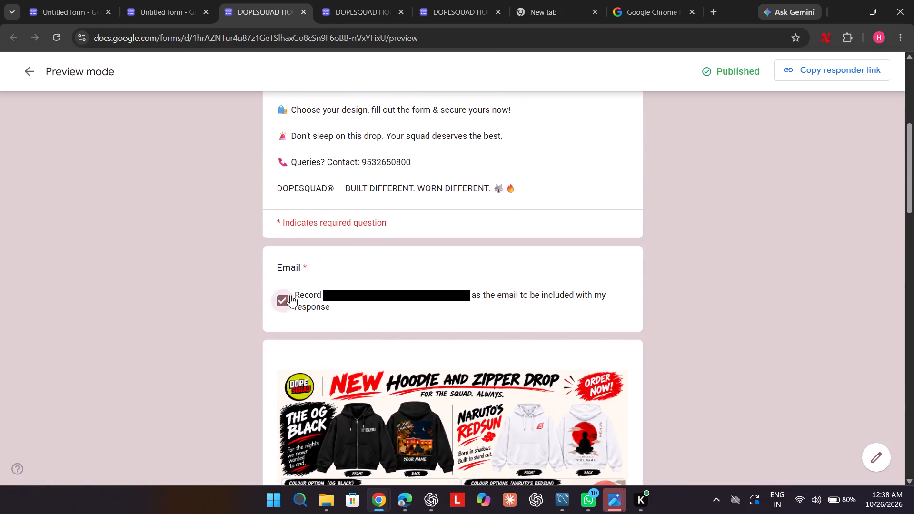
Fill in test answers in the preview: Name sf, Admission Number e, Phone Number fee and Email Id s.
scroll(289, 295, "down", 3)
left_click_drag(313, 262, 311, 281)
key("s")
type("SSS")
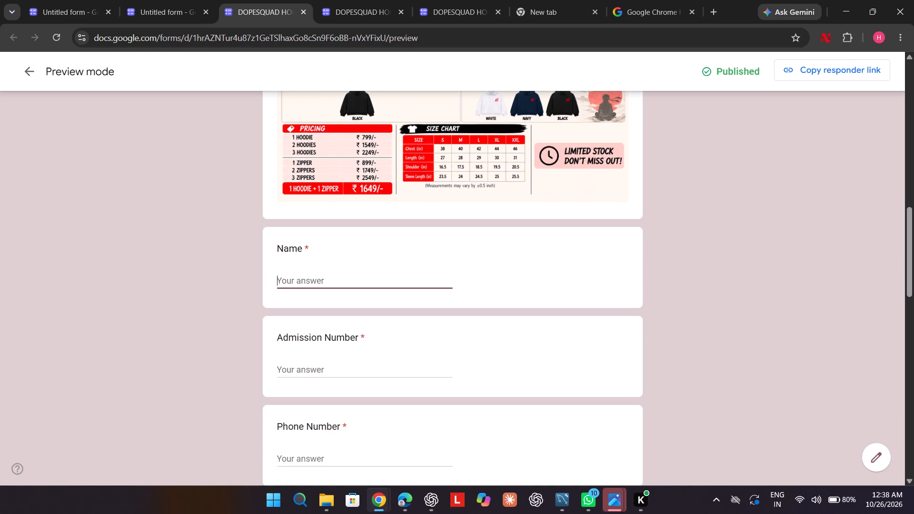
type("sf")
scroll(311, 281, "down", 1)
left_click(303, 330)
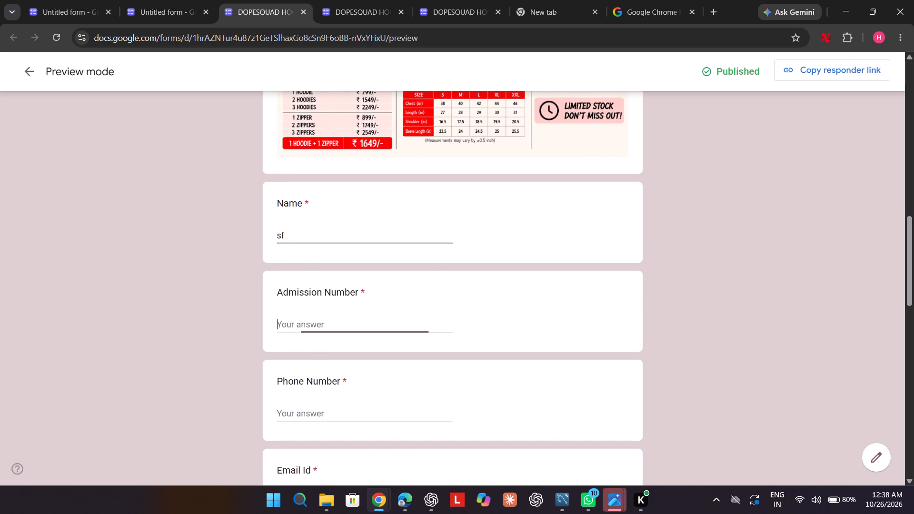
key("e")
scroll(303, 330, "down", 2)
left_click(301, 315)
type("fe")
key("e")
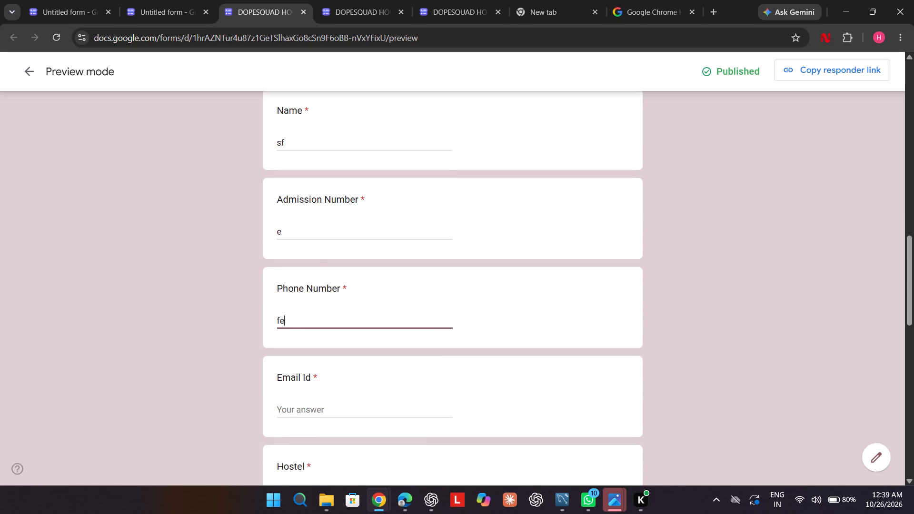
scroll(301, 315, "down", 1)
left_click(312, 319)
key("s")
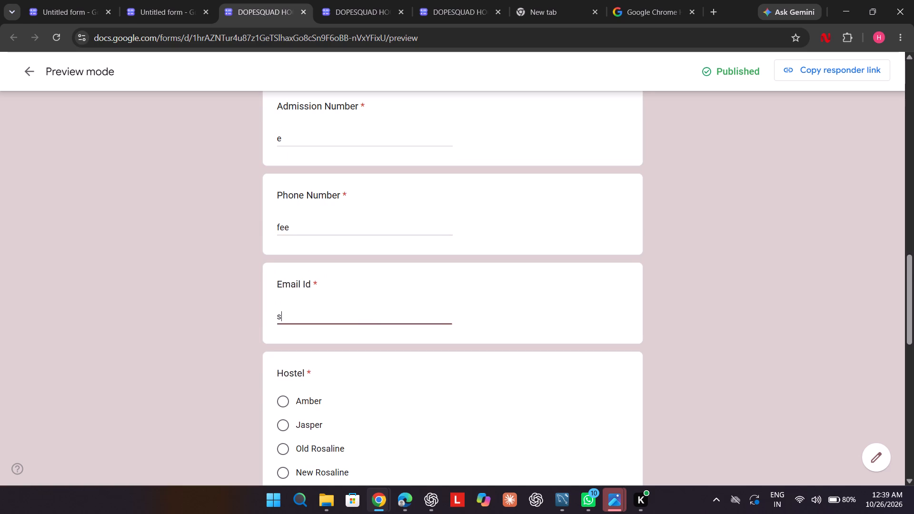
Choose Amber as the hostel and enter d as the room number.
scroll(312, 319, "down", 1)
left_click(312, 319)
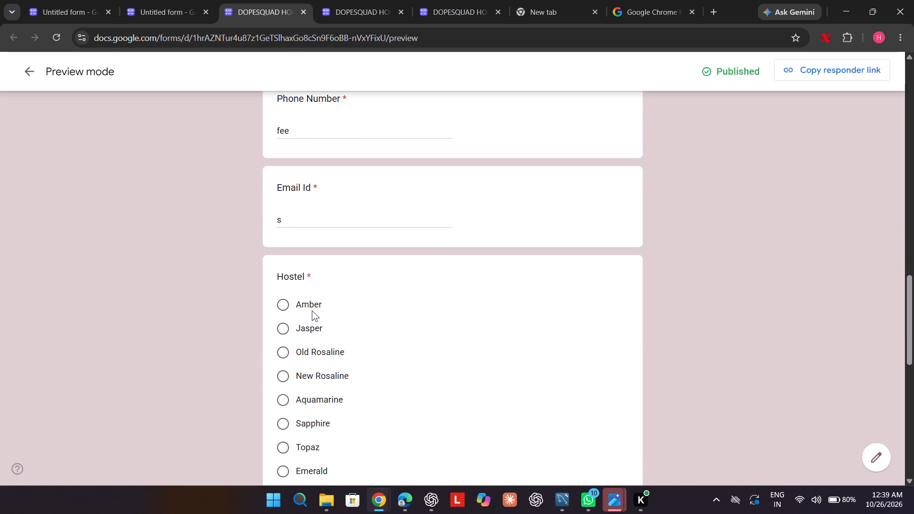
left_click(312, 310)
scroll(307, 304, "down", 4)
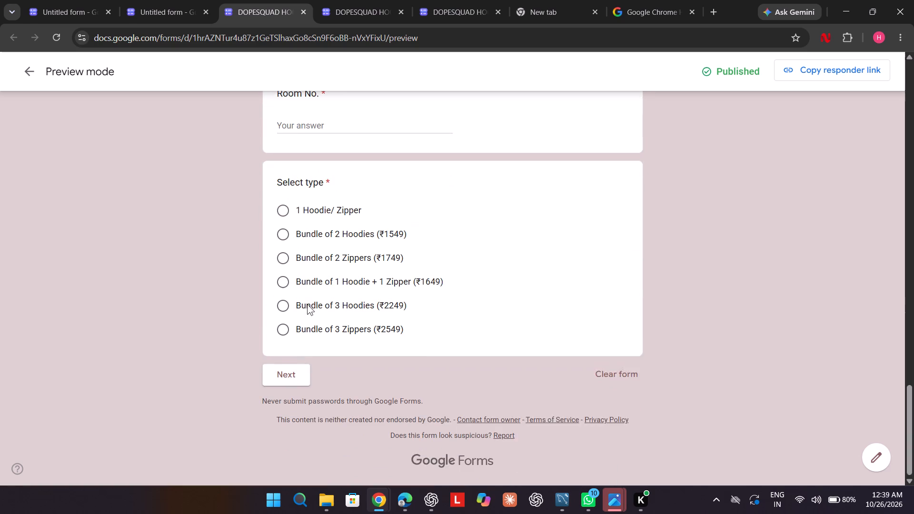
scroll(307, 304, "up", 1)
scroll(290, 134, "up", 1)
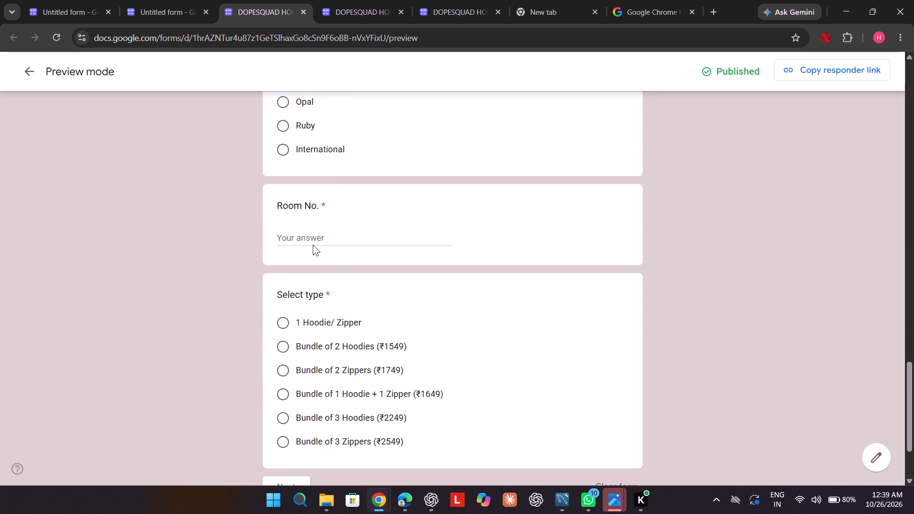
left_click(313, 240)
key("d")
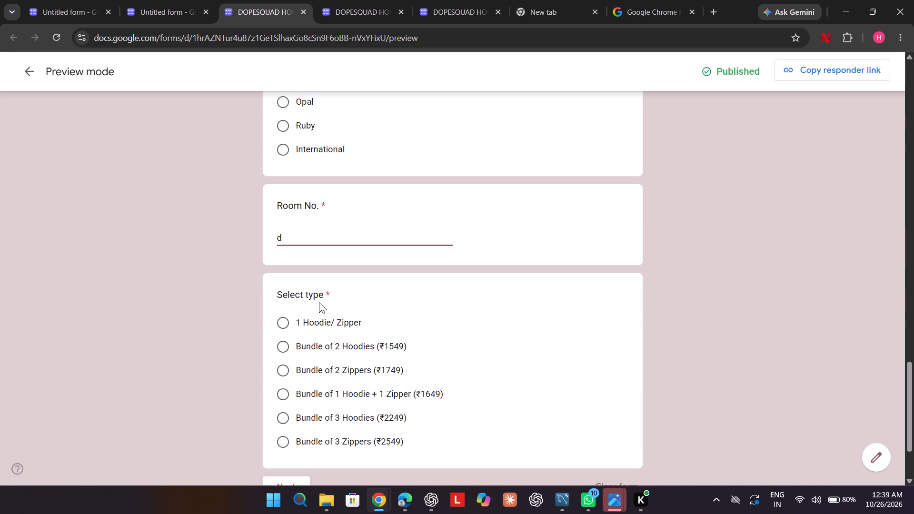
Select 1 Hoodie/ Zipper as the order type and continue to the following section.
left_click(315, 325)
scroll(315, 325, "down", 1)
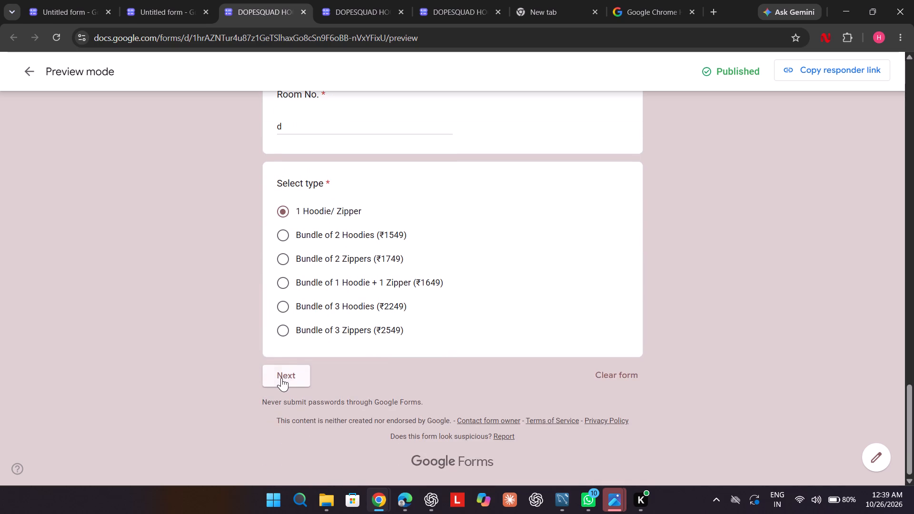
left_click(280, 378)
Answer the 1 Hoodie/ Zipper section with Hoodie, the OG Black design and size M.
scroll(328, 340, "down", 1)
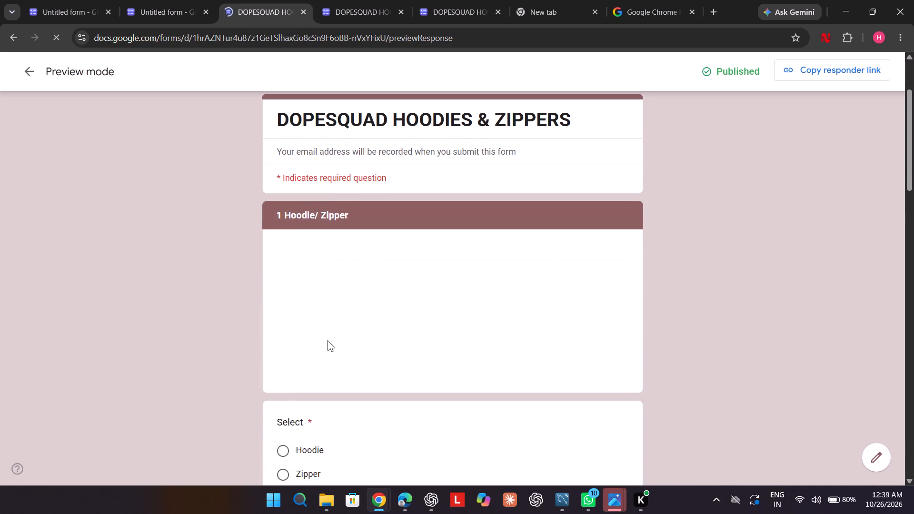
scroll(328, 340, "down", 1)
left_click(313, 357)
scroll(313, 357, "down", 1)
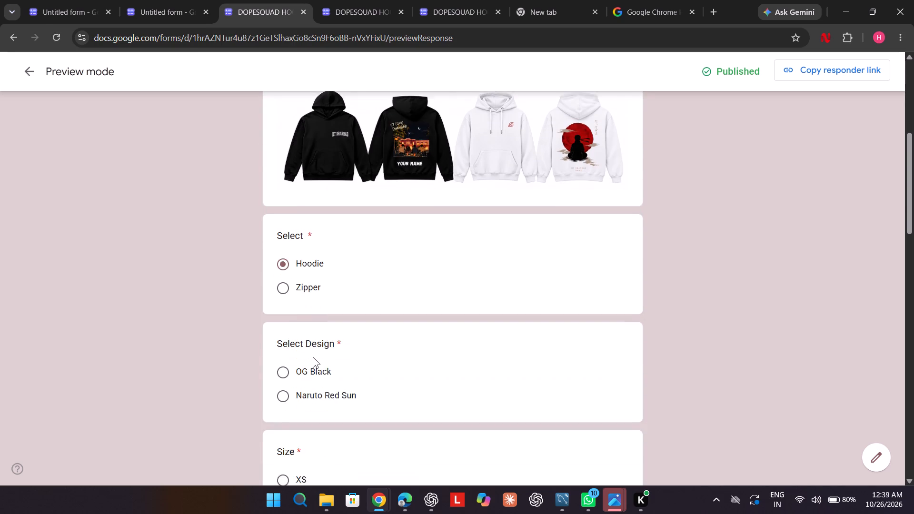
scroll(313, 357, "down", 1)
left_click(314, 346)
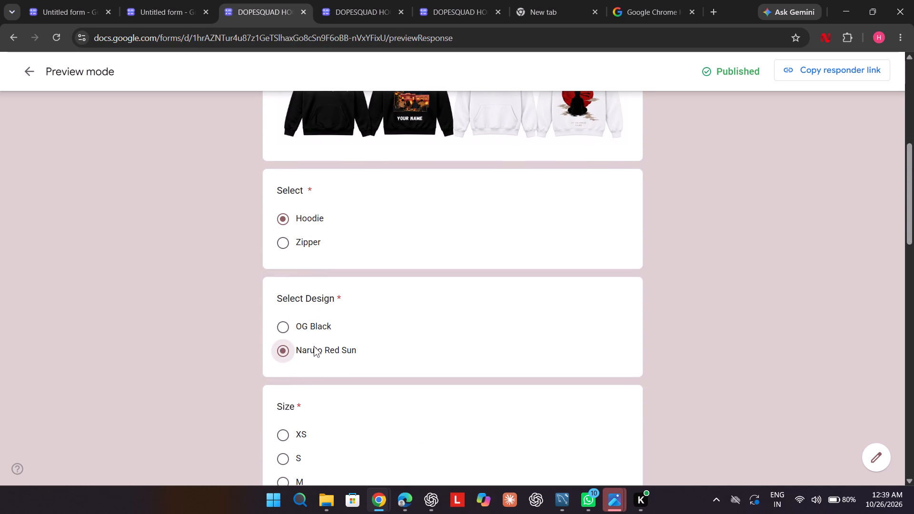
left_click(314, 327)
scroll(314, 327, "down", 2)
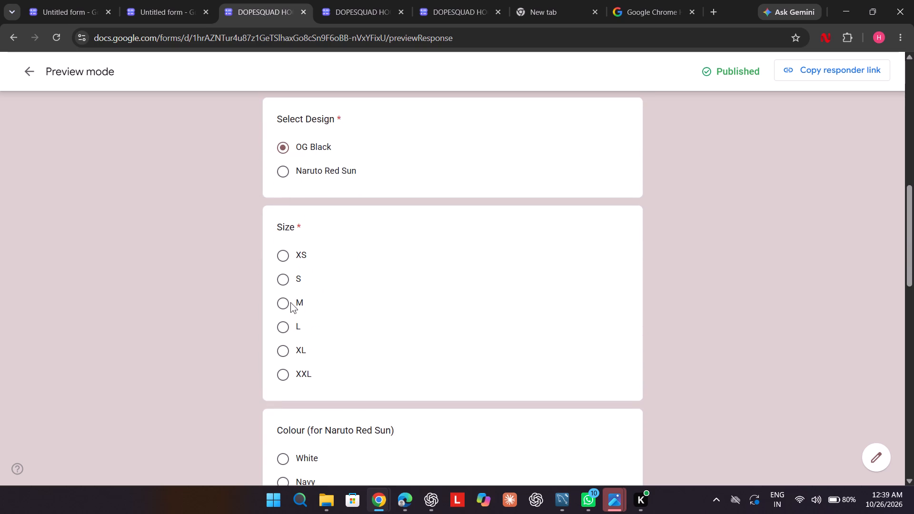
left_click(291, 300)
Examine the rest of the section, including the colour and printed-name questions, the payment QR code and the submission controls.
scroll(291, 300, "down", 4)
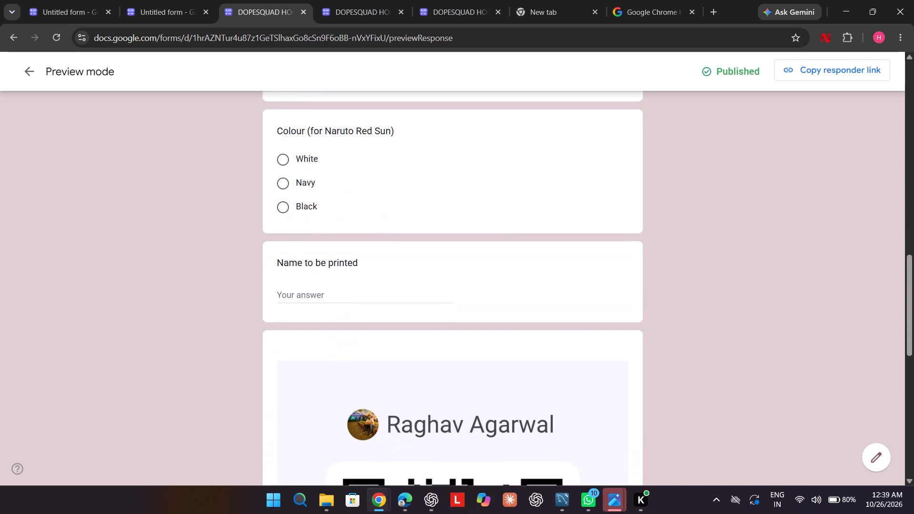
scroll(291, 300, "down", 2)
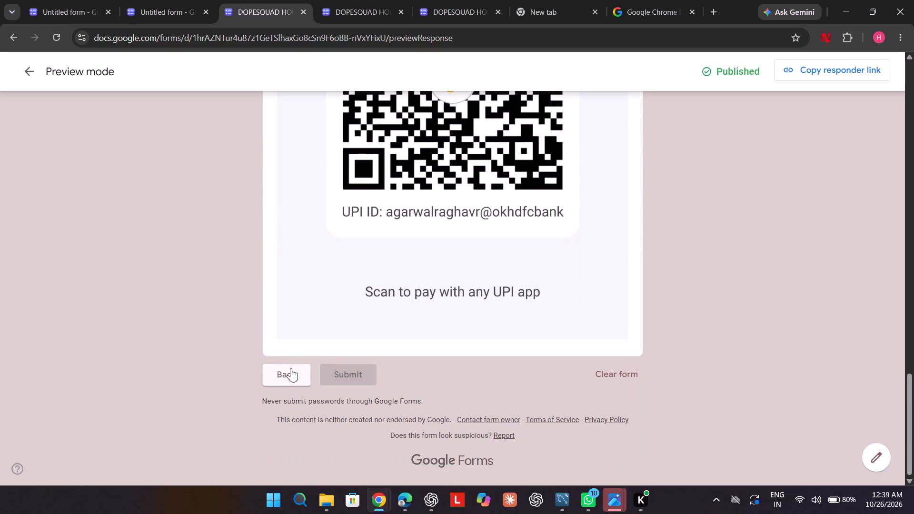
scroll(368, 263, "up", 4)
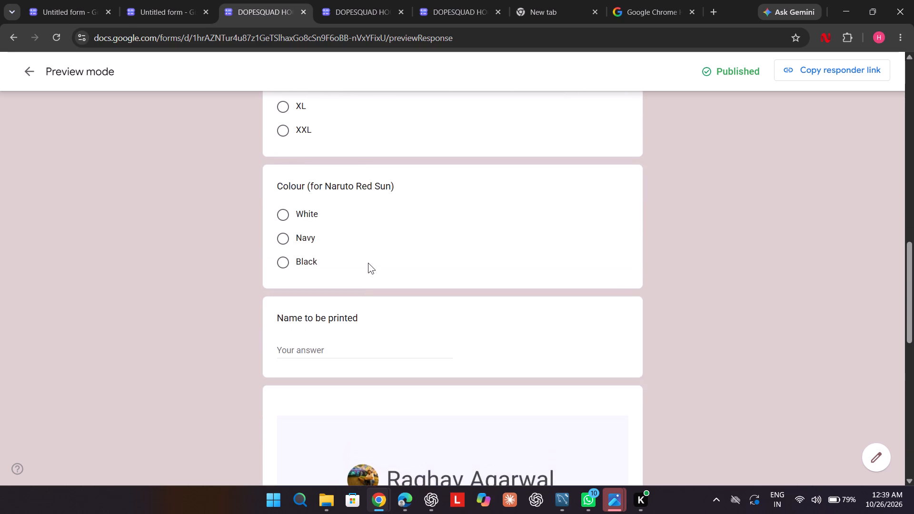
scroll(368, 263, "down", 2)
scroll(368, 263, "up", 9)
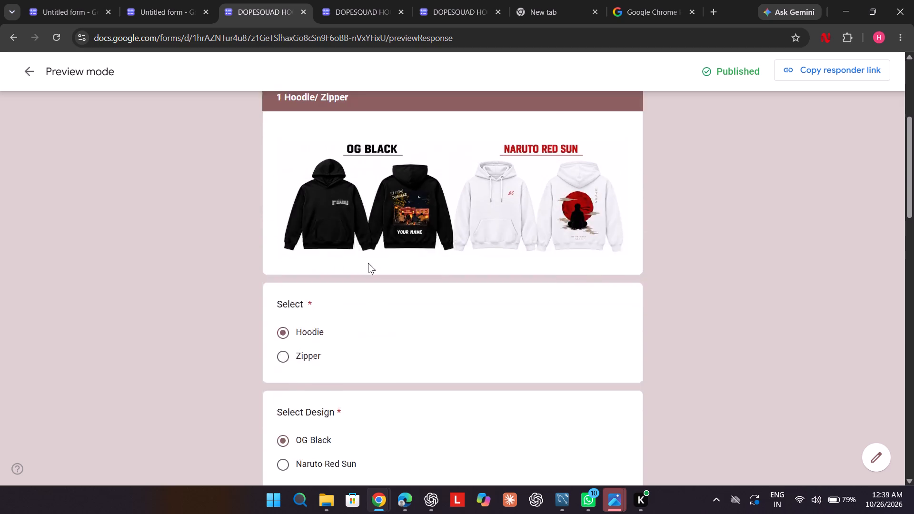
scroll(368, 263, "down", 10)
scroll(368, 263, "up", 1)
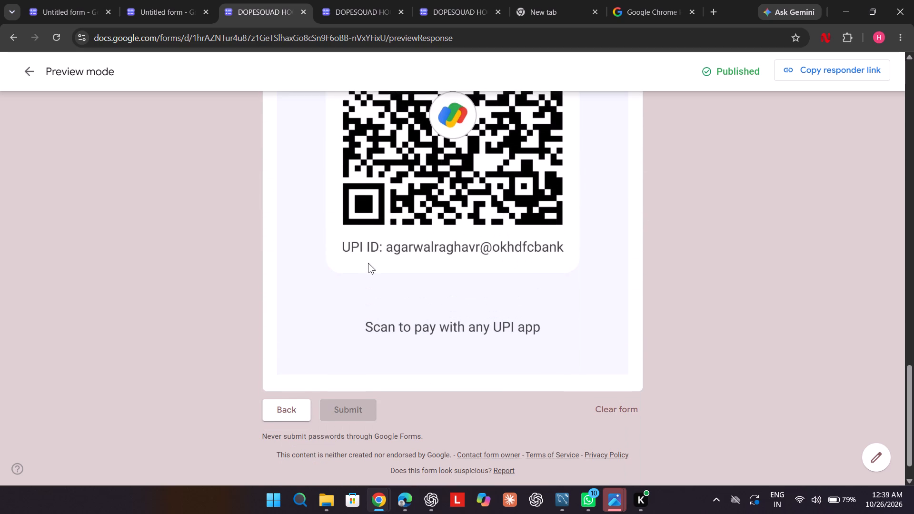
scroll(368, 263, "up", 1)
scroll(378, 341, "down", 3)
scroll(378, 341, "up", 3)
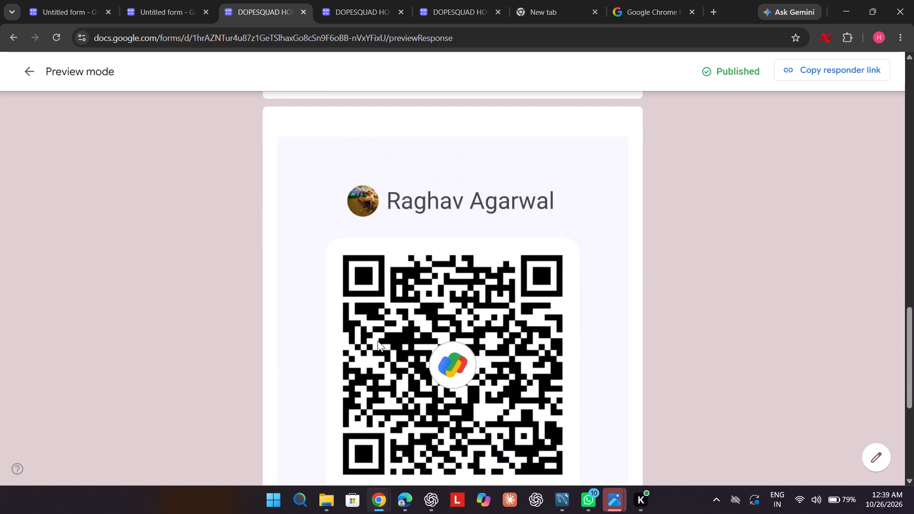
Review the 1 Hoodie/ Zipper section in the preview and try to submit the sample response.
scroll(378, 341, "up", 7)
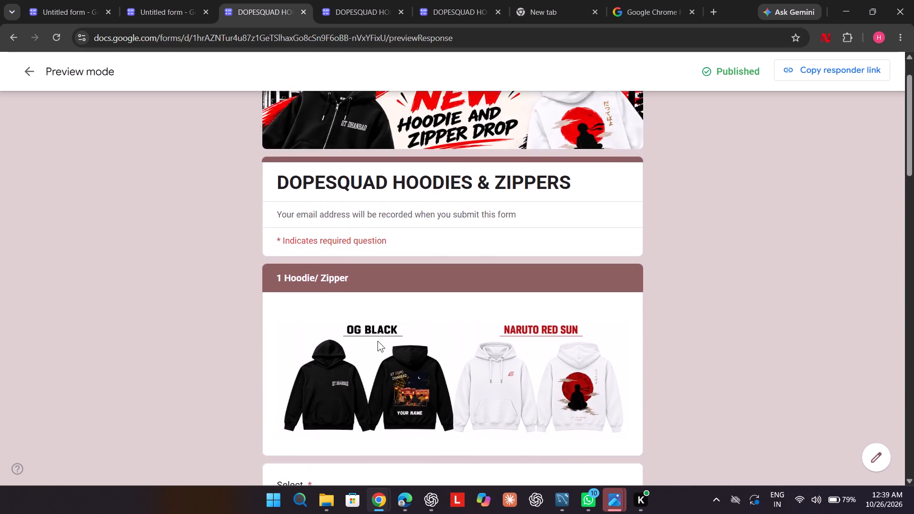
scroll(378, 341, "down", 10)
scroll(378, 341, "up", 7)
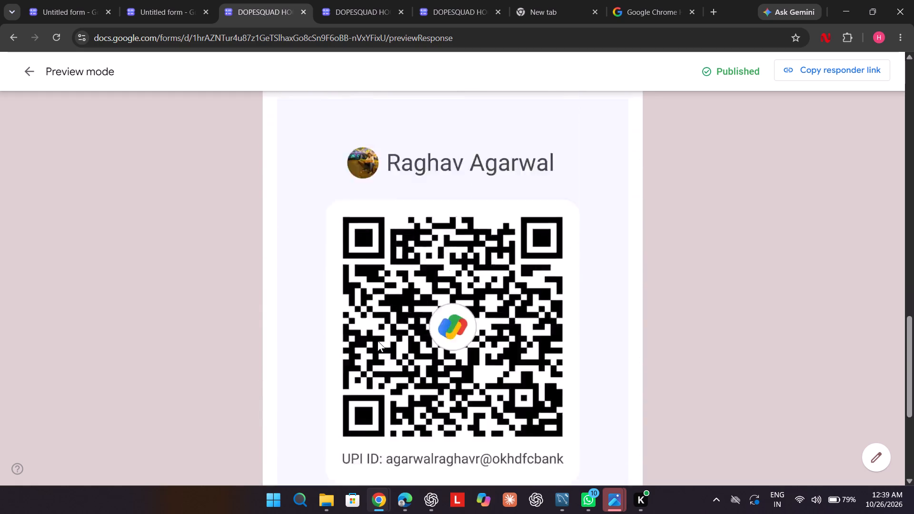
scroll(378, 341, "up", 4)
scroll(378, 341, "down", 1)
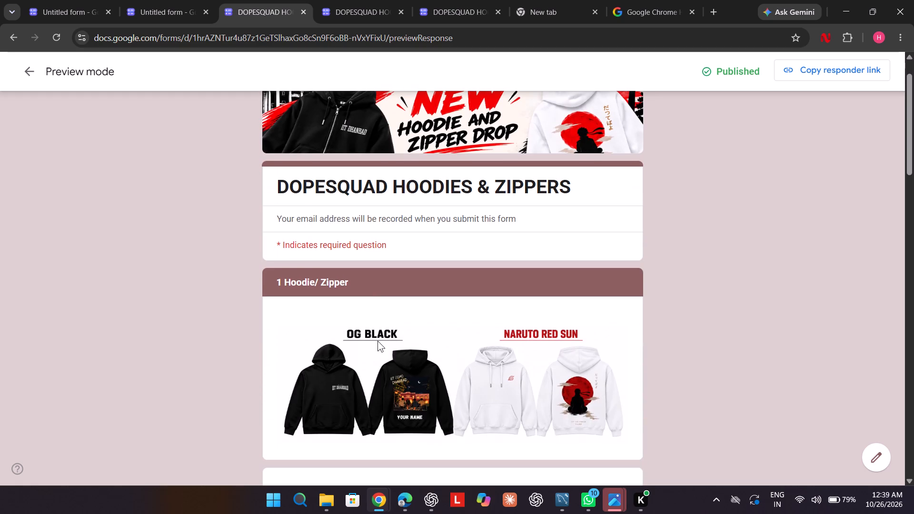
scroll(378, 341, "down", 7)
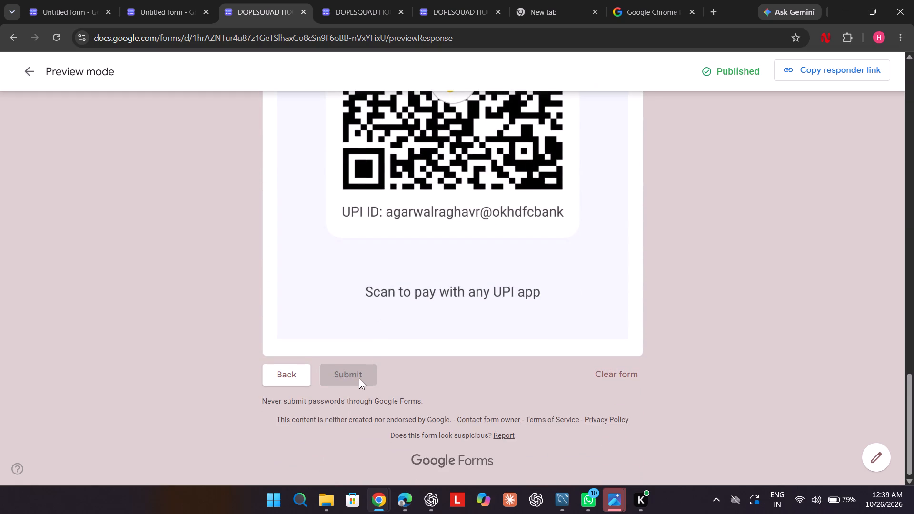
left_click(359, 378)
Examine the section's selected answers, optional colour and printed-name questions, and payment QR code again.
scroll(359, 378, "right", 1)
scroll(359, 378, "up", 1)
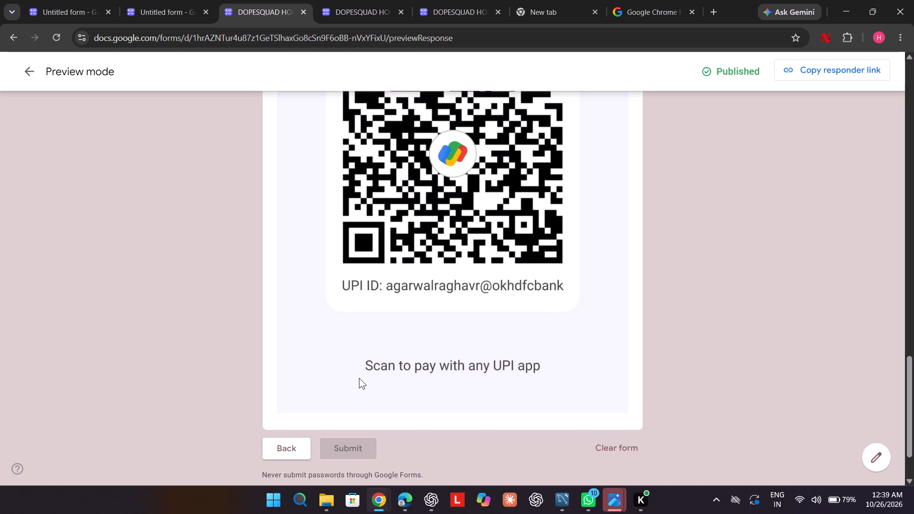
scroll(359, 378, "up", 3)
scroll(359, 378, "down", 1)
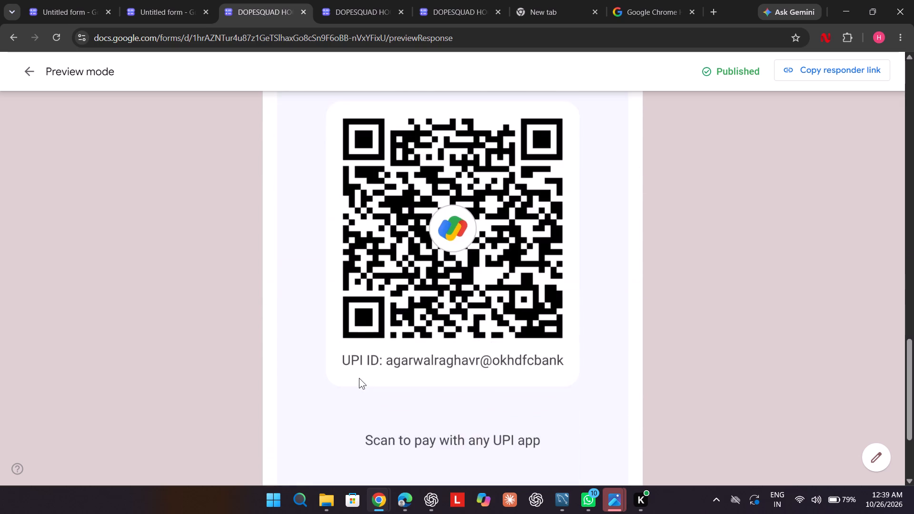
scroll(359, 378, "down", 3)
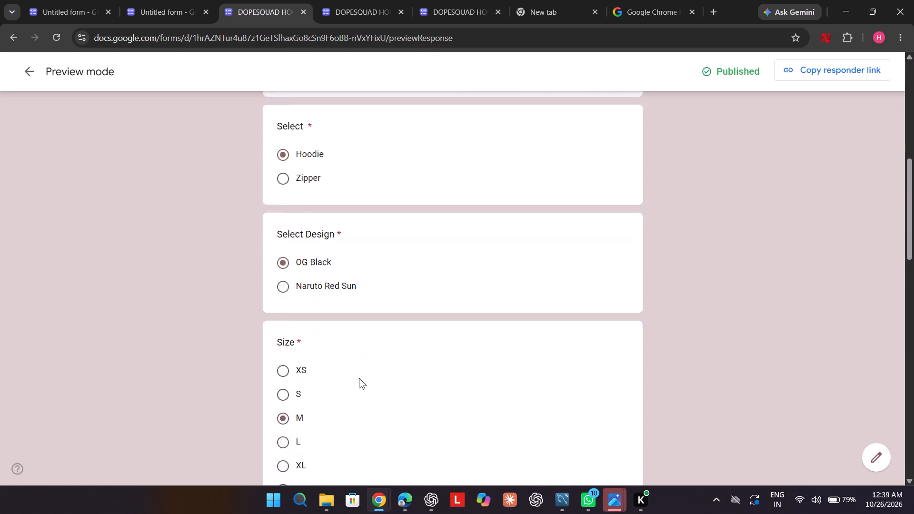
scroll(359, 378, "down", 6)
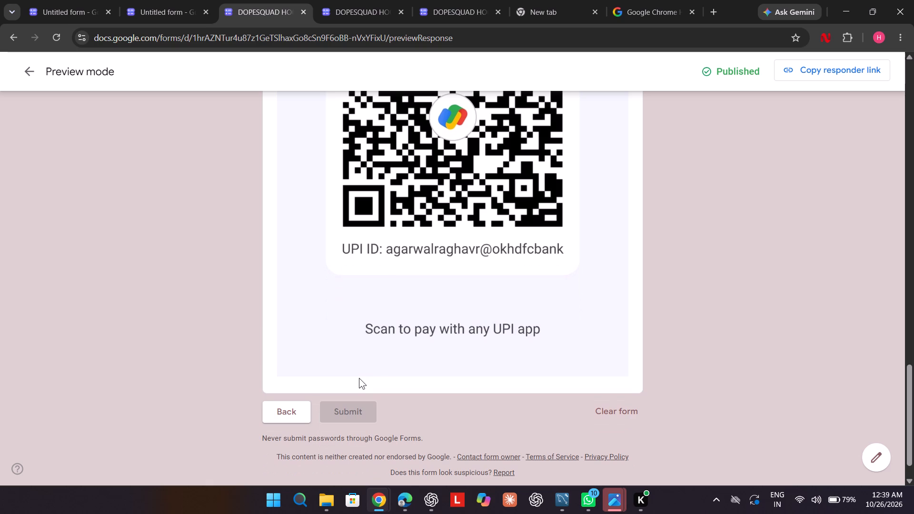
scroll(359, 378, "up", 3)
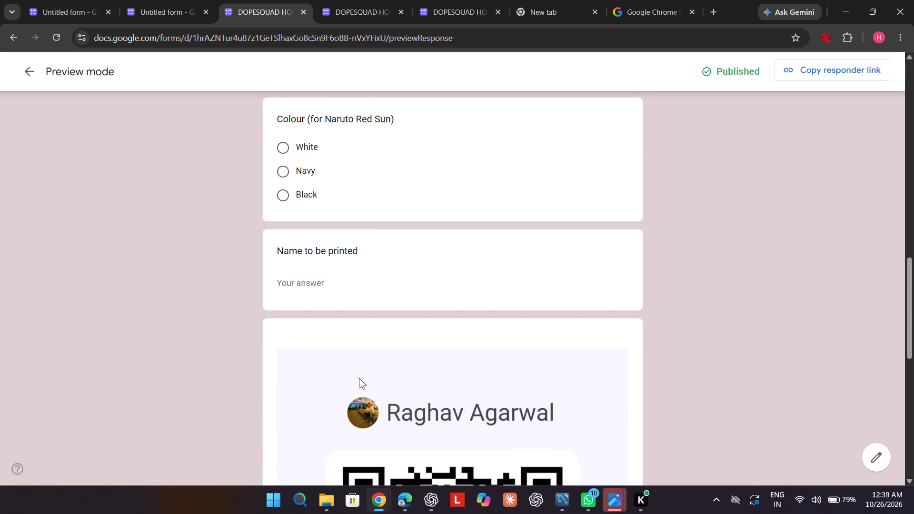
scroll(359, 378, "up", 1)
scroll(359, 378, "down", 3)
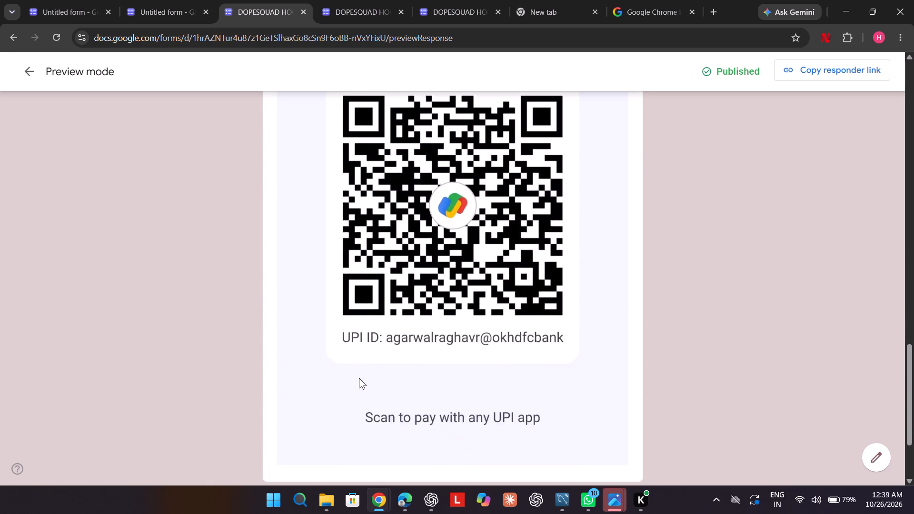
scroll(359, 378, "down", 3)
scroll(359, 378, "up", 3)
scroll(359, 378, "down", 1)
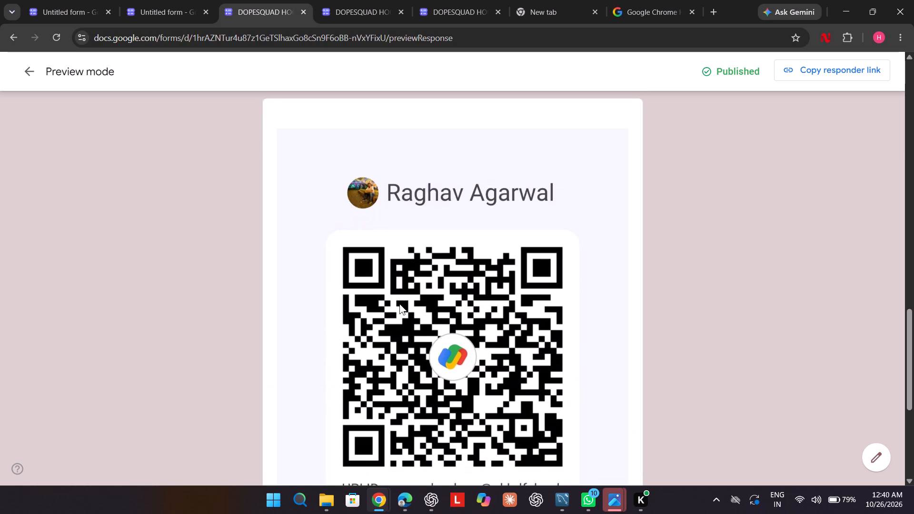
scroll(399, 304, "down", 2)
scroll(399, 304, "up", 2)
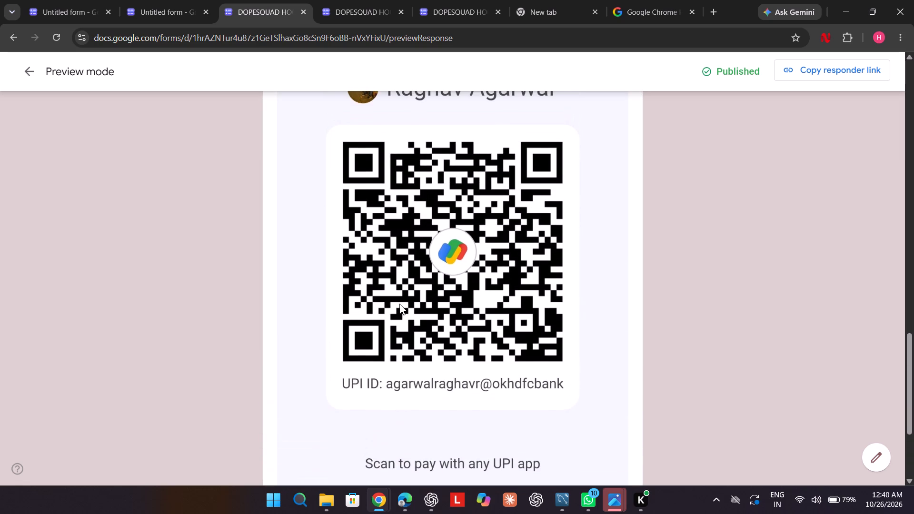
Return to the form editor and examine sections 1 and 2, through the payment QR image at the end of section 2.
left_click(71, 0)
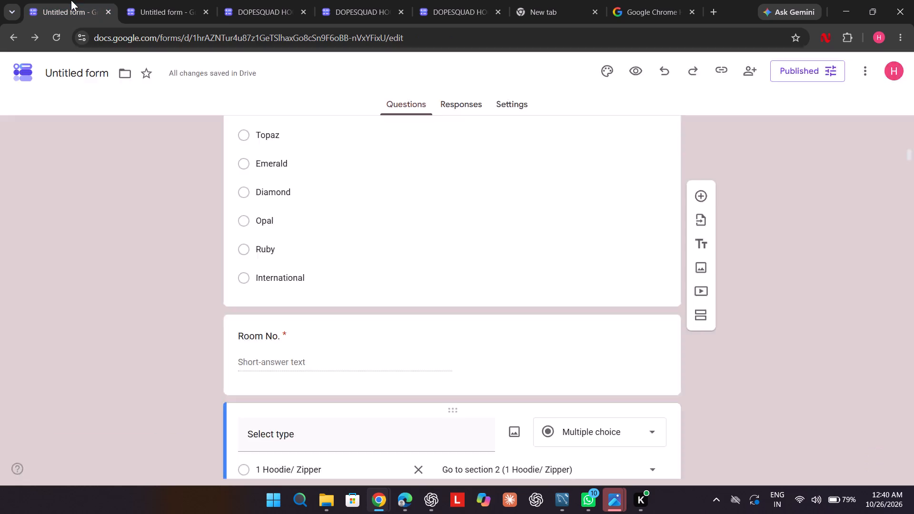
left_click(139, 8)
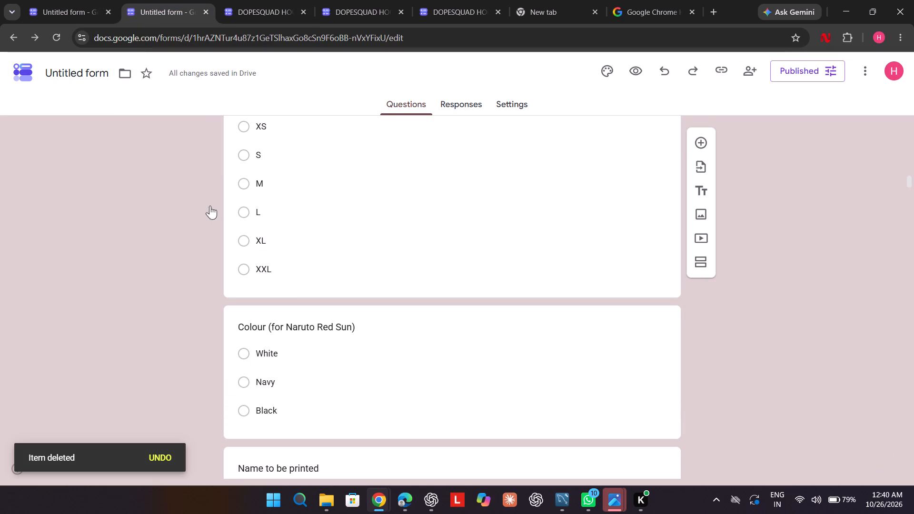
scroll(267, 274, "up", 12)
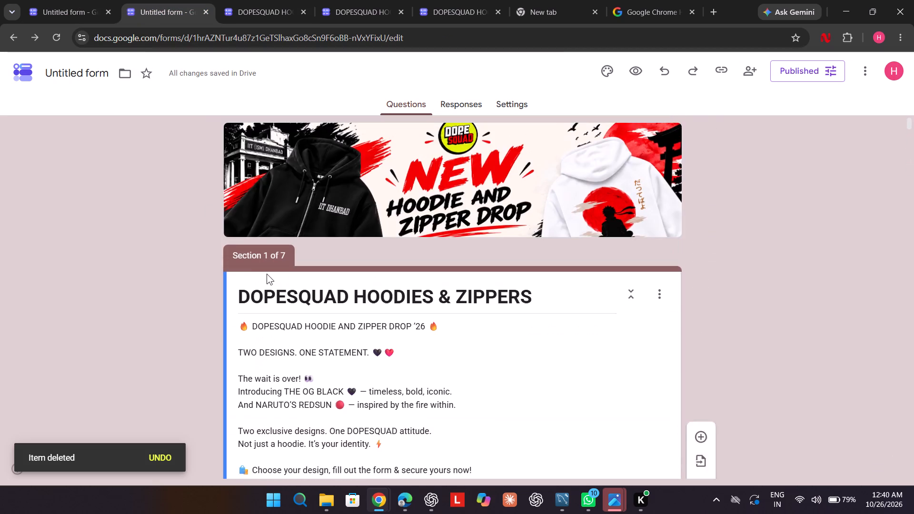
scroll(267, 274, "down", 6)
scroll(267, 274, "up", 1)
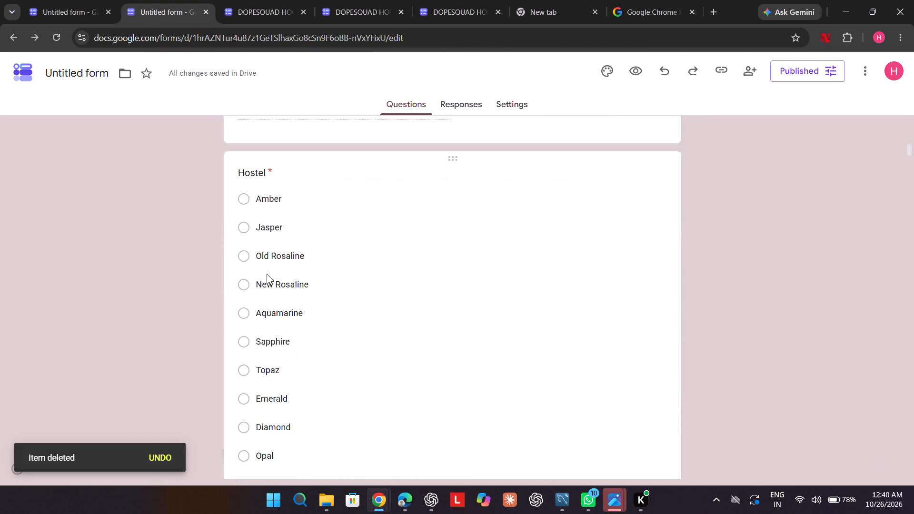
scroll(267, 274, "up", 1)
scroll(267, 274, "down", 4)
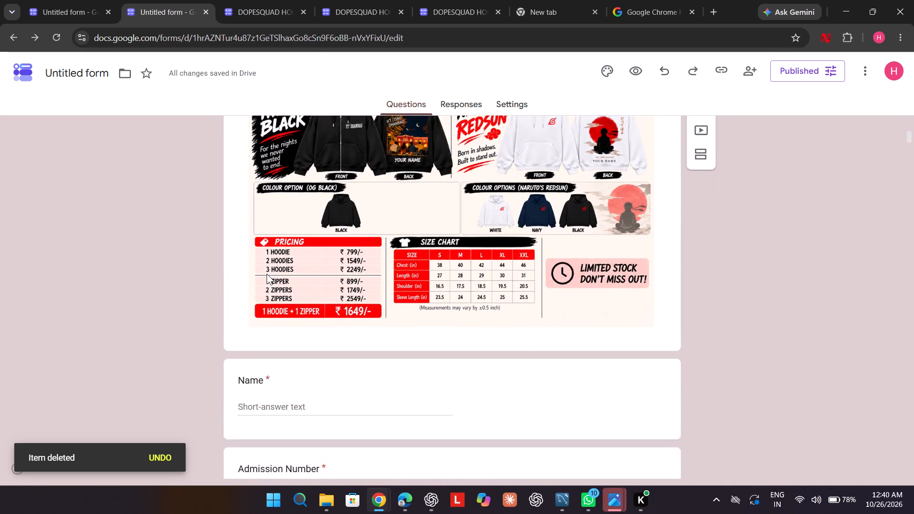
scroll(267, 274, "down", 5)
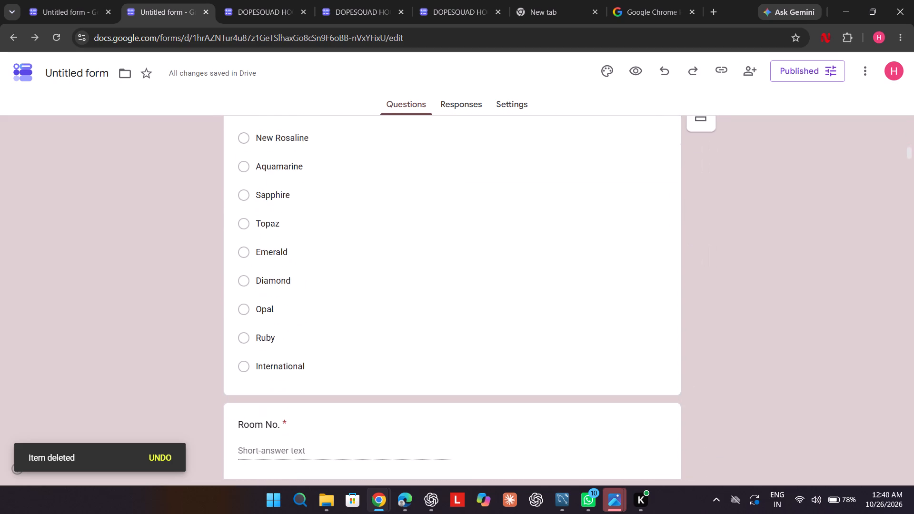
scroll(267, 274, "down", 4)
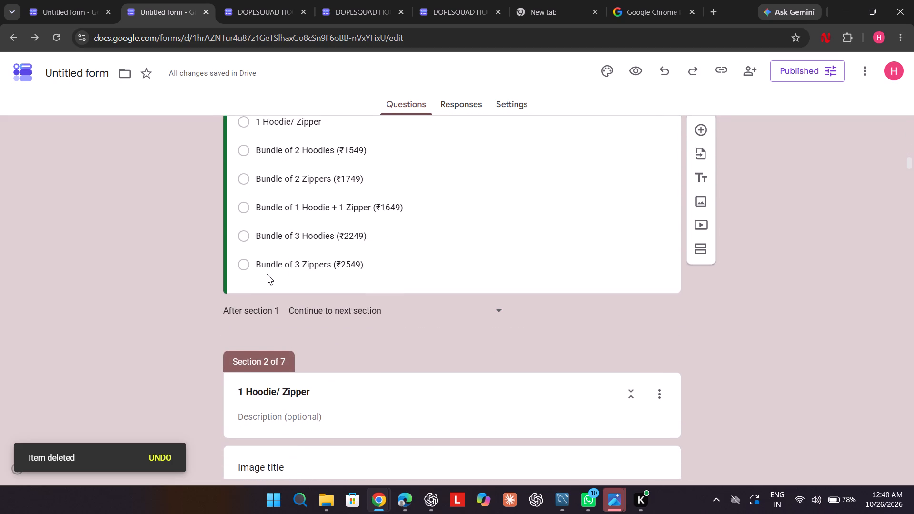
scroll(267, 274, "down", 4)
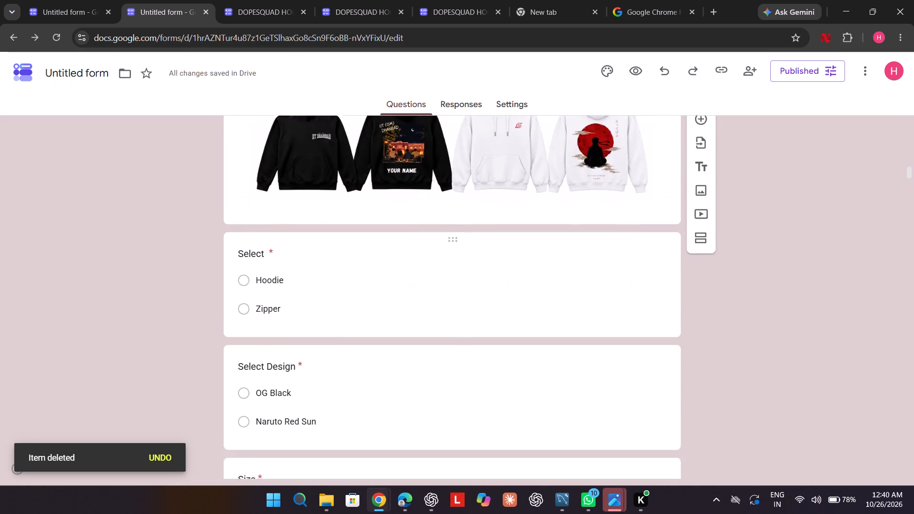
scroll(267, 274, "down", 7)
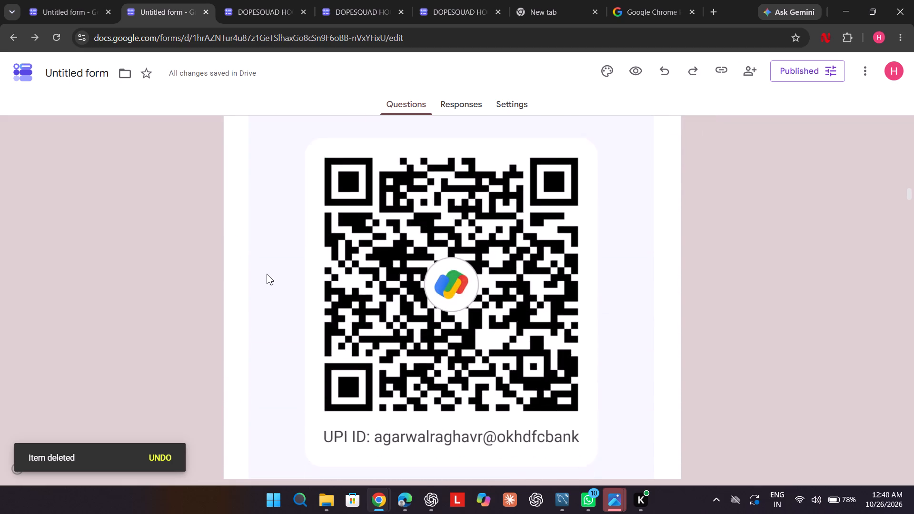
scroll(267, 274, "down", 4)
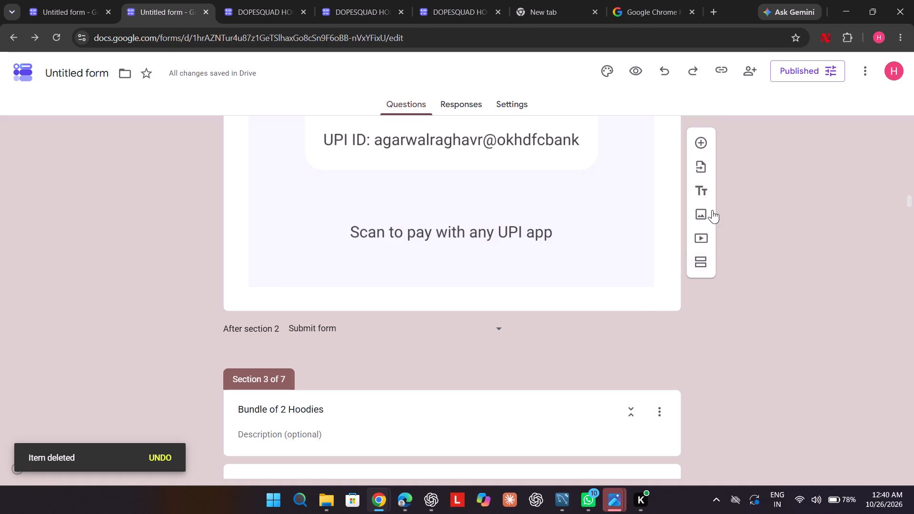
Add a question titled Screenshot of Payment below the form description in section 1.
left_click(702, 141)
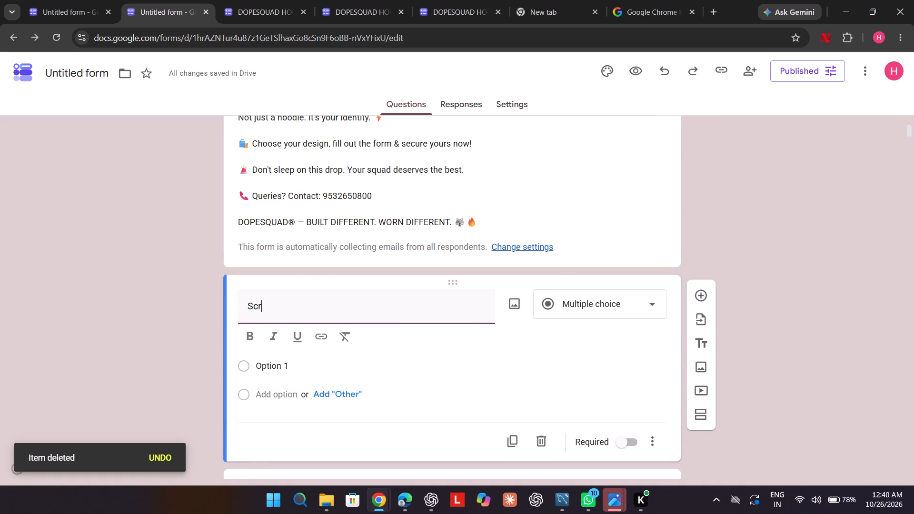
type("eenshot of")
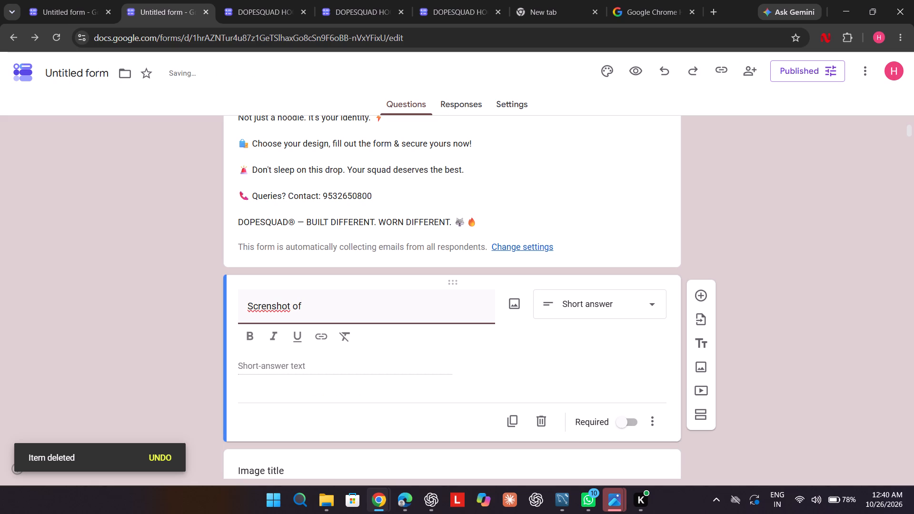
key("BackSpace")
key("BackSpace")
key("BackSpace")
key("BackSpace")
key("BackSpace")
key("BackSpace")
key("BackSpace")
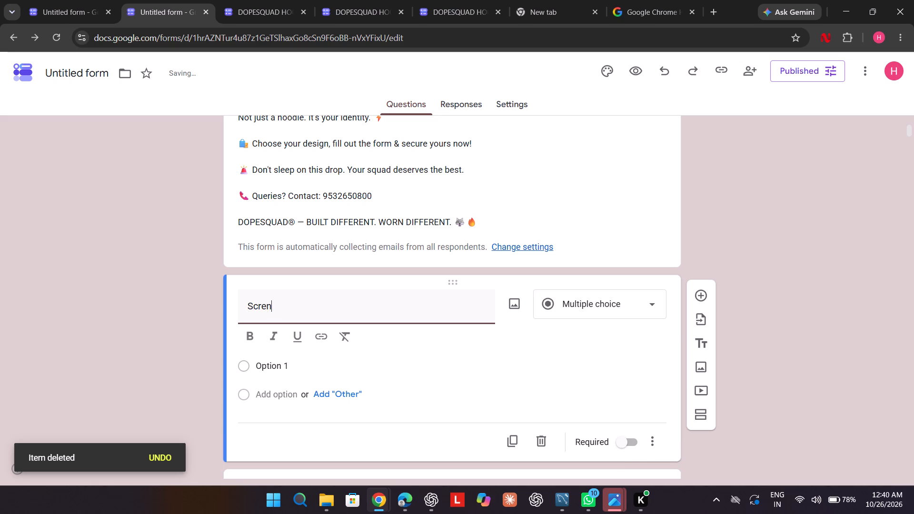
key("BackSpace")
type("enshot of")
key("space")
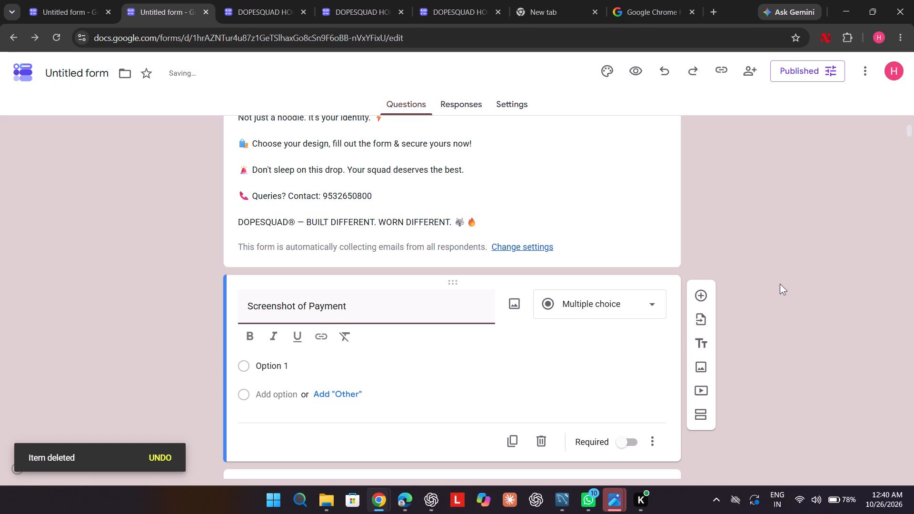
Make the Screenshot of Payment question a File upload and allow respondents to upload files to Drive.
left_click(624, 306)
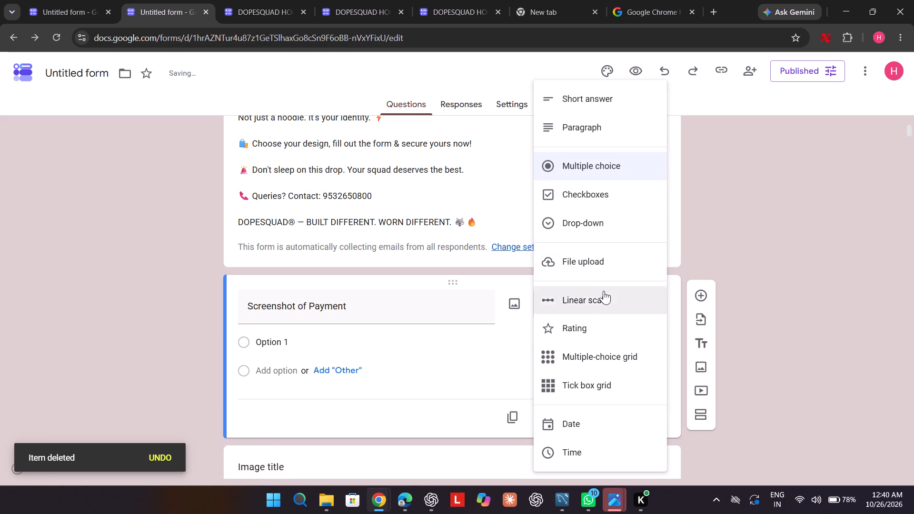
left_click(586, 253)
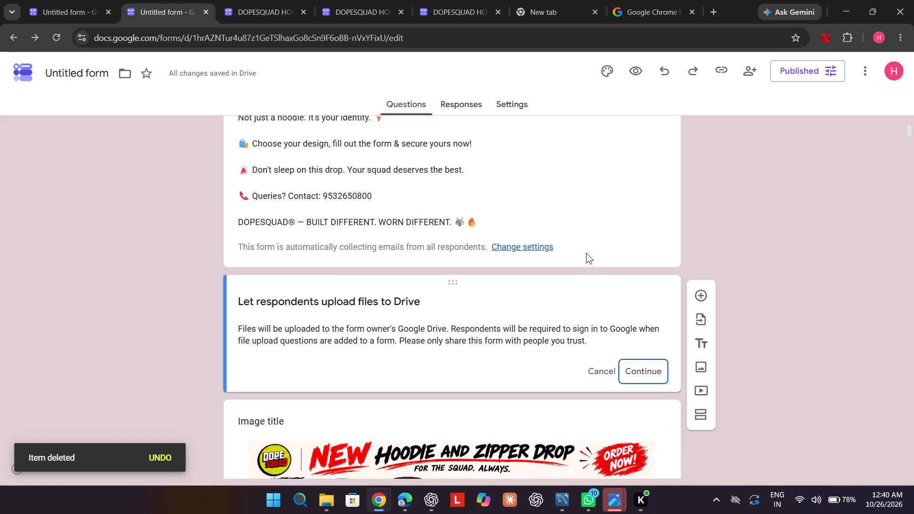
left_click(636, 369)
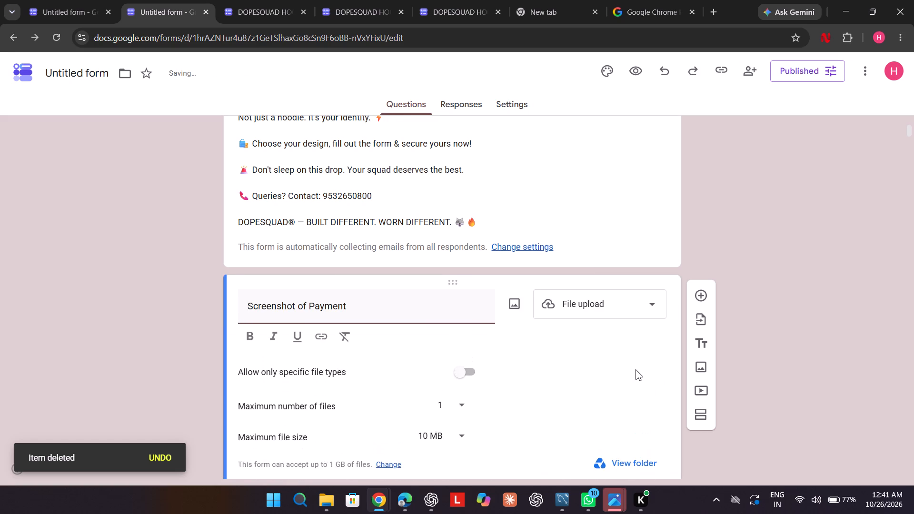
Examine the Screenshot of Payment question's upload settings and its placement between the form description and the product image.
scroll(636, 369, "down", 2)
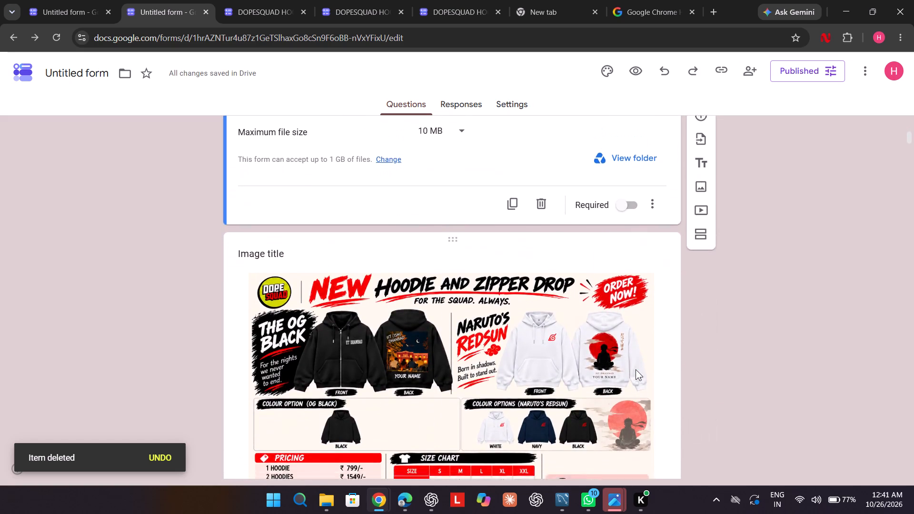
scroll(636, 369, "down", 2)
scroll(636, 369, "up", 2)
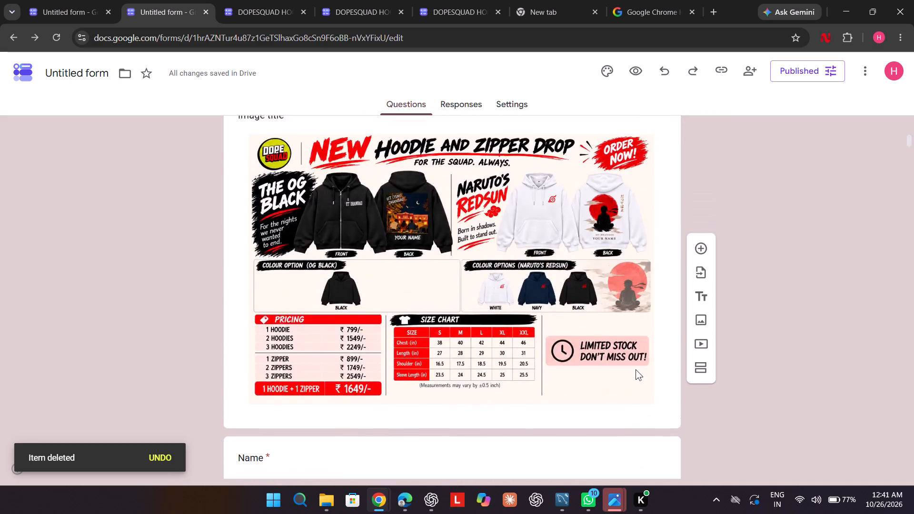
scroll(636, 369, "up", 3)
scroll(636, 369, "down", 2)
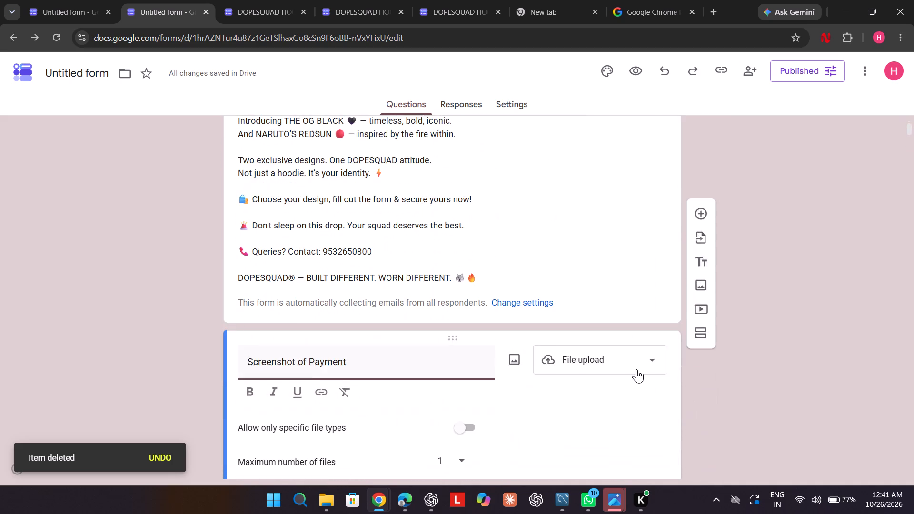
scroll(636, 369, "down", 1)
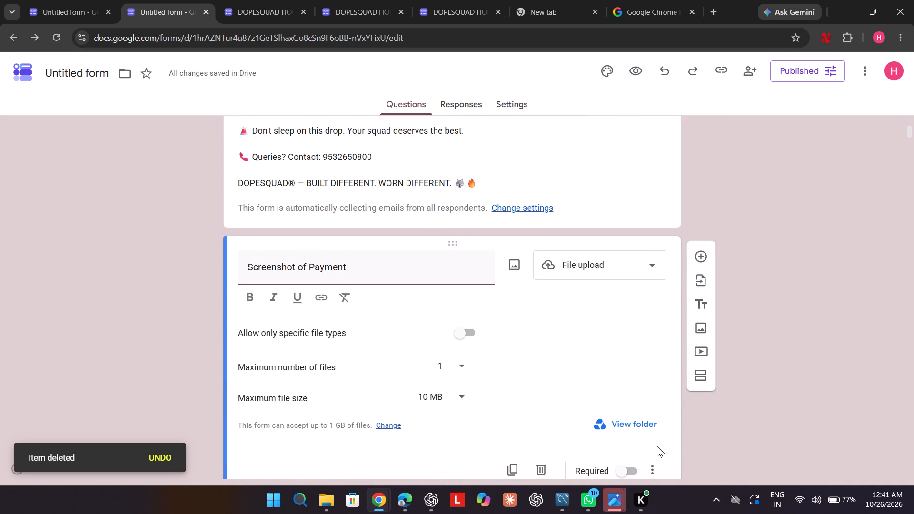
scroll(657, 446, "up", 2)
scroll(657, 446, "down", 1)
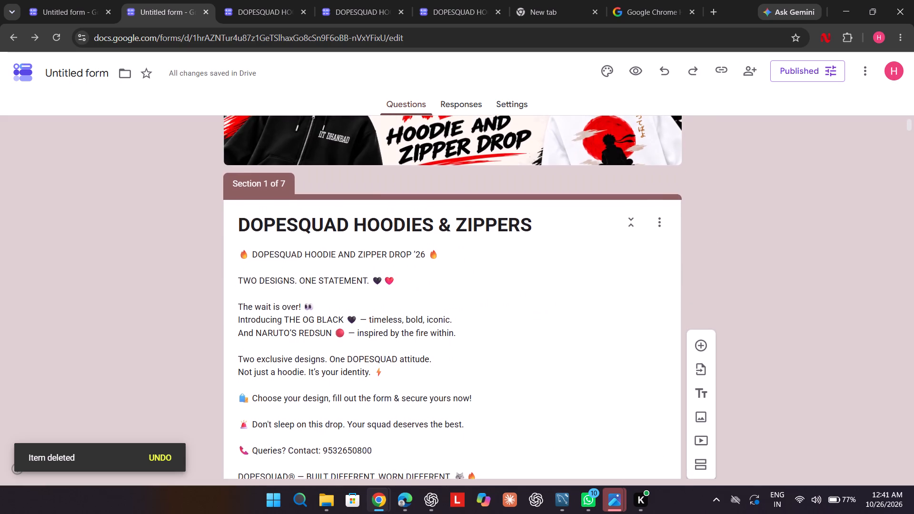
scroll(657, 446, "down", 2)
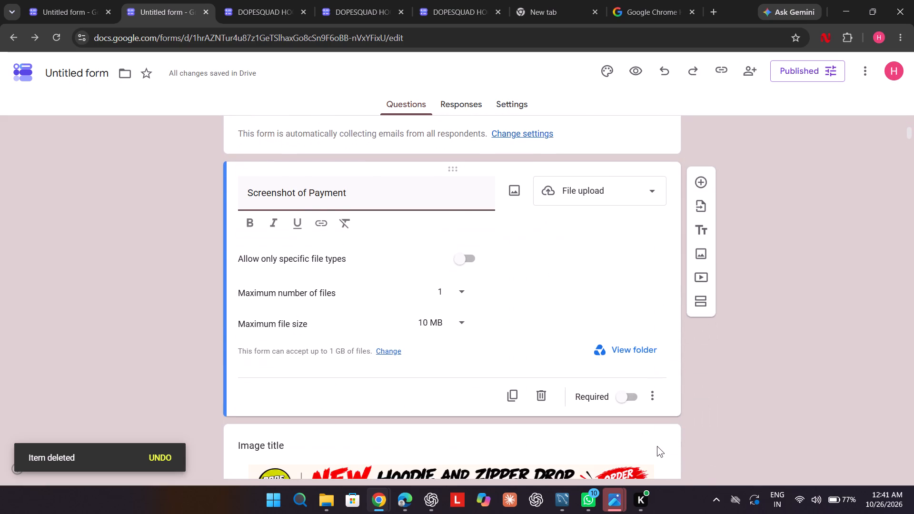
Delete the Screenshot of Payment question placed between the form description and the product image in section 1.
scroll(657, 446, "down", 1)
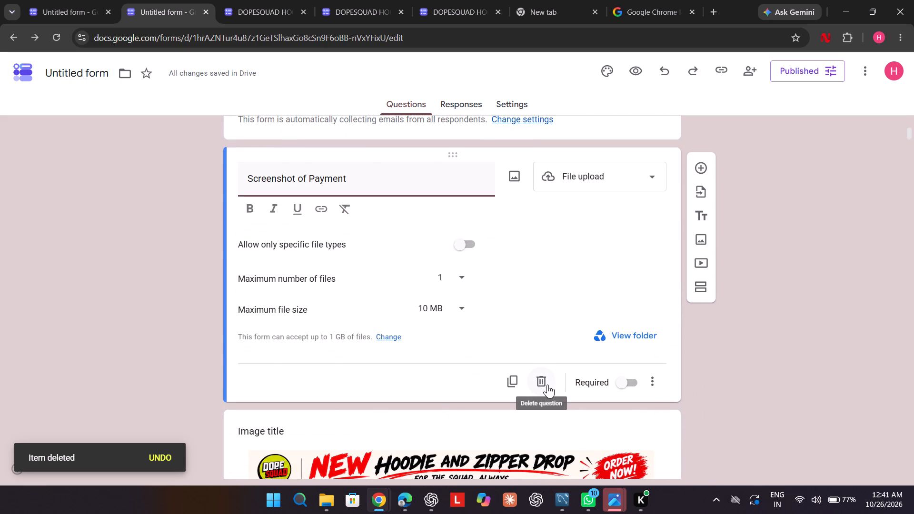
left_click(546, 385)
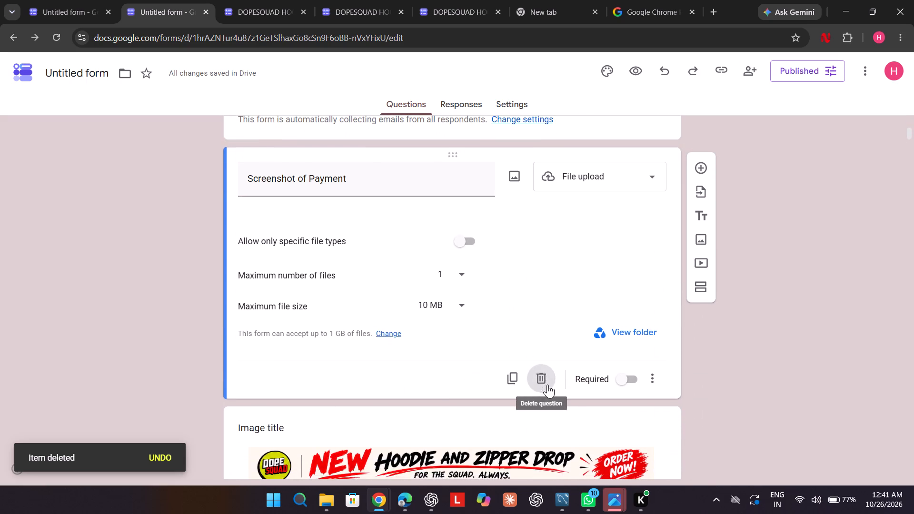
scroll(546, 385, "right", 1)
scroll(546, 385, "up", 2)
scroll(546, 385, "down", 2)
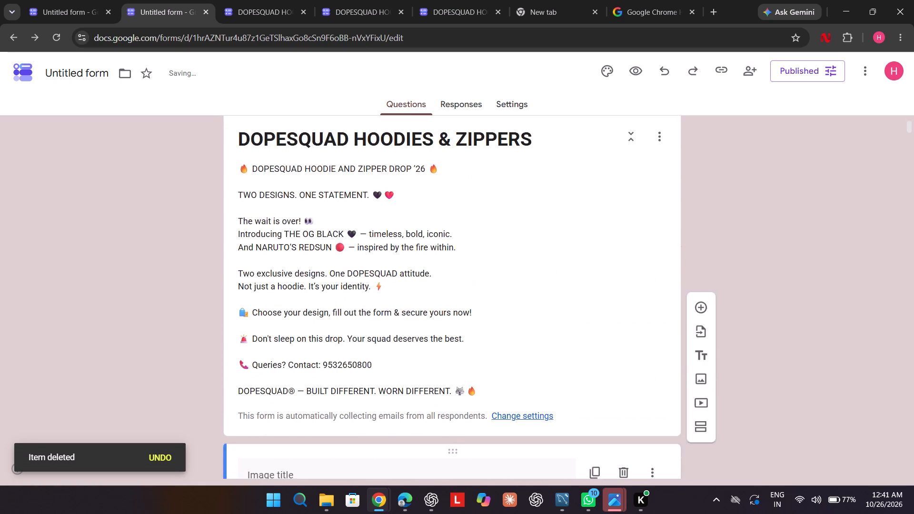
scroll(546, 385, "down", 1)
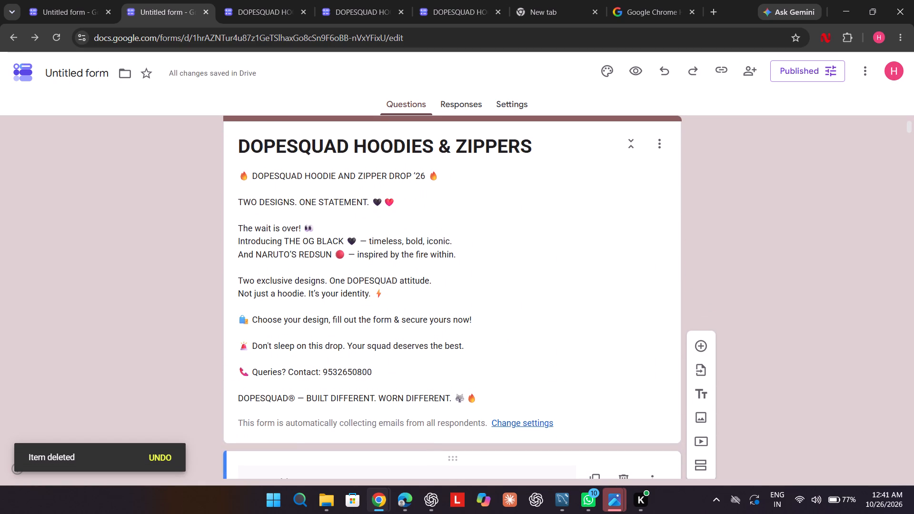
Cut the DOPESQUAD HOODIE AND ZIPPER DROP ’26 line from the form description and remove the blank lines above TWO DESIGNS. ONE STATEMENT.
left_click_drag(244, 172, 259, 173)
left_click(259, 173)
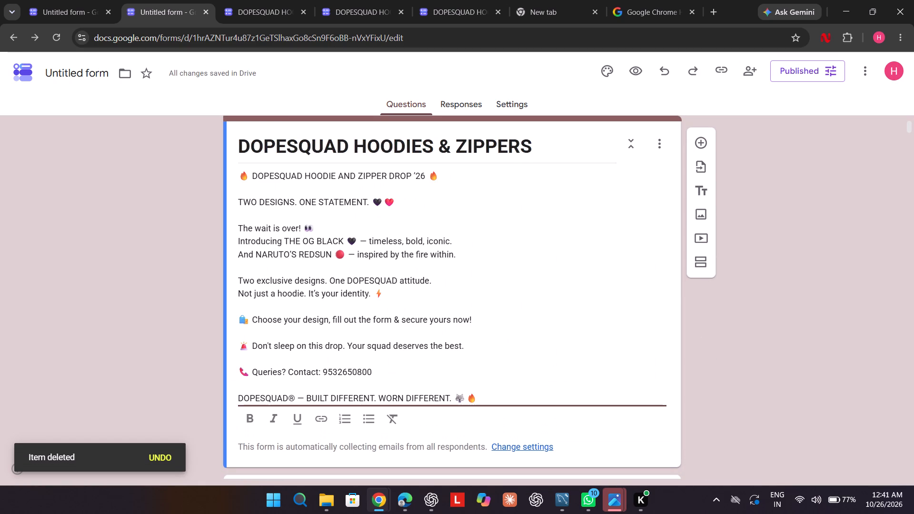
left_click_drag(442, 176, 219, 178)
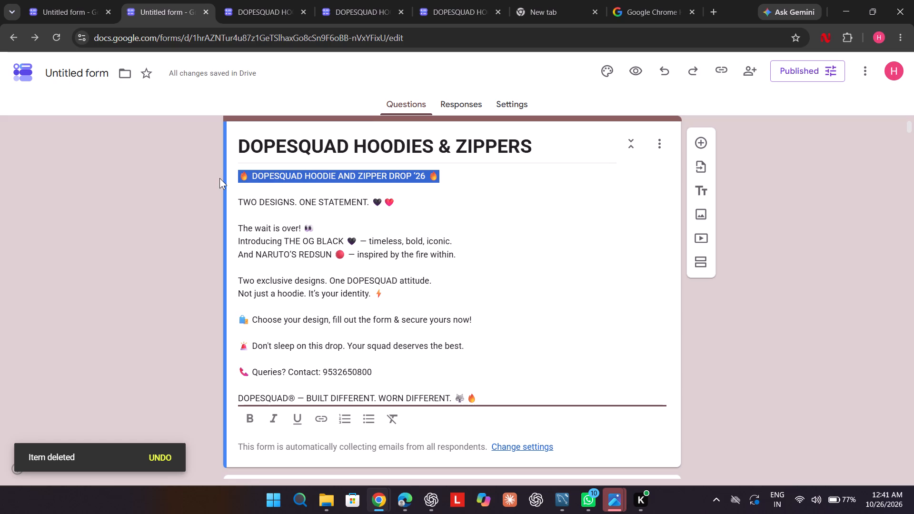
key("ctrl+x")
key("BackSpace")
key("BackSpace")
key("BackSpace")
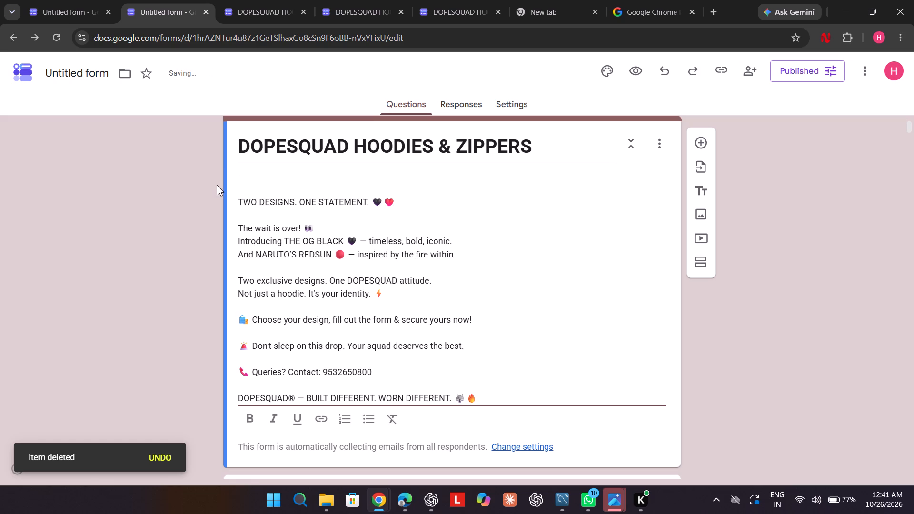
key("Down")
key("Down")
key("Up")
key("BackSpace")
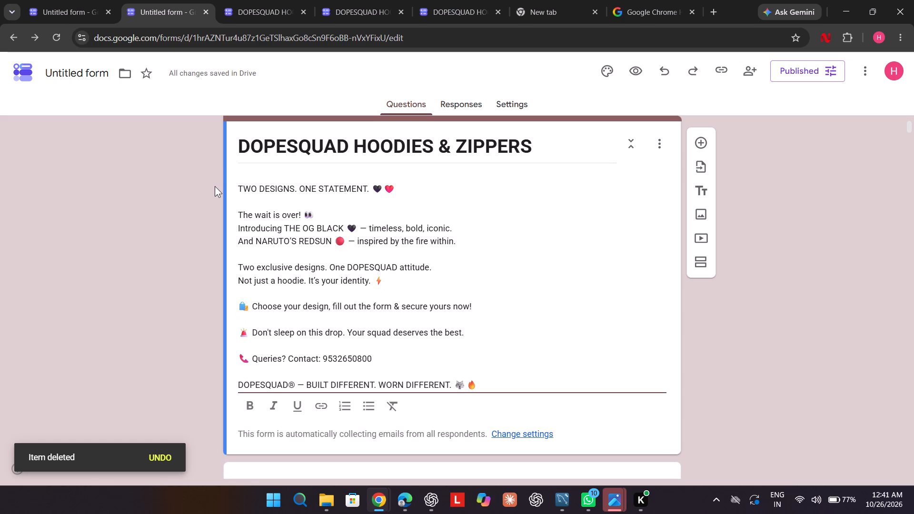
key("BackSpace")
key("Down")
key("BackSpace")
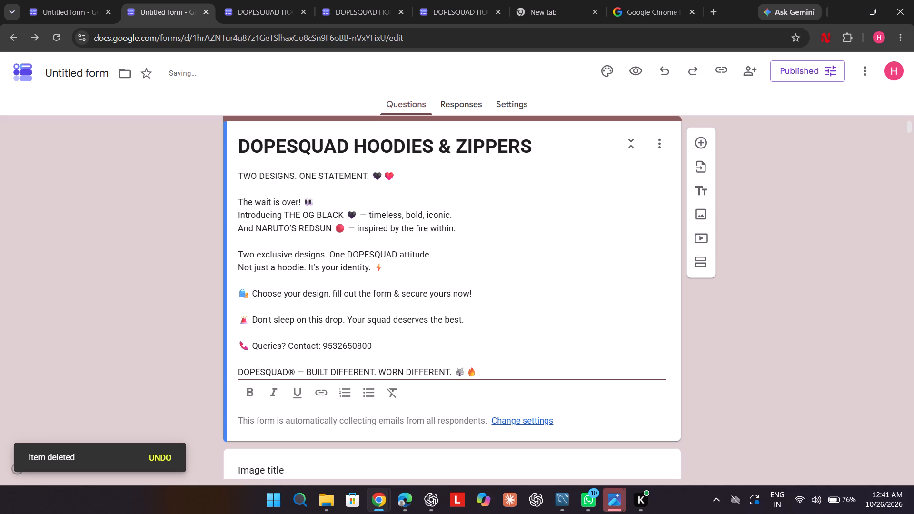
Replace the form title with the cut line 🔥 DOPESQUAD HOODIE AND ZIPPER DROP ’26 🔥.
left_click_drag(531, 151, 226, 140)
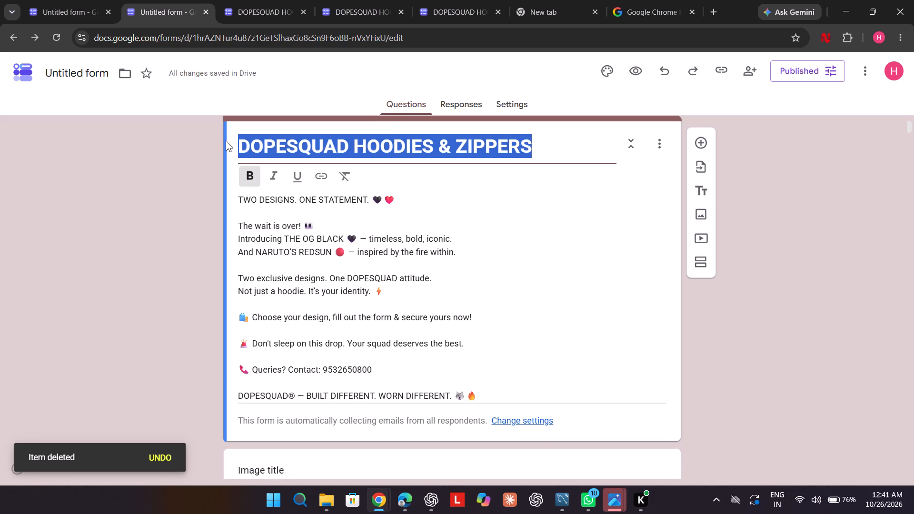
key("BackSpace")
key("ctrl+v")
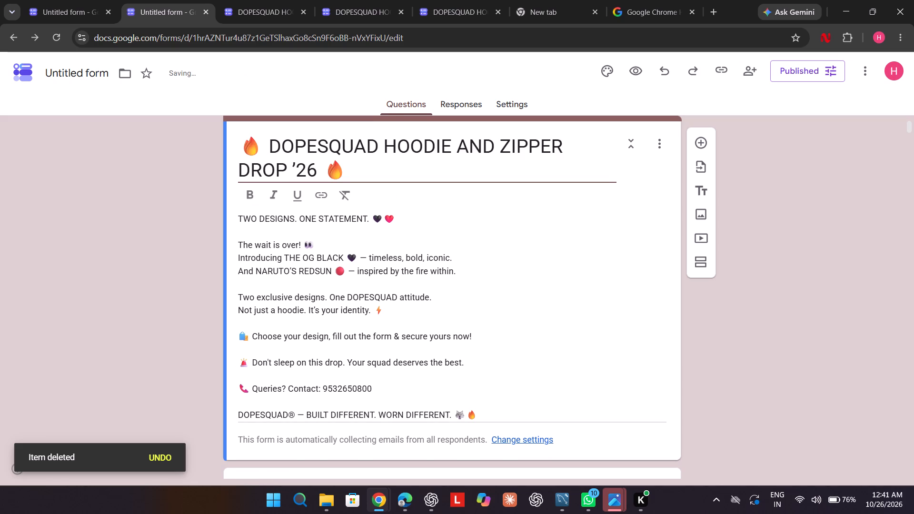
Make the form title text DOPESQUAD HOODIE AND ZIPPER DROP ’26 bold.
left_click(253, 191)
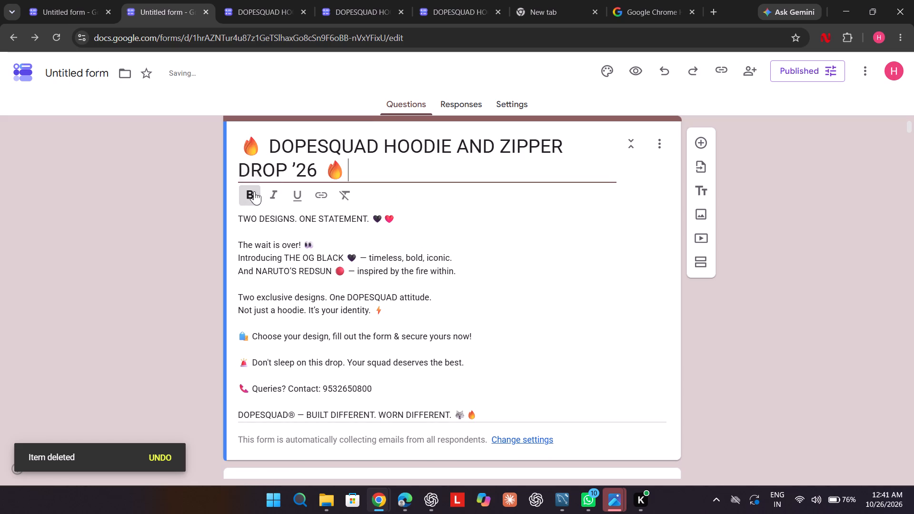
left_click(651, 311)
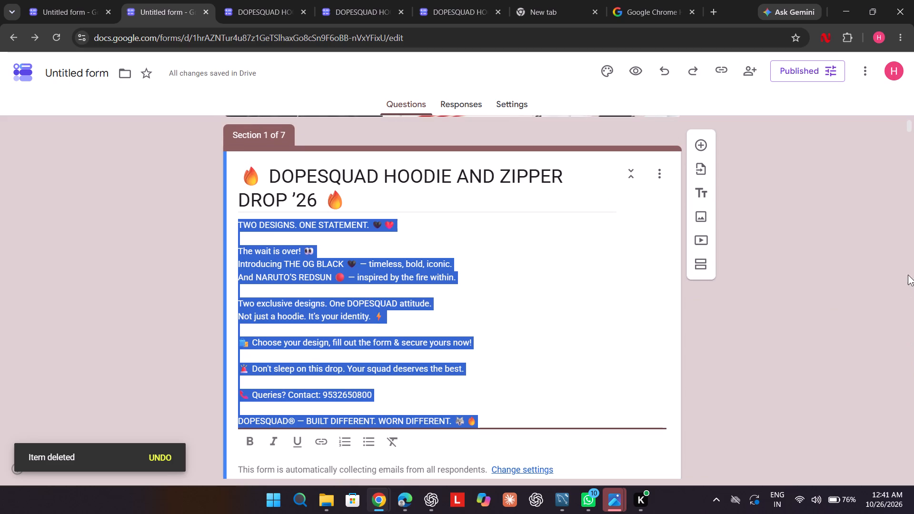
left_click(815, 201)
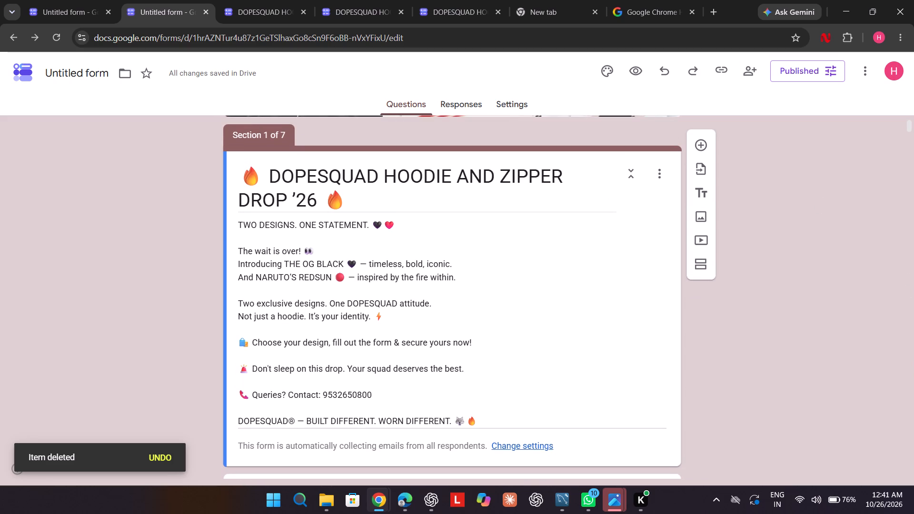
left_click_drag(277, 175, 312, 200)
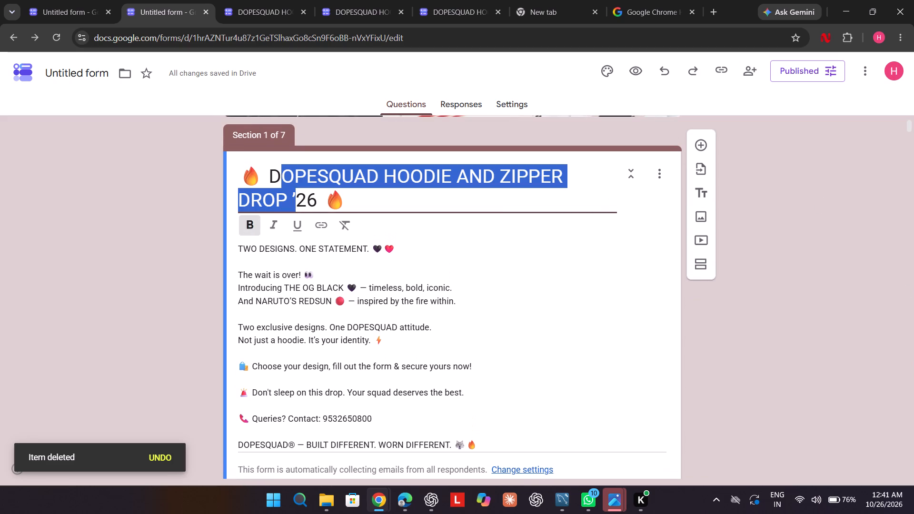
left_click_drag(312, 200, 317, 200)
left_click(264, 177)
left_click_drag(264, 177, 297, 195)
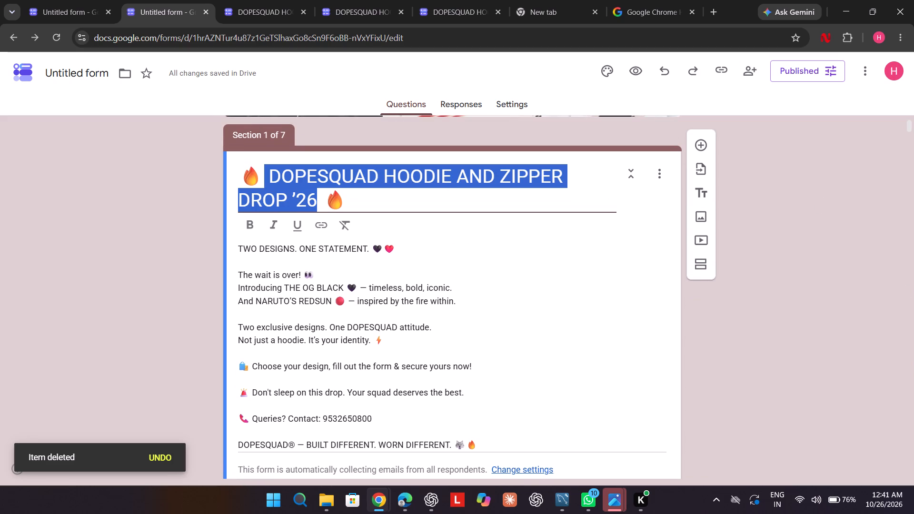
left_click_drag(297, 195, 301, 204)
left_click(251, 222)
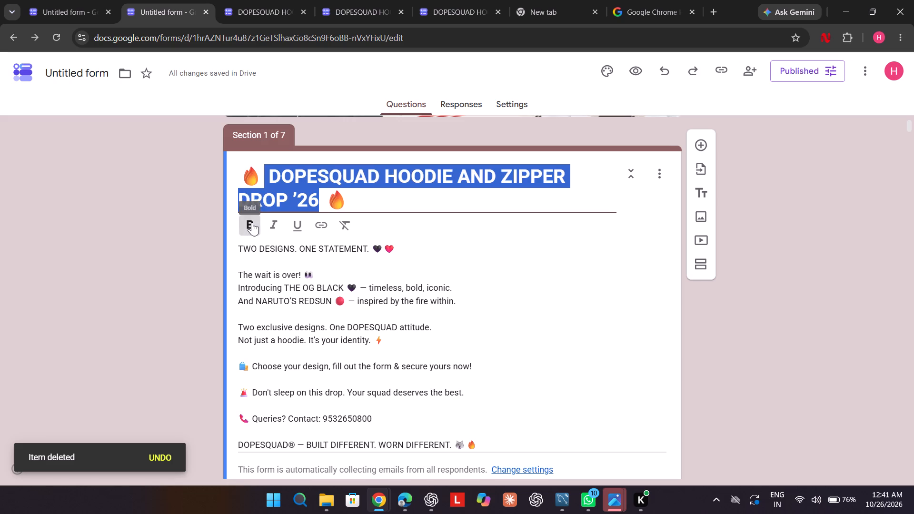
left_click(197, 223)
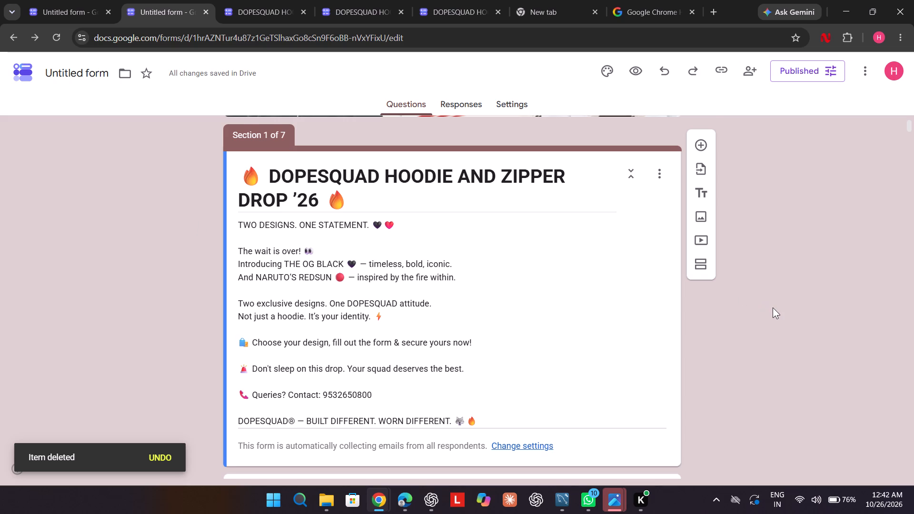
Replace HOODIE AND ZIPPER in the form title with WINTER so it reads DOPESQUAD WINTER DROP ’26.
scroll(773, 307, "down", 4)
scroll(773, 307, "up", 2)
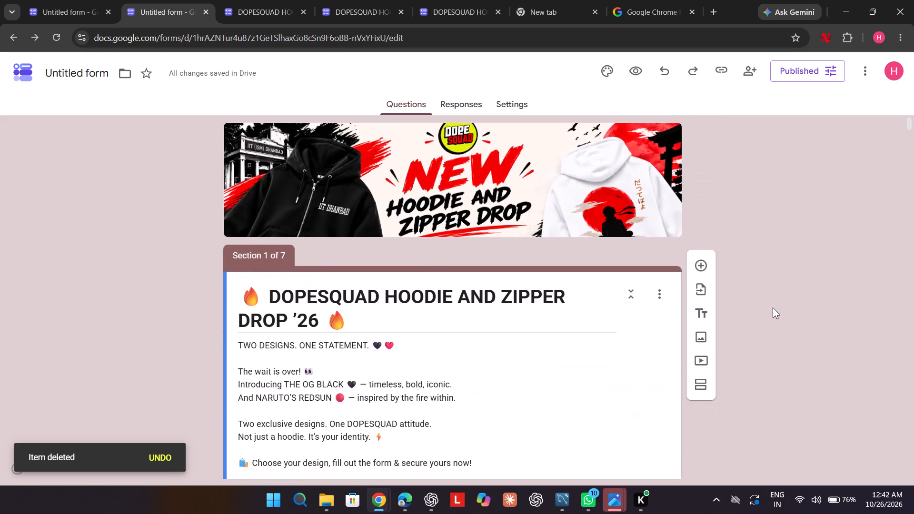
scroll(773, 307, "down", 4)
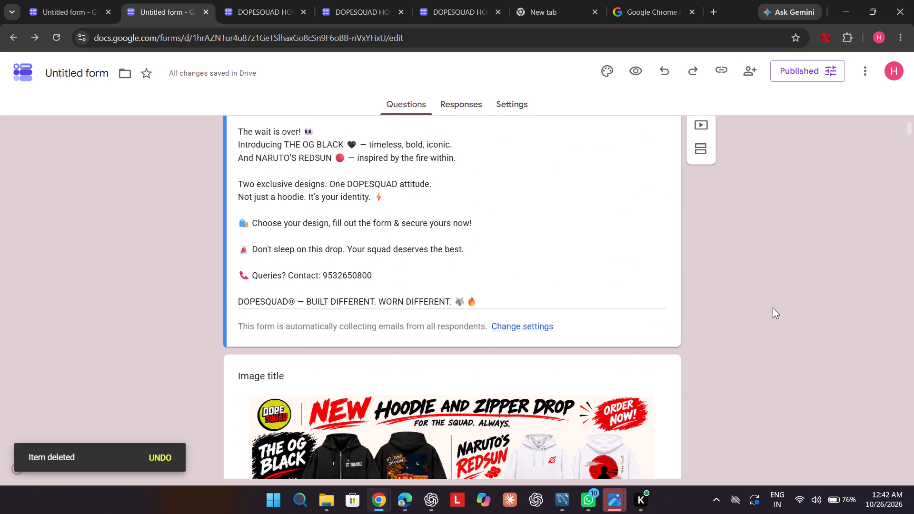
scroll(773, 307, "up", 3)
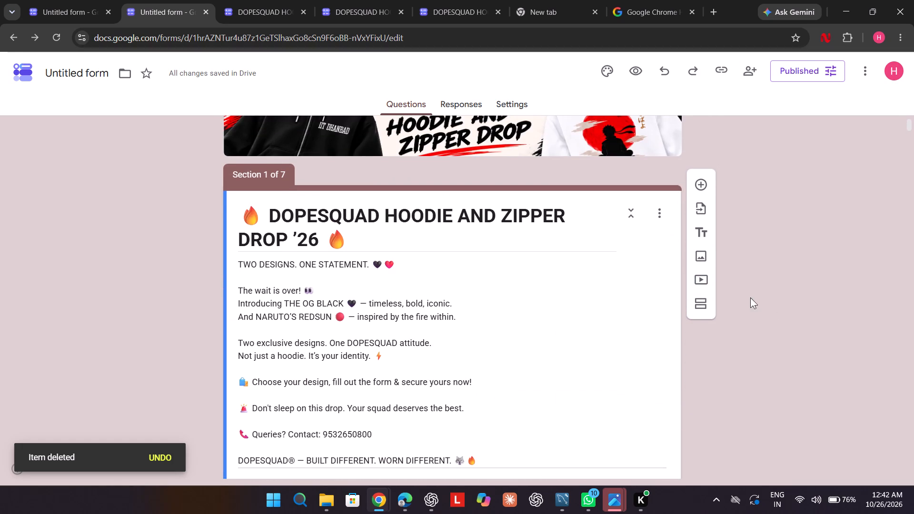
left_click(573, 217)
key("BackSpace")
key("BackSpace")
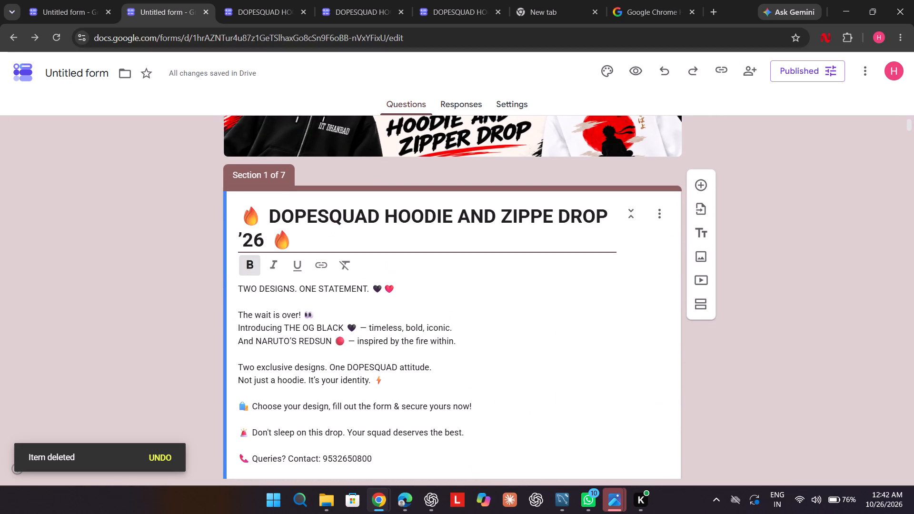
key("BackSpace")
key("BackSpace")
key("BackSpace")
key("BackSpace")
key("BackSpace")
key("BackSpace")
key("BackSpace")
key("BackSpace")
key("BackSpace")
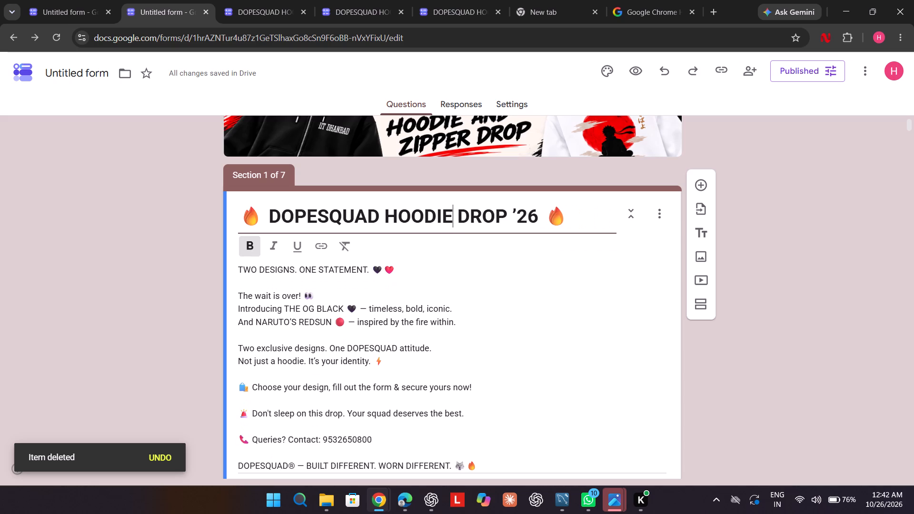
key("BackSpace")
key("BackSpace")
key("BackSpace")
key("BackSpace")
key("BackSpace")
key("BackSpace")
type("WINTER")
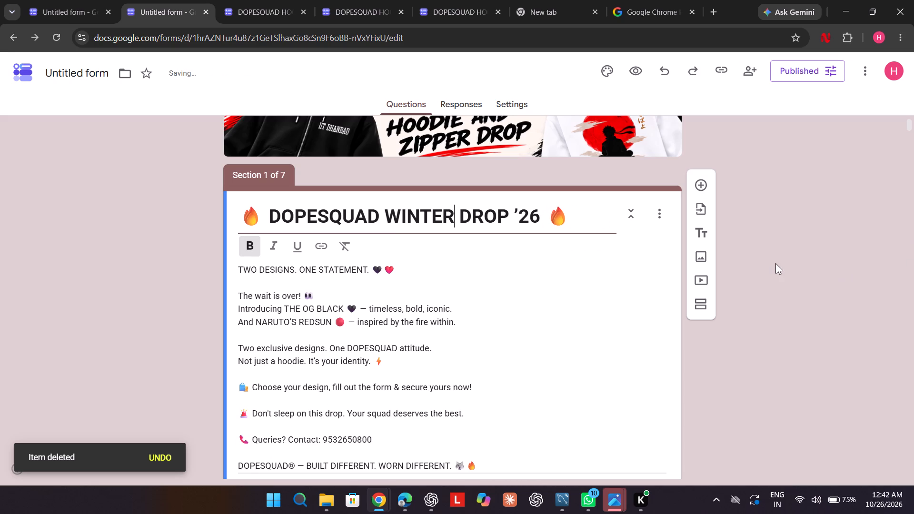
left_click(775, 263)
Add a new question directly below the payment QR image at the end of section 2.
scroll(775, 263, "down", 6)
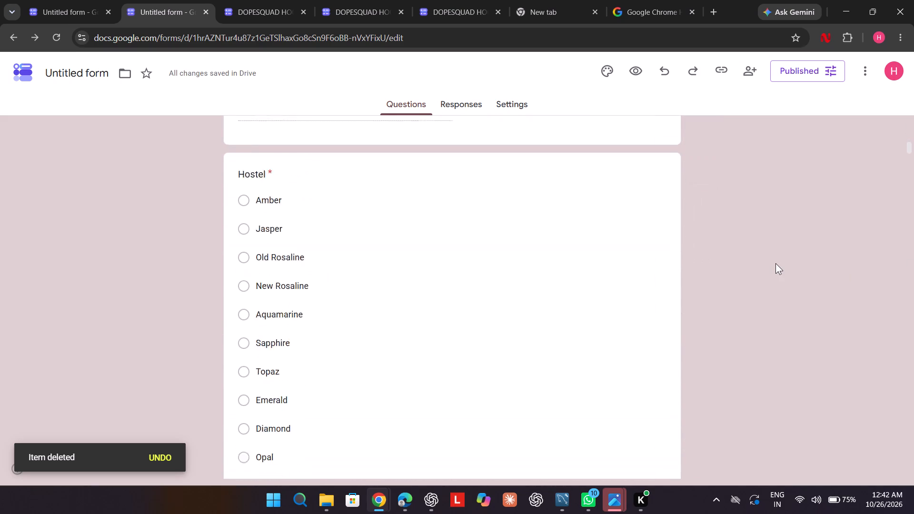
scroll(775, 263, "down", 8)
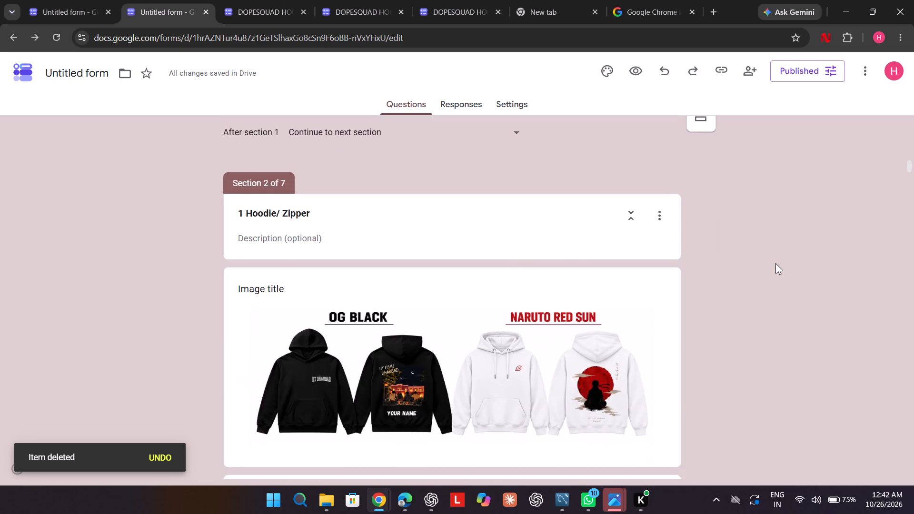
scroll(775, 263, "down", 6)
scroll(775, 263, "up", 1)
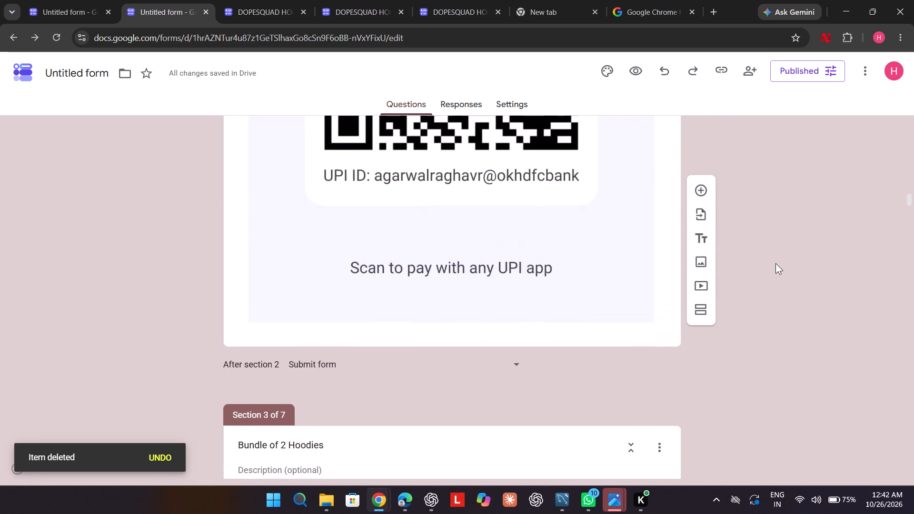
scroll(775, 263, "up", 1)
left_click(631, 325)
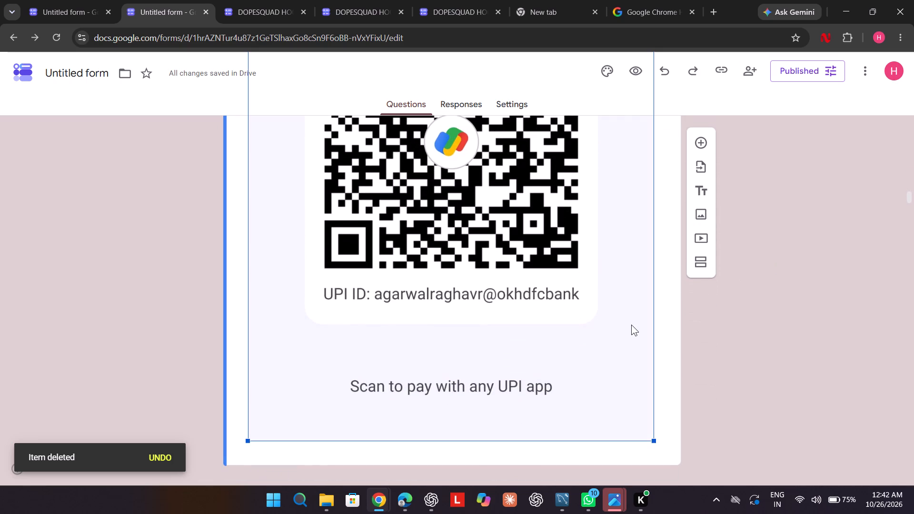
left_click(668, 343)
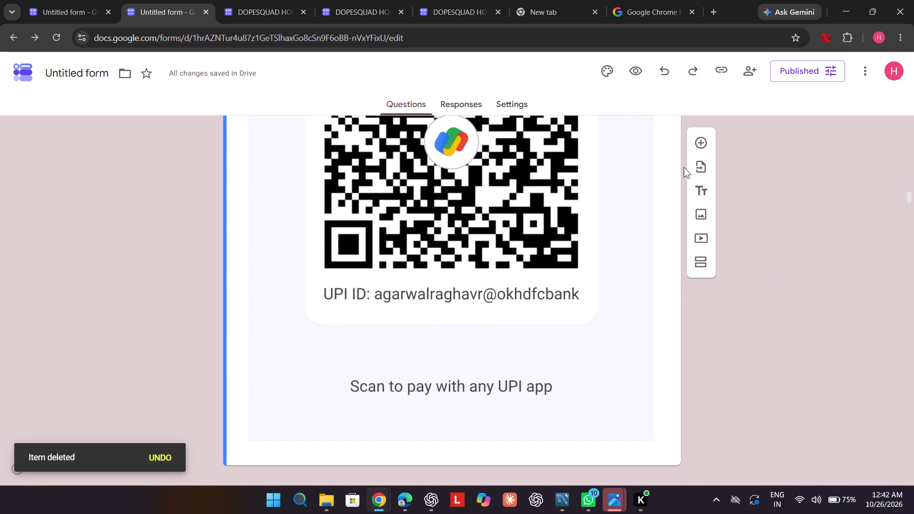
left_click(671, 206)
left_click(666, 212)
left_click(701, 139)
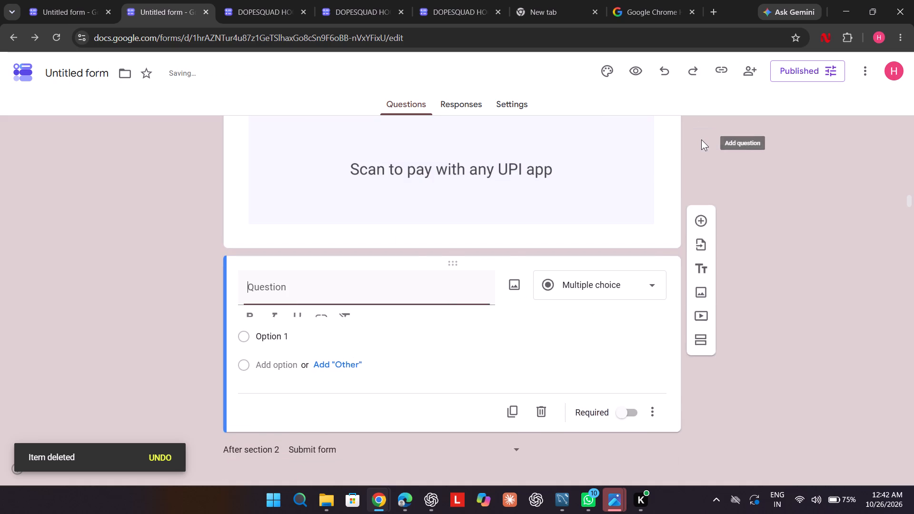
scroll(701, 139, "down", 2)
scroll(701, 139, "up", 4)
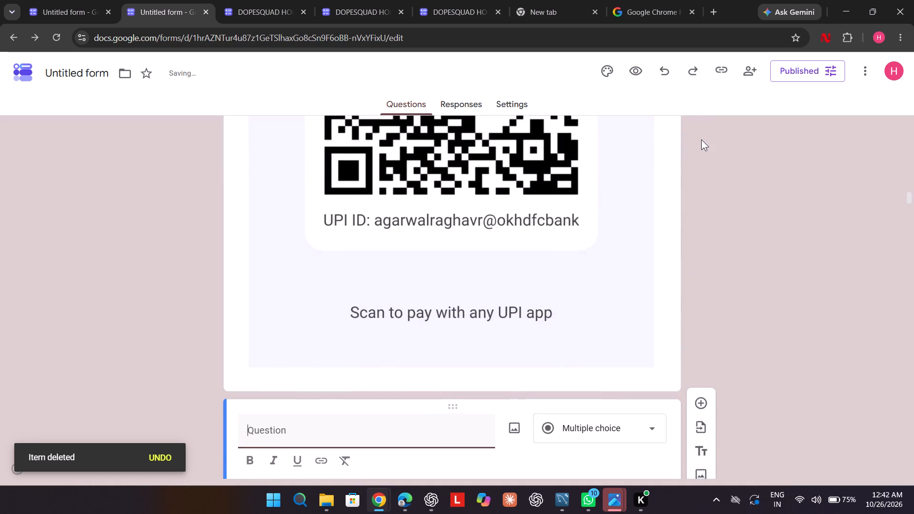
scroll(701, 139, "up", 1)
scroll(701, 139, "down", 2)
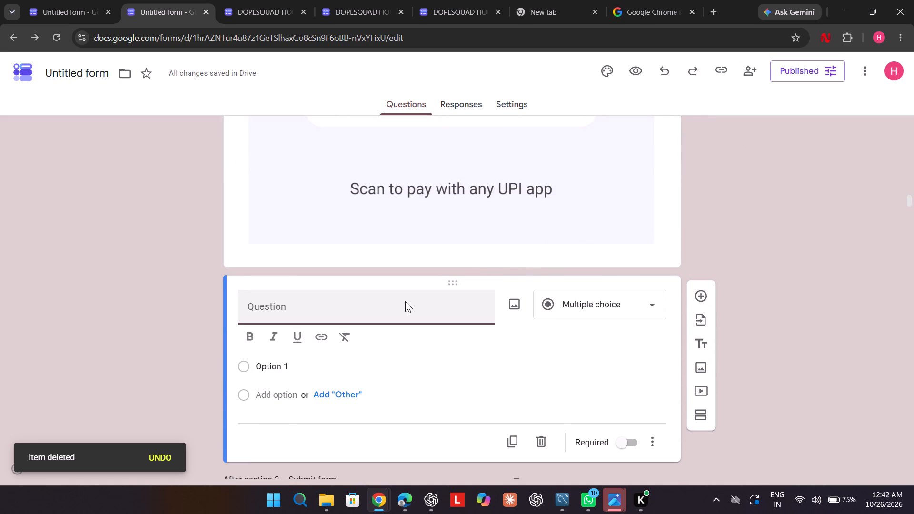
Title the new question at the end of section 2 Screenshot of Payment.
key("s")
type("creensjh")
key("BackSpace")
key("BackSpace")
type("hot of")
key("space")
type("ayment")
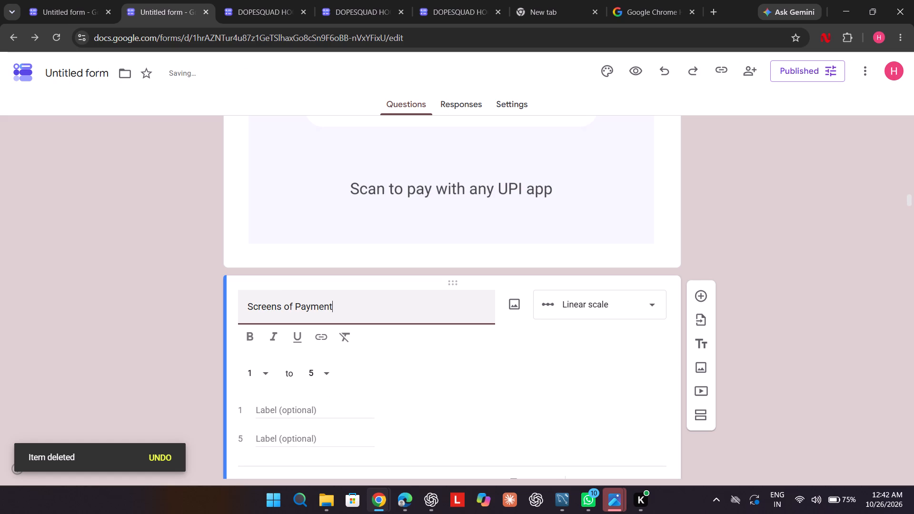
left_click(282, 305)
type("hot")
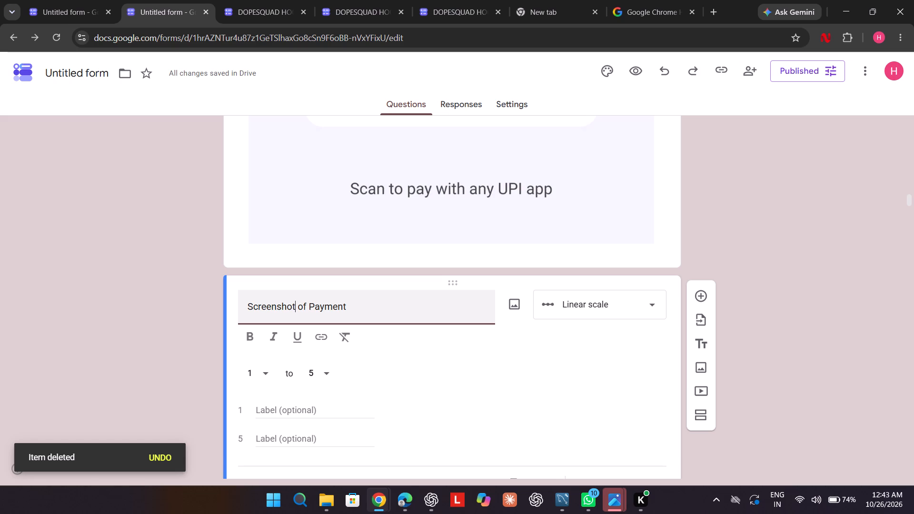
Make section 2's Screenshot of Payment question a File upload.
left_click_drag(597, 291, 596, 299)
left_click(596, 299)
left_click(596, 299)
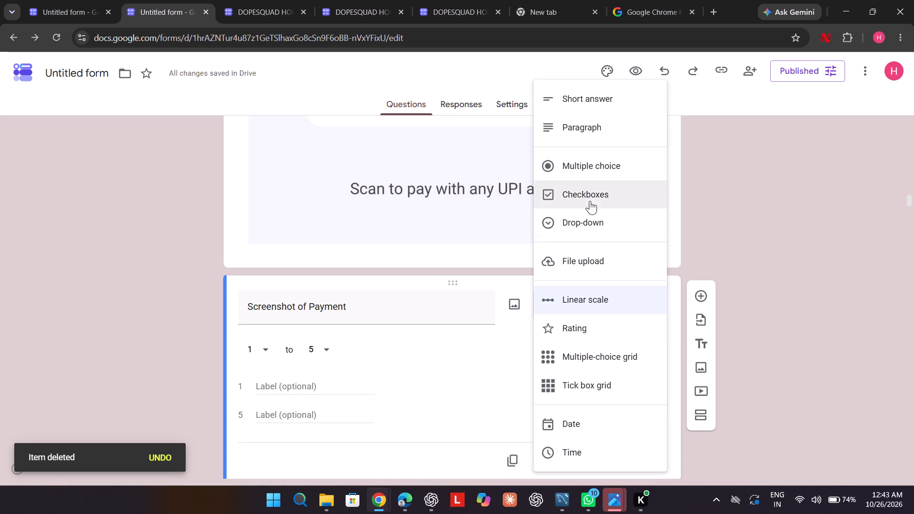
left_click(576, 253)
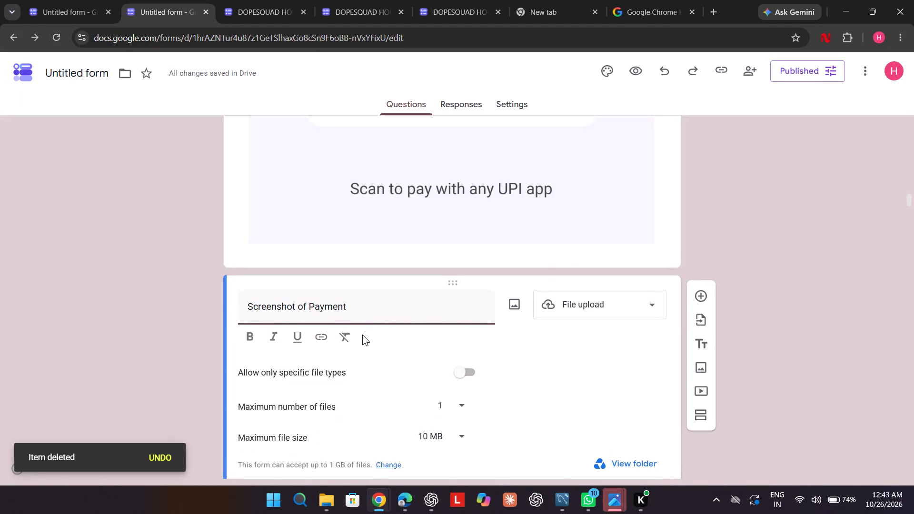
left_click_drag(354, 308, 236, 313)
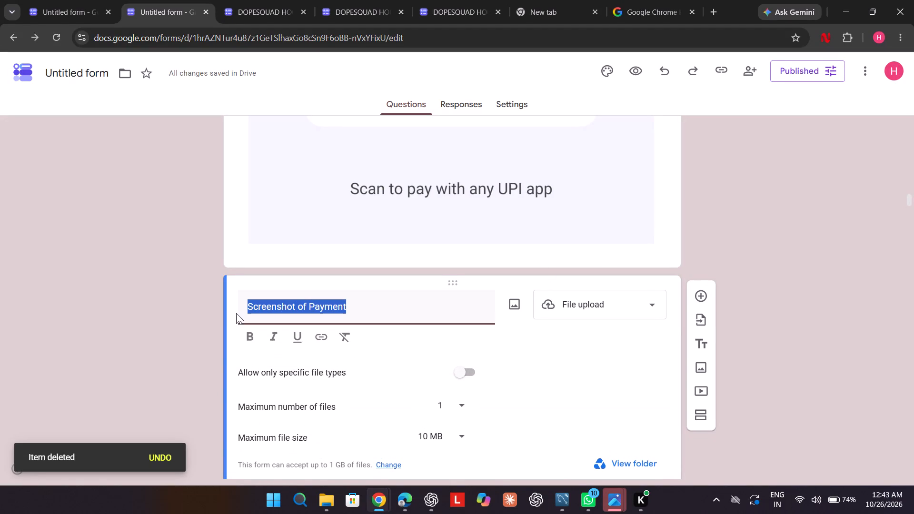
left_click(735, 358)
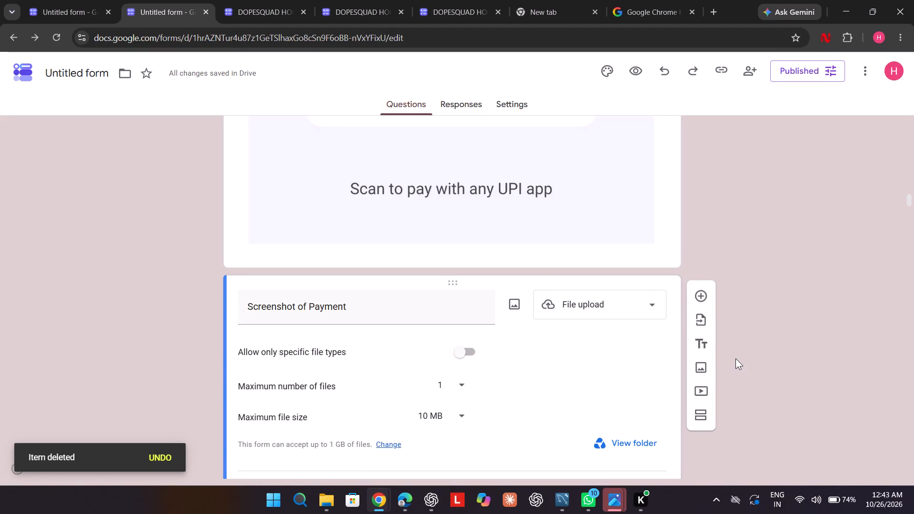
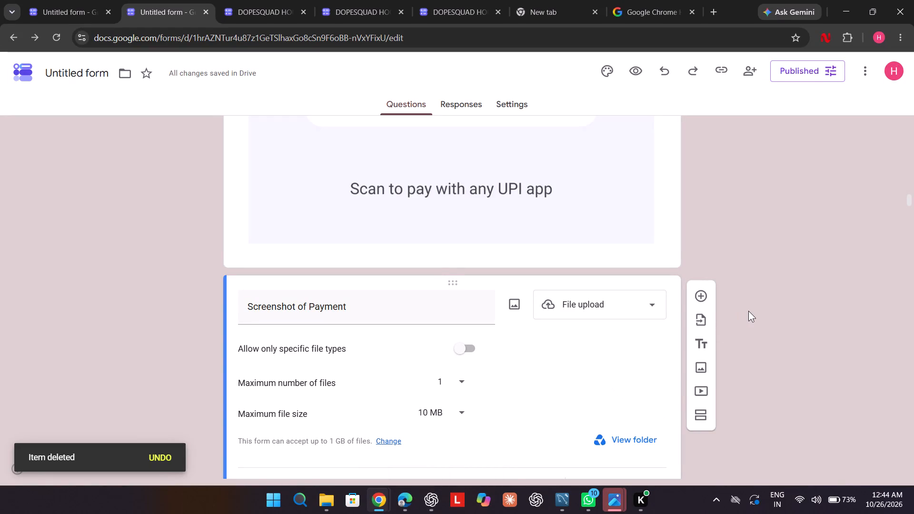
Make section 2's Screenshot of Payment question required.
scroll(748, 311, "down", 1)
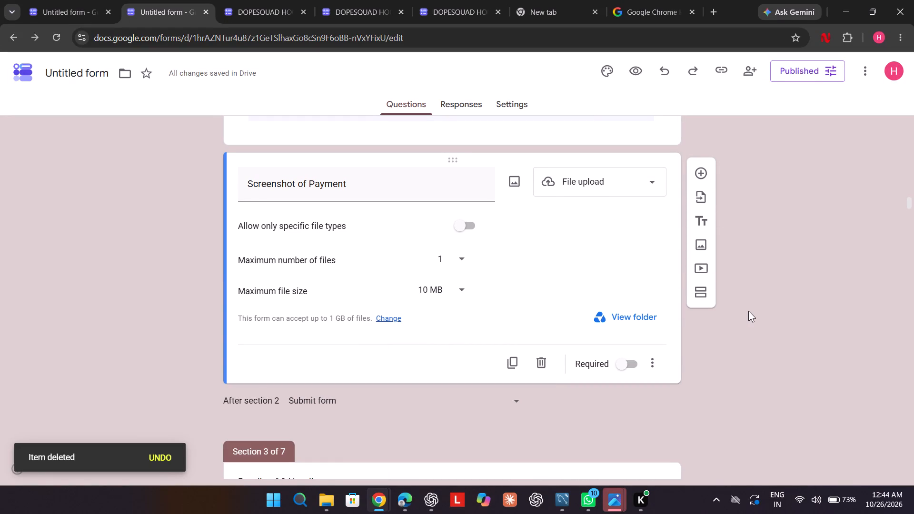
left_click(629, 366)
Add a new question directly below the payment QR image at the end of section 3.
scroll(793, 289, "right", 1)
scroll(793, 289, "down", 1)
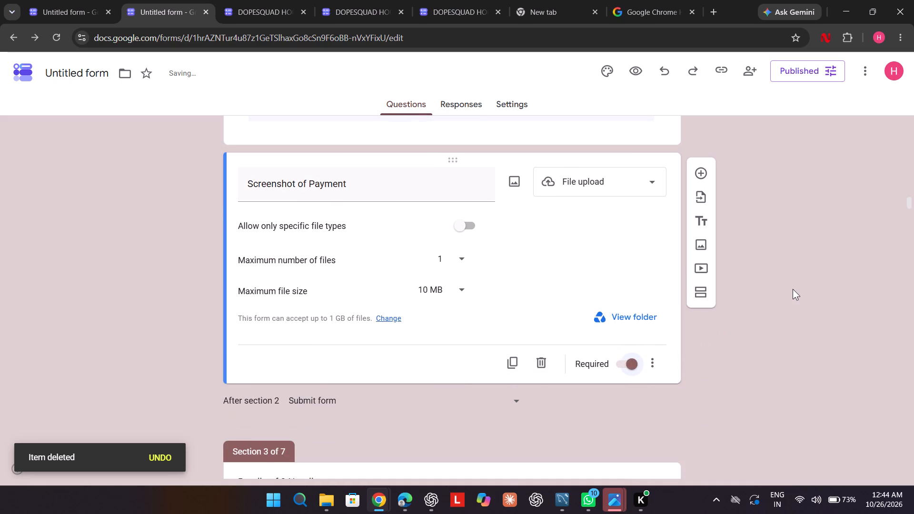
scroll(793, 289, "down", 5)
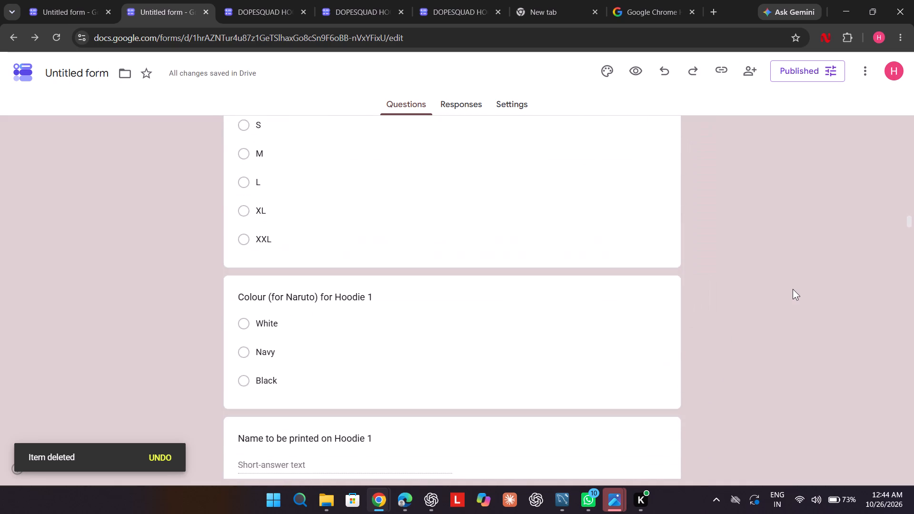
scroll(793, 289, "down", 6)
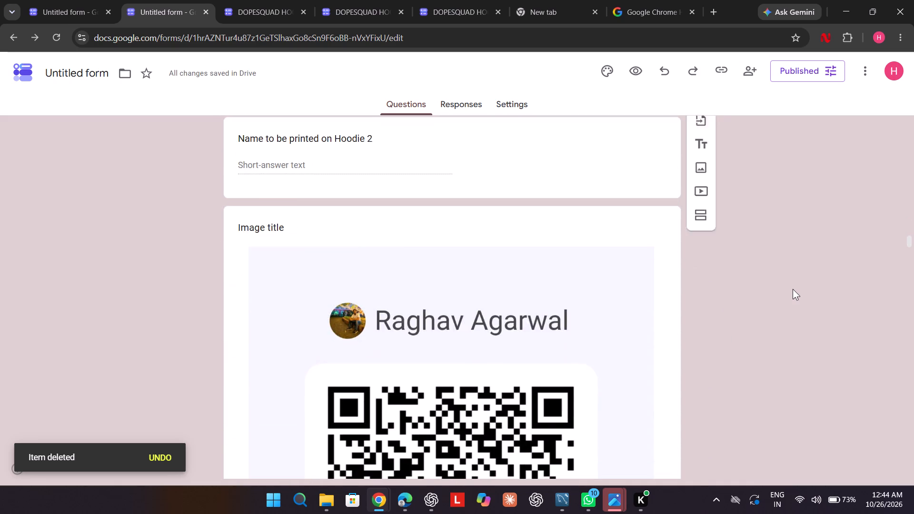
scroll(793, 289, "down", 3)
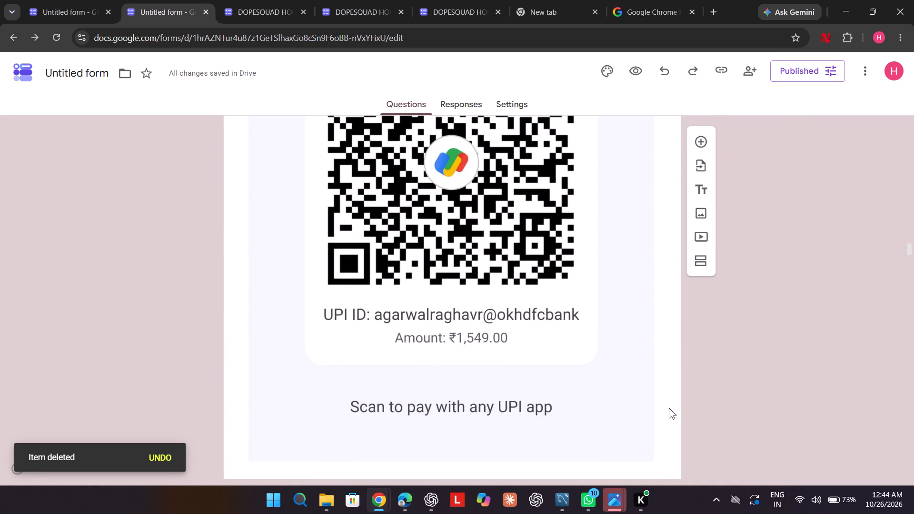
scroll(669, 408, "down", 1)
left_click(662, 372)
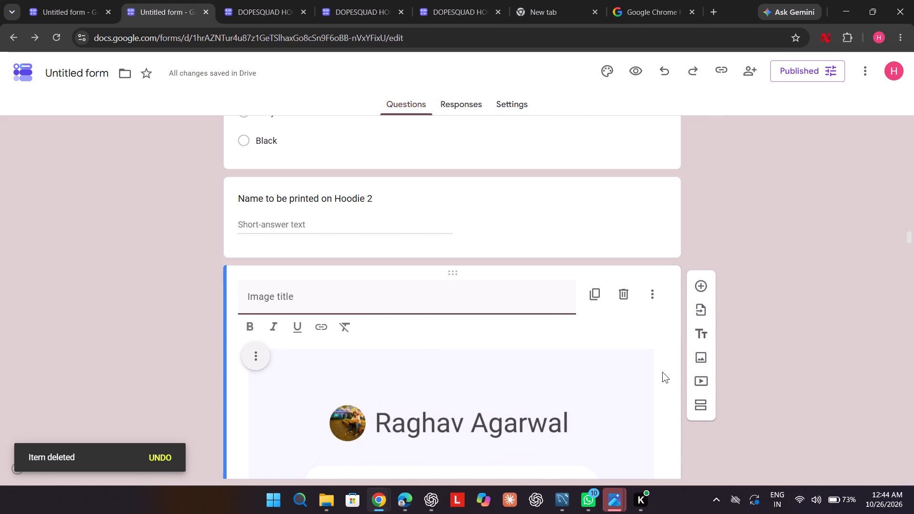
left_click(701, 291)
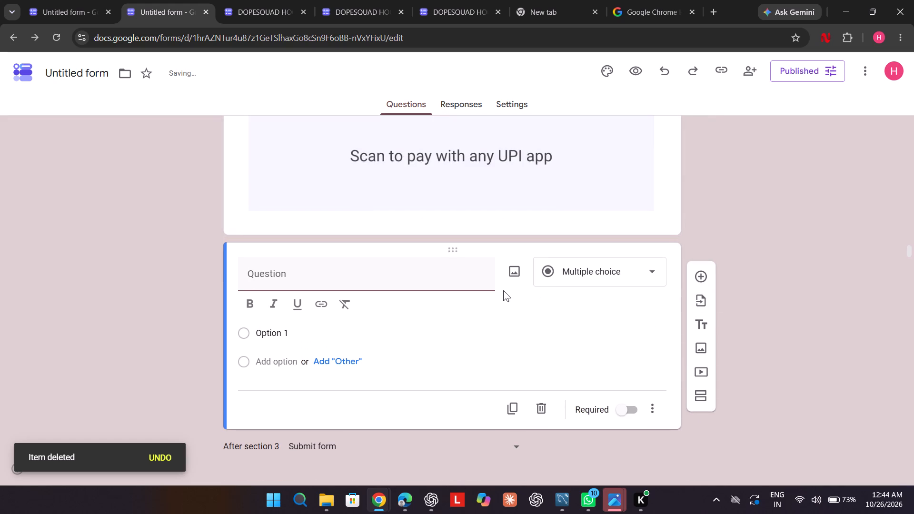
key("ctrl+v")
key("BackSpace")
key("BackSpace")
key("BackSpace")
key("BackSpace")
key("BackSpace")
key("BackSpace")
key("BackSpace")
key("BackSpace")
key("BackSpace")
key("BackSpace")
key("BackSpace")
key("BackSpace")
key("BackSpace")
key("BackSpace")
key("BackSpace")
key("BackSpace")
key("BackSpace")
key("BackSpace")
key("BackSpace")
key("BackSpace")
Title the new question at the end of section 3 Screenshot of Payment.
key("o")
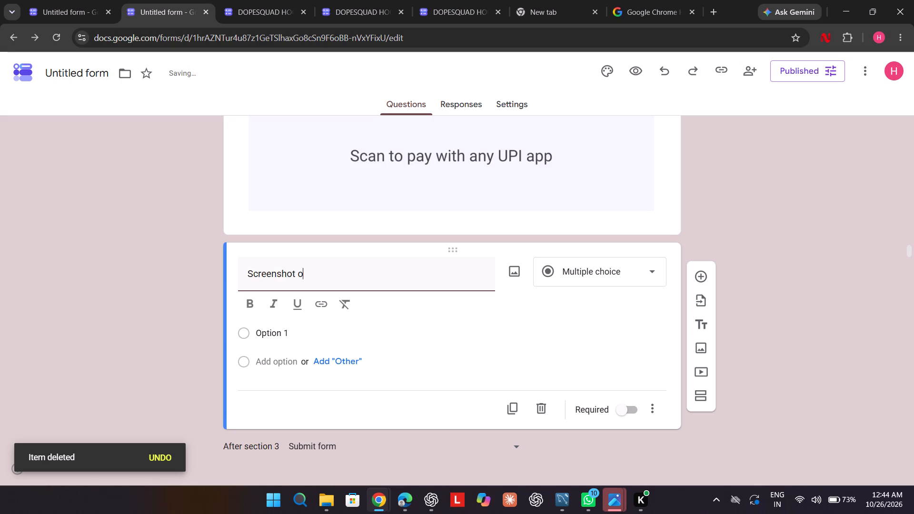
key("p")
type("ayment")
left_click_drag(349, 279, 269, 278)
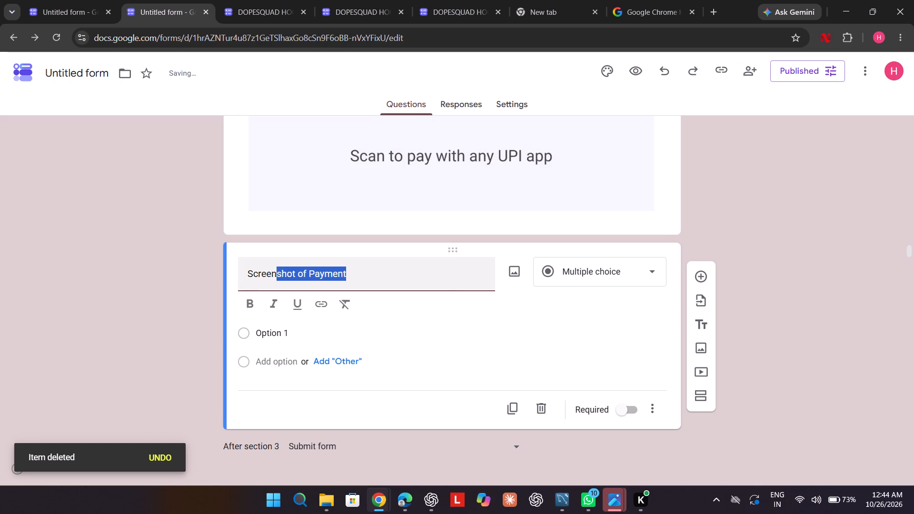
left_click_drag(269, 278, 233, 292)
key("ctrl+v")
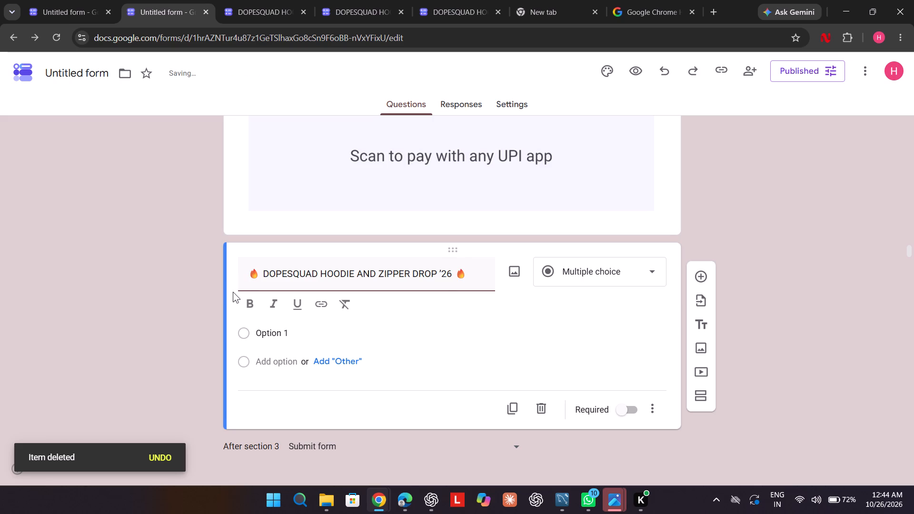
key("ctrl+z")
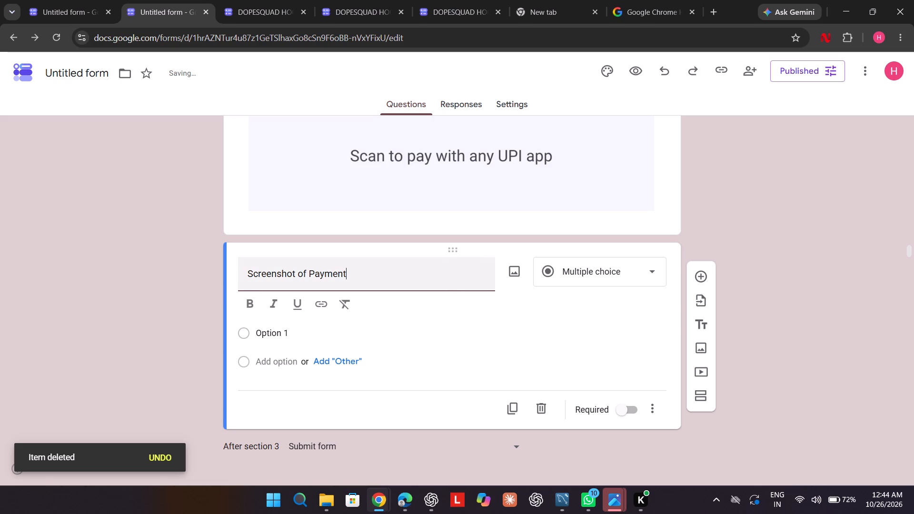
Copy the Screenshot of Payment title text from section 3's new question.
left_click_drag(347, 277, 238, 288)
key("ctrl+c")
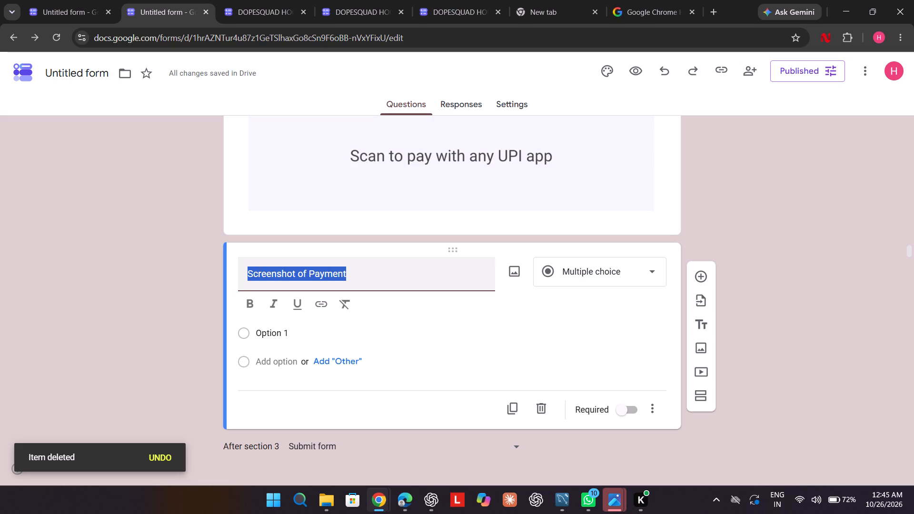
left_click(368, 278)
Make section 3's Screenshot of Payment question a required File upload.
left_click(578, 276)
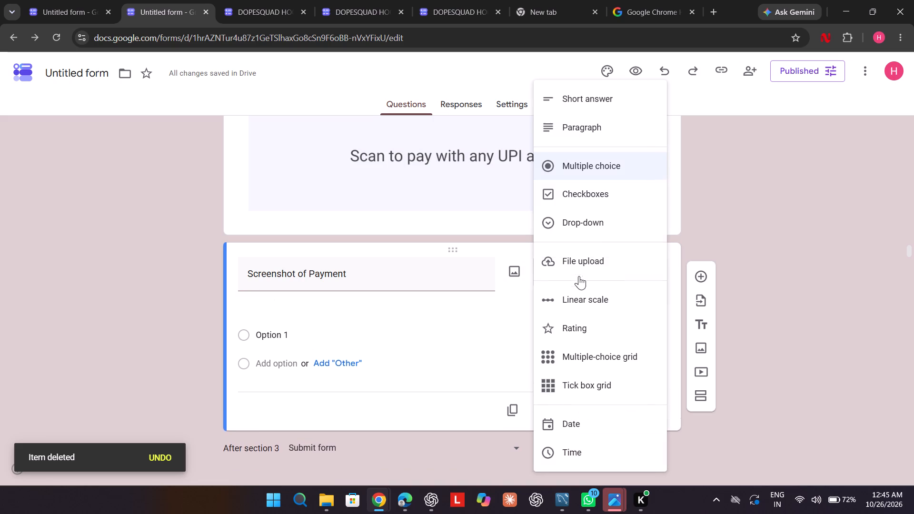
left_click(591, 253)
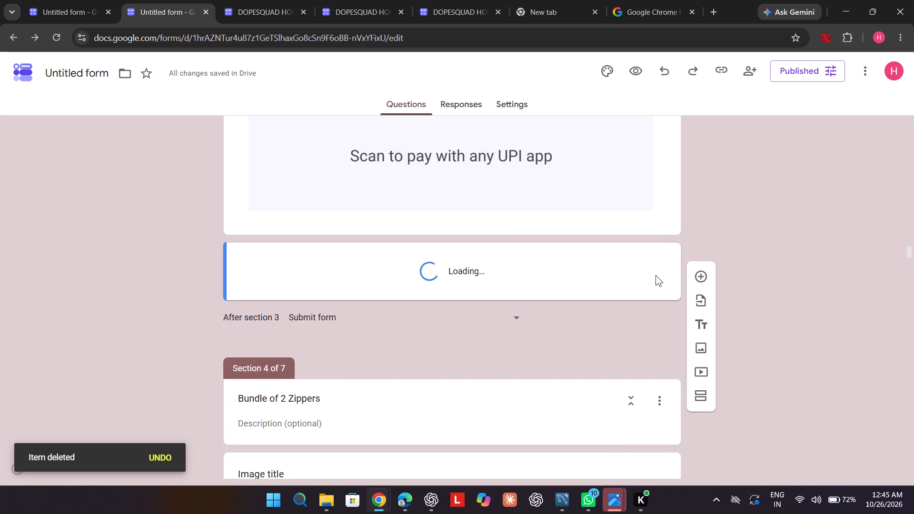
scroll(669, 282, "down", 2)
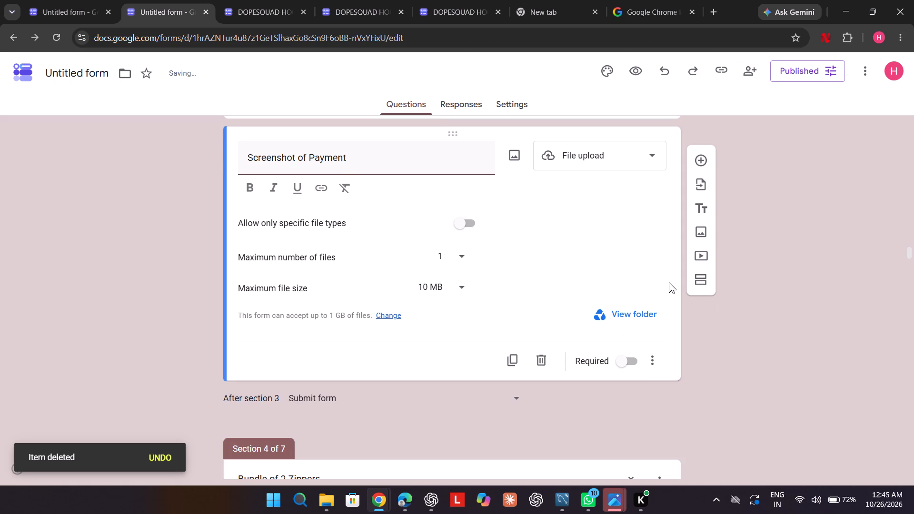
left_click(622, 362)
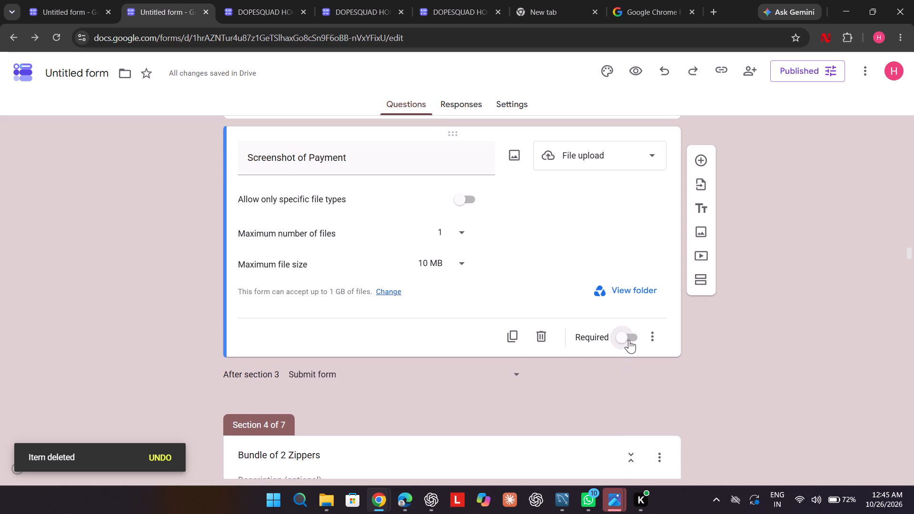
left_click(628, 340)
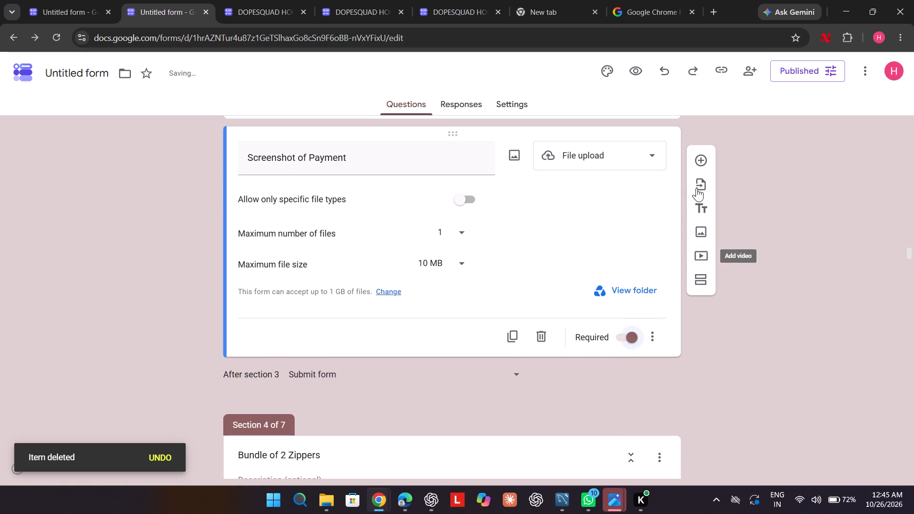
Add a question titled Screenshot of Payment directly below the payment QR image at the end of section 4.
scroll(738, 368, "down", 6)
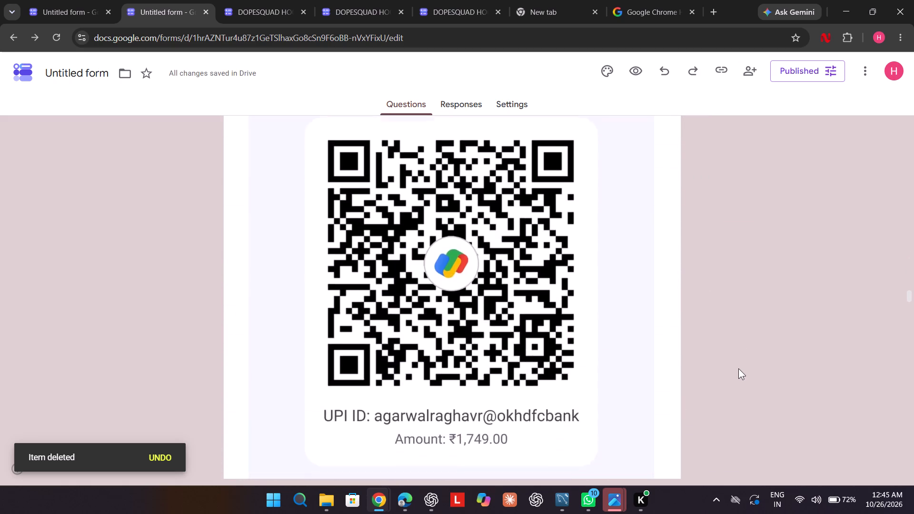
scroll(738, 368, "down", 3)
scroll(738, 368, "up", 4)
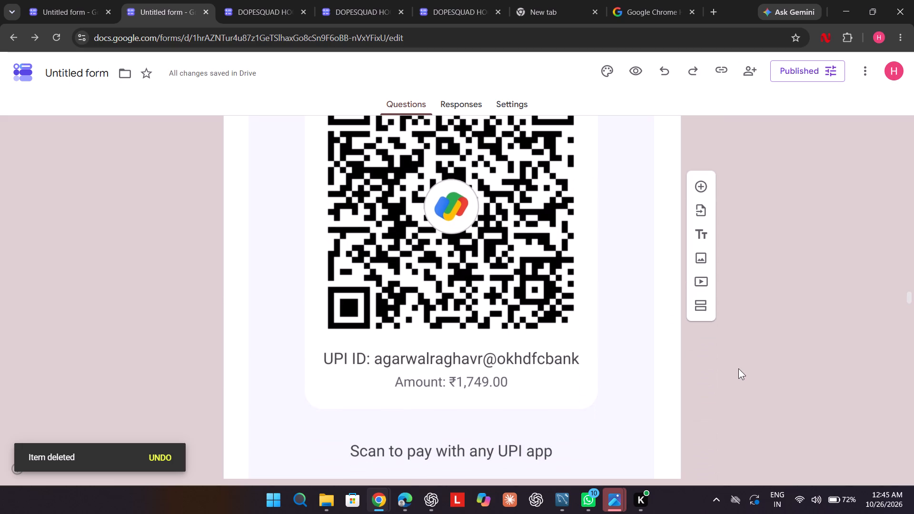
left_click(667, 351)
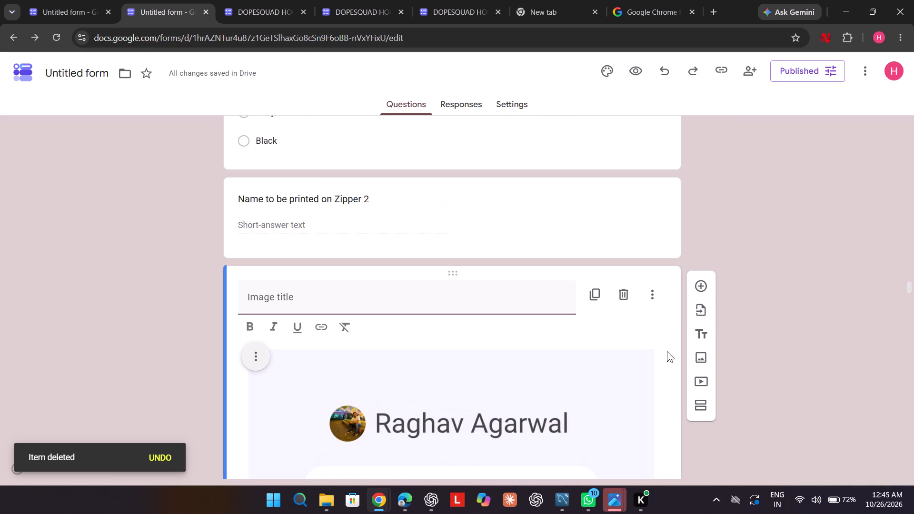
left_click(707, 278)
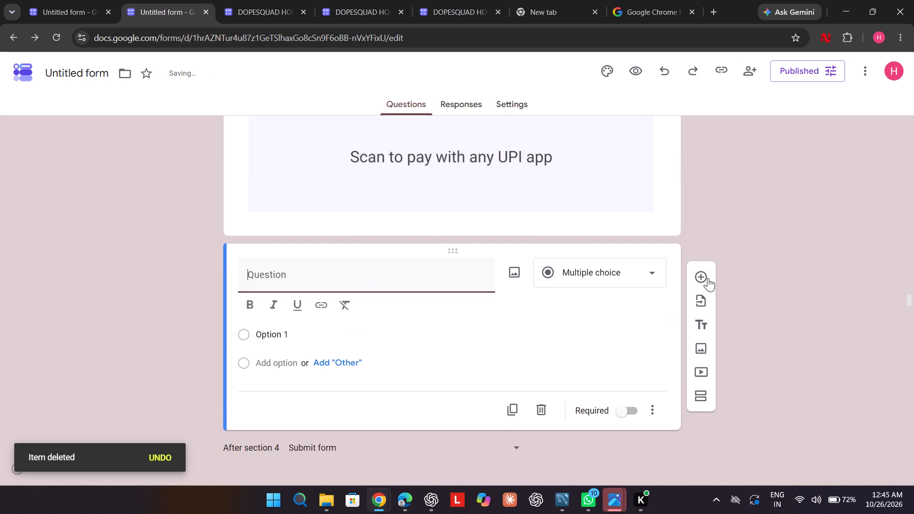
key("ctrl+v")
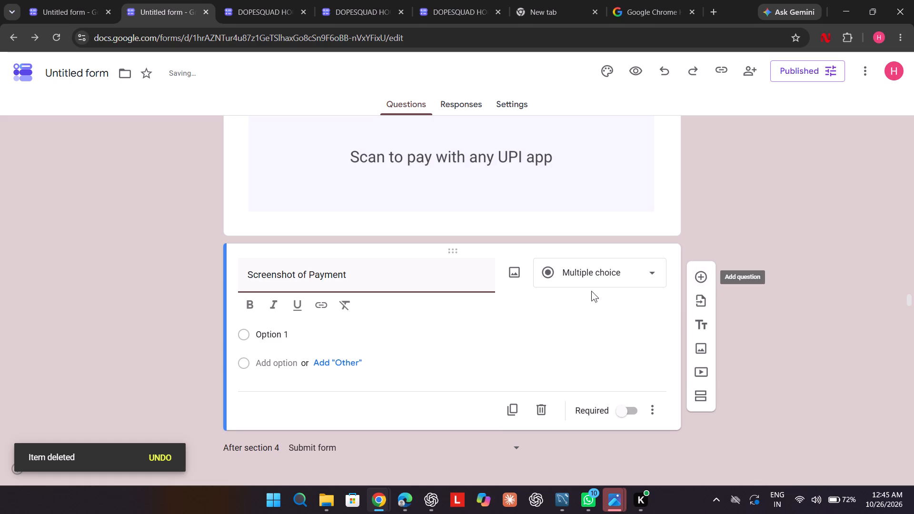
Make section 4's Screenshot of Payment question a required File upload.
left_click(610, 282)
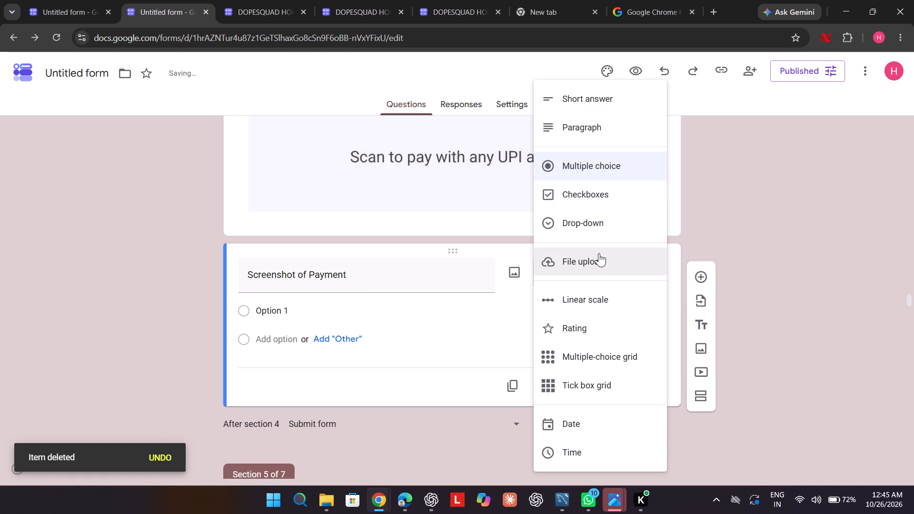
left_click(598, 253)
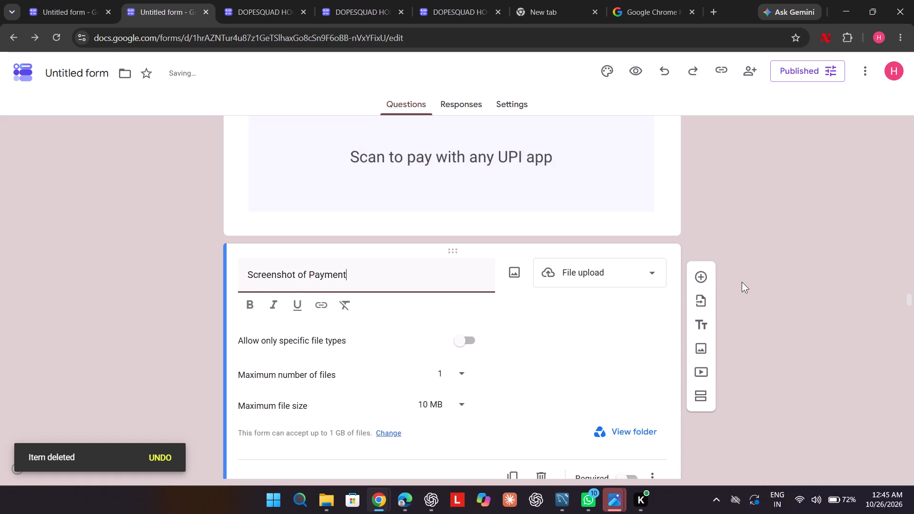
scroll(742, 282, "down", 1)
left_click(625, 373)
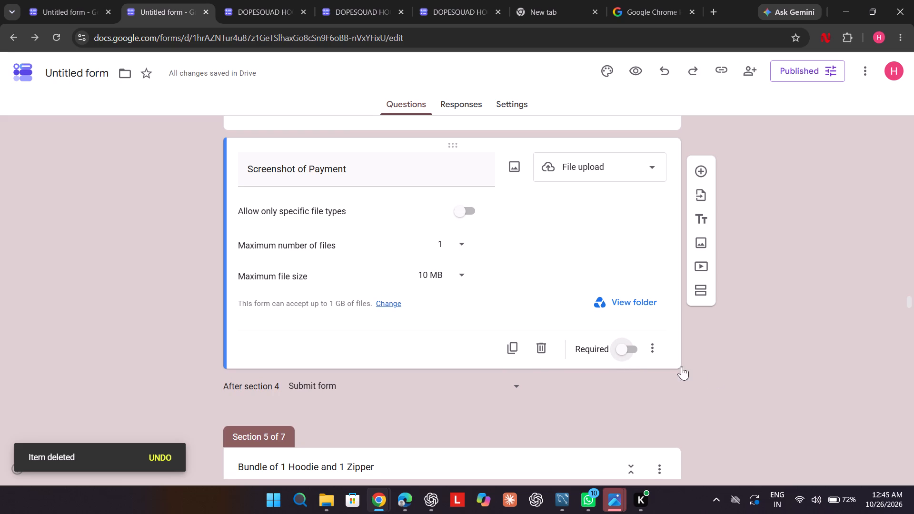
left_click(625, 347)
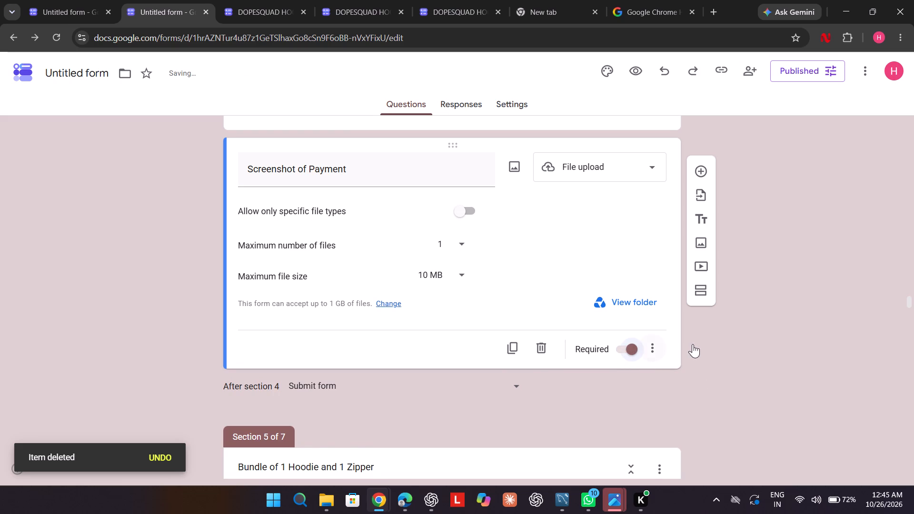
Add a question titled Screenshot of Payment directly below the payment QR image at the end of section 5.
scroll(692, 344, "down", 2)
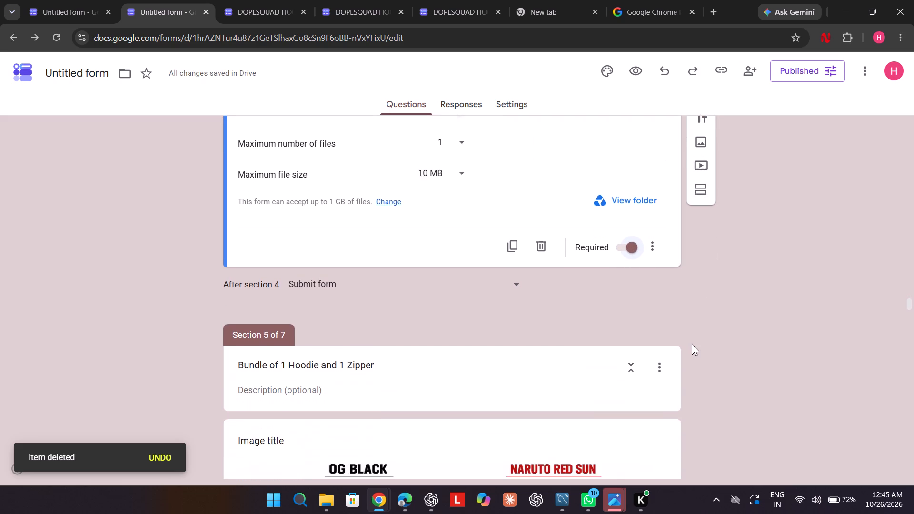
scroll(692, 344, "down", 8)
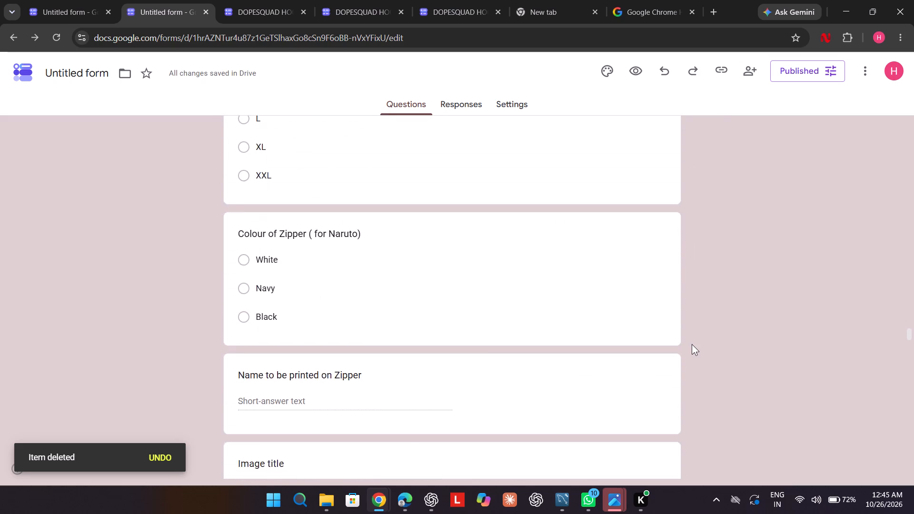
scroll(692, 344, "down", 2)
scroll(692, 344, "up", 1)
left_click(669, 349)
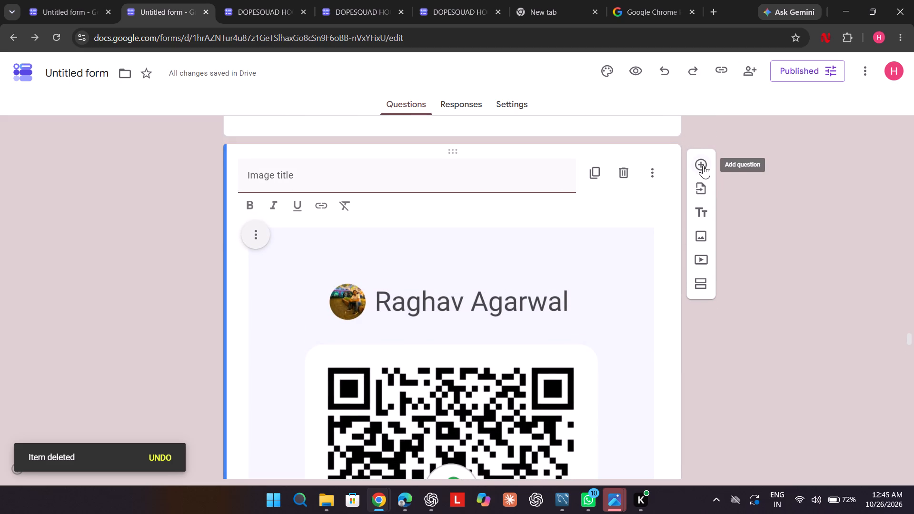
left_click(702, 165)
scroll(702, 165, "down", 1)
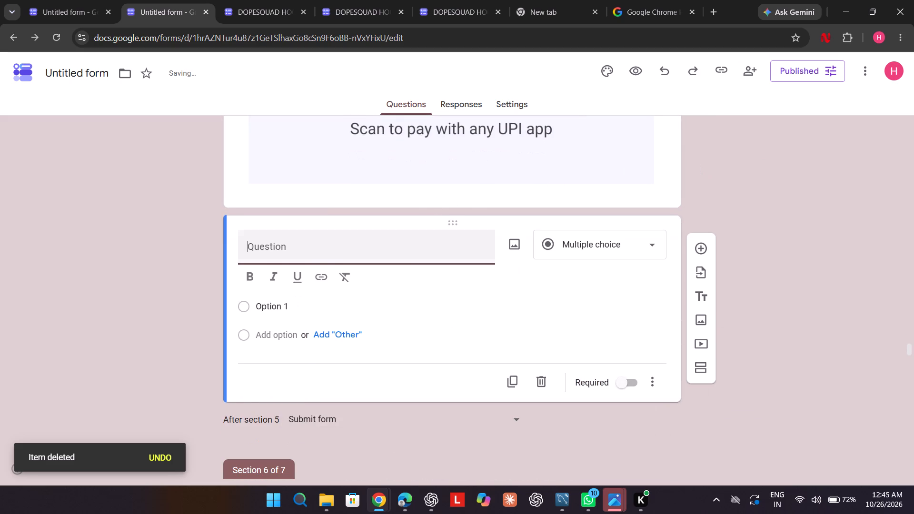
key("ctrl+v")
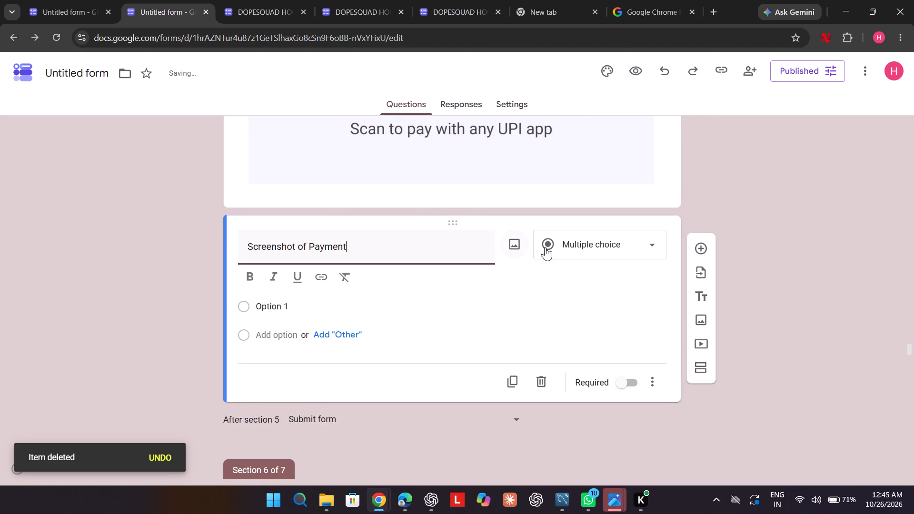
Make section 5's Screenshot of Payment question a required File upload.
left_click(556, 242)
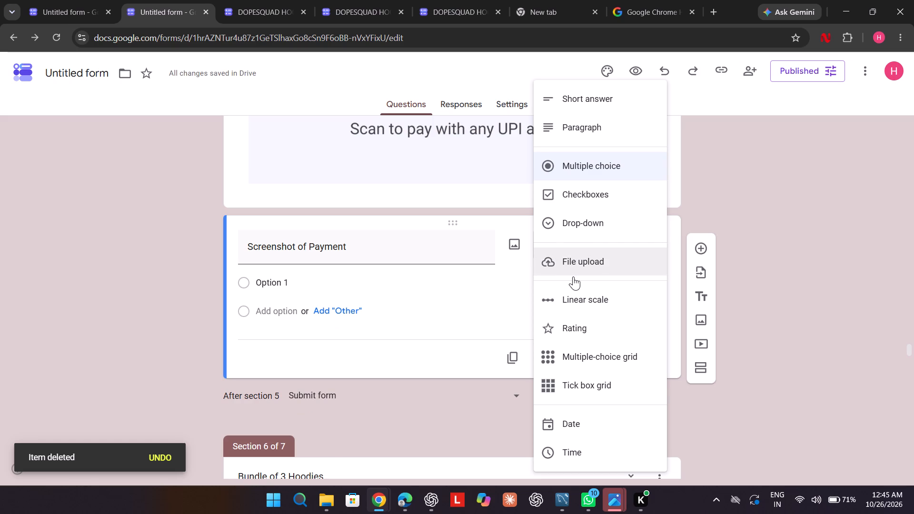
left_click(572, 277)
left_click(575, 272)
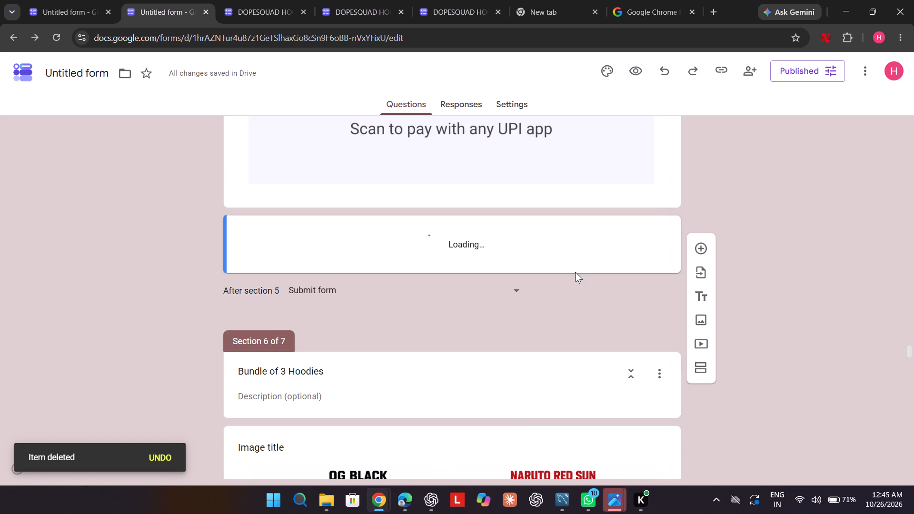
scroll(575, 272, "down", 1)
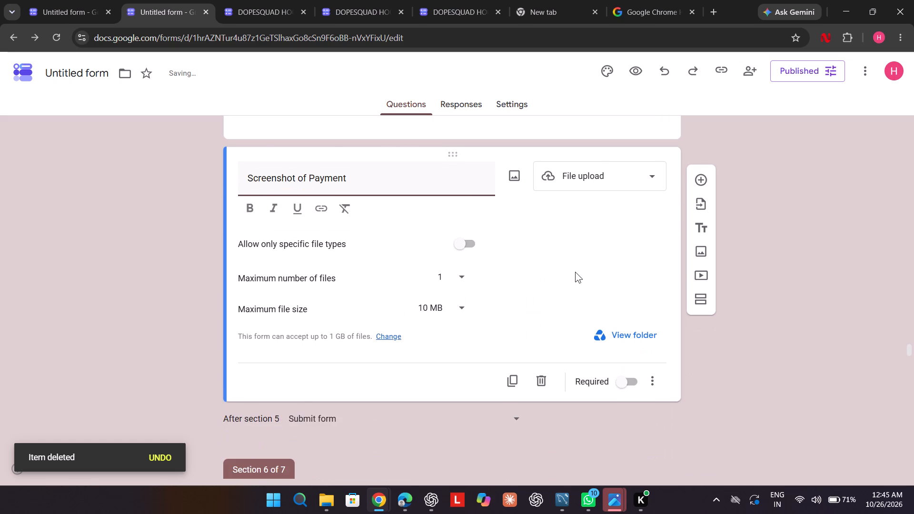
left_click(633, 381)
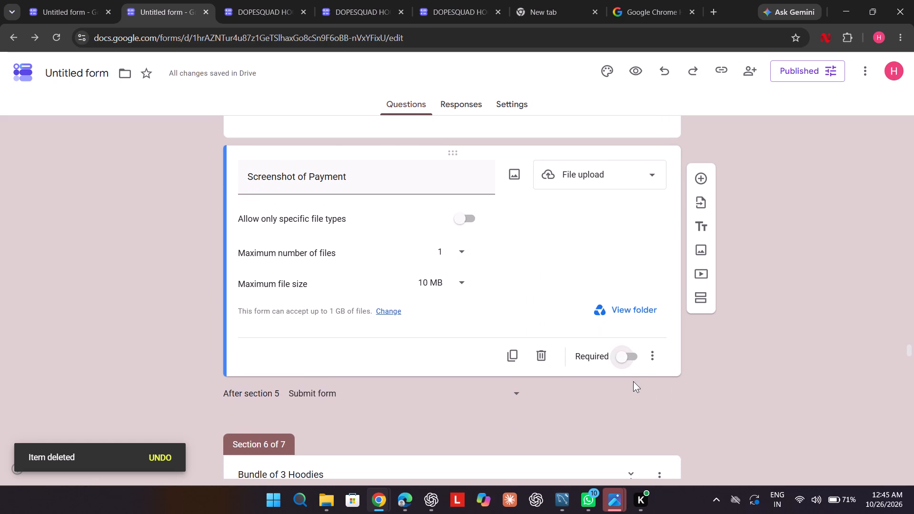
left_click(633, 354)
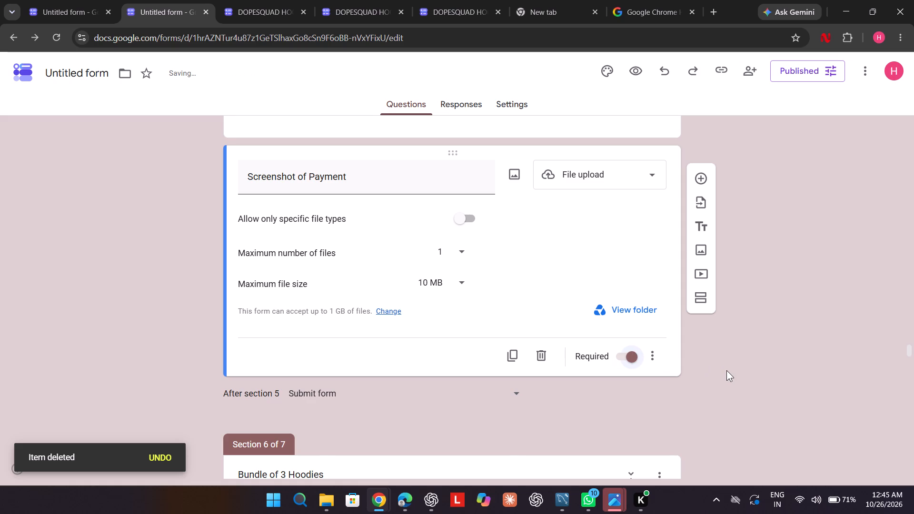
Add a question titled Screenshot of Payment directly below the payment QR image at the end of section 6.
scroll(726, 370, "down", 7)
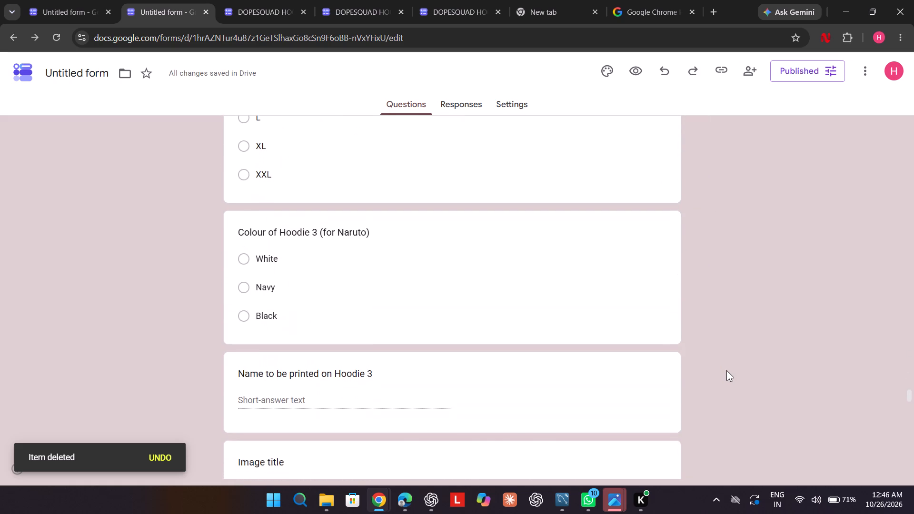
scroll(726, 370, "down", 5)
scroll(726, 370, "up", 2)
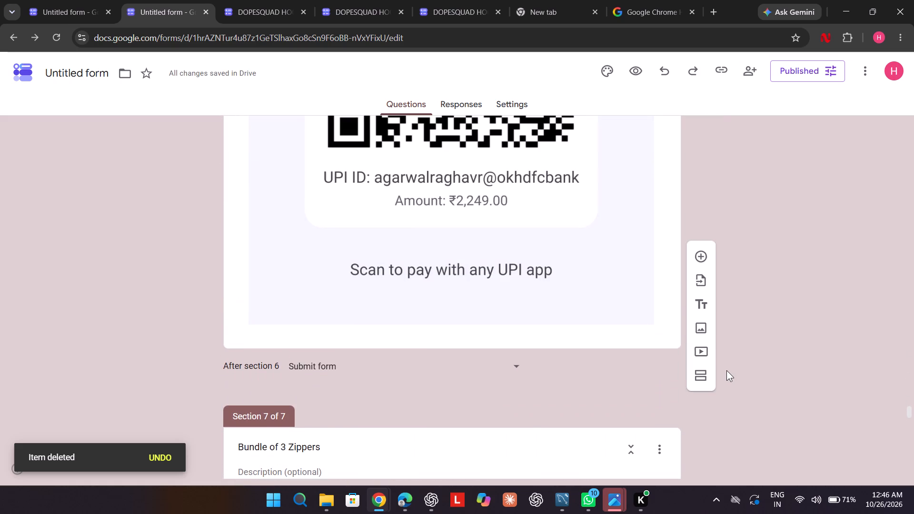
scroll(726, 370, "up", 1)
left_click(661, 325)
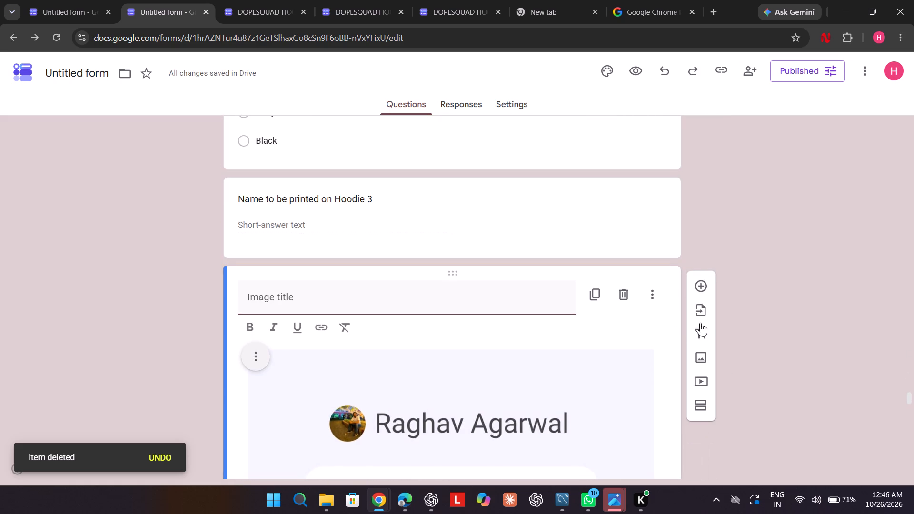
left_click(696, 281)
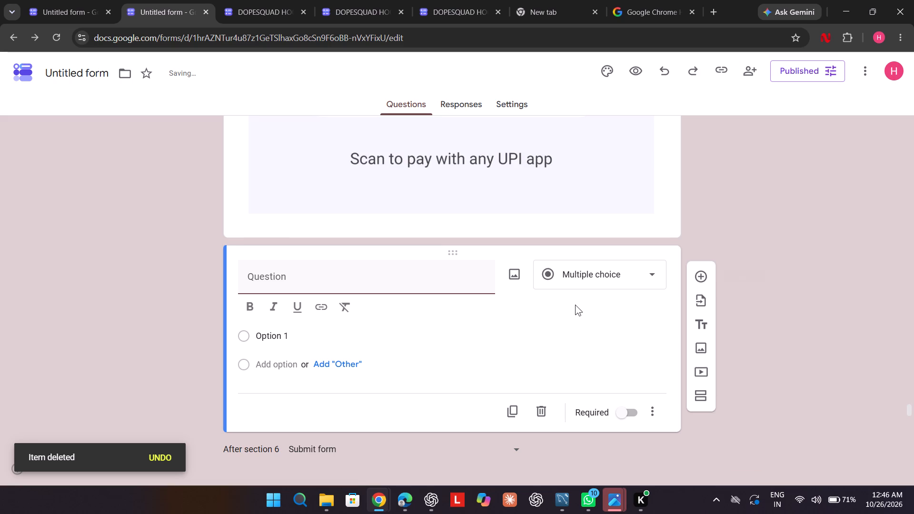
key("ctrl+v")
Make section 6's Screenshot of Payment question a required File upload.
left_click(577, 276)
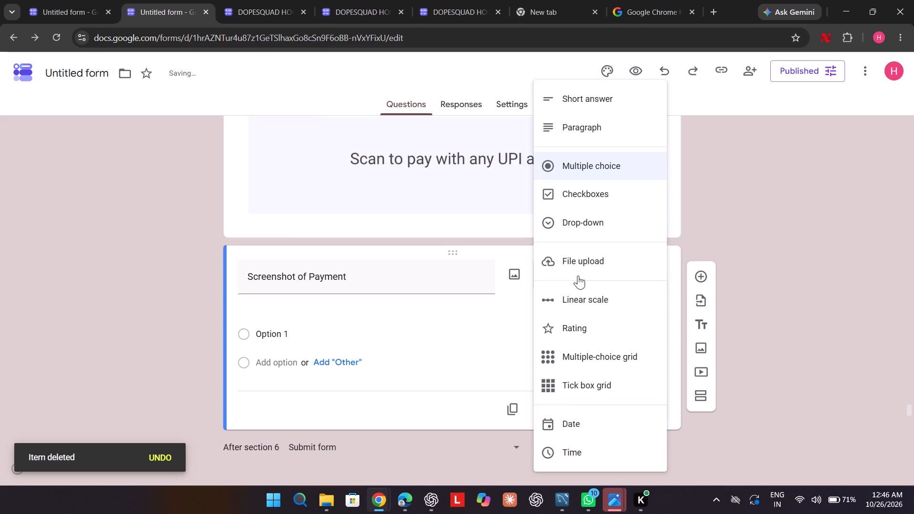
left_click(584, 263)
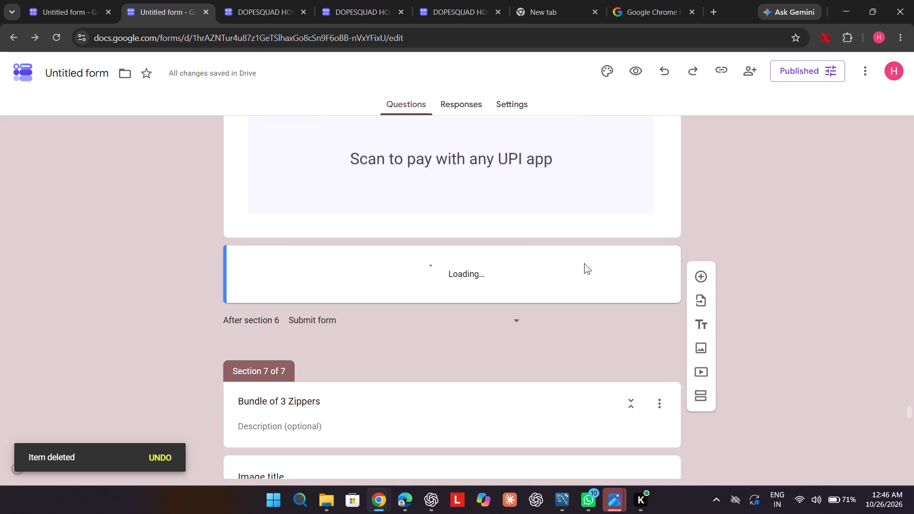
scroll(595, 385, "down", 1)
left_click(622, 390)
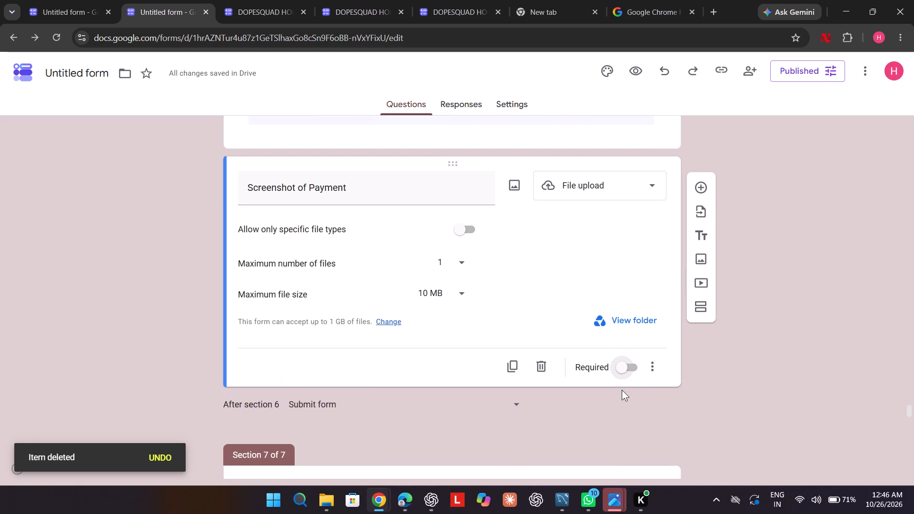
left_click(629, 374)
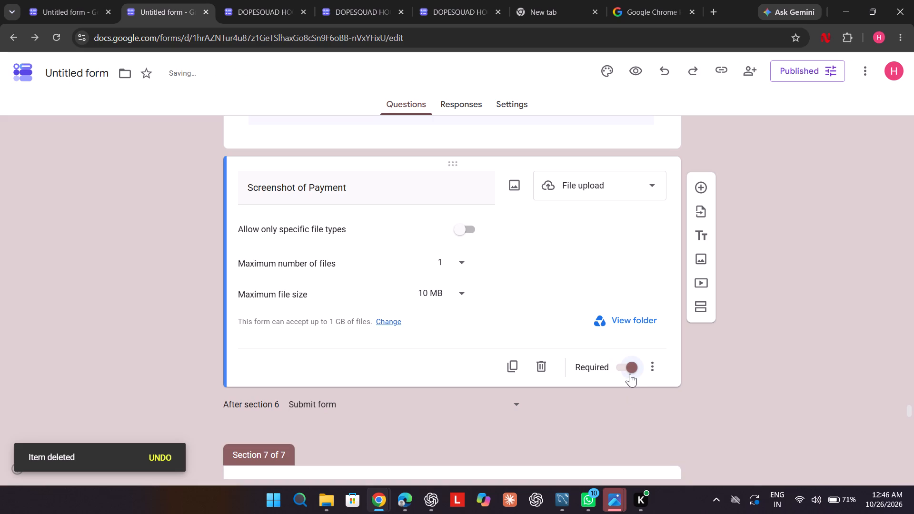
left_click(741, 401)
Add a question titled Screenshot of Payment directly below the payment QR image at the end of section 7.
scroll(741, 401, "down", 7)
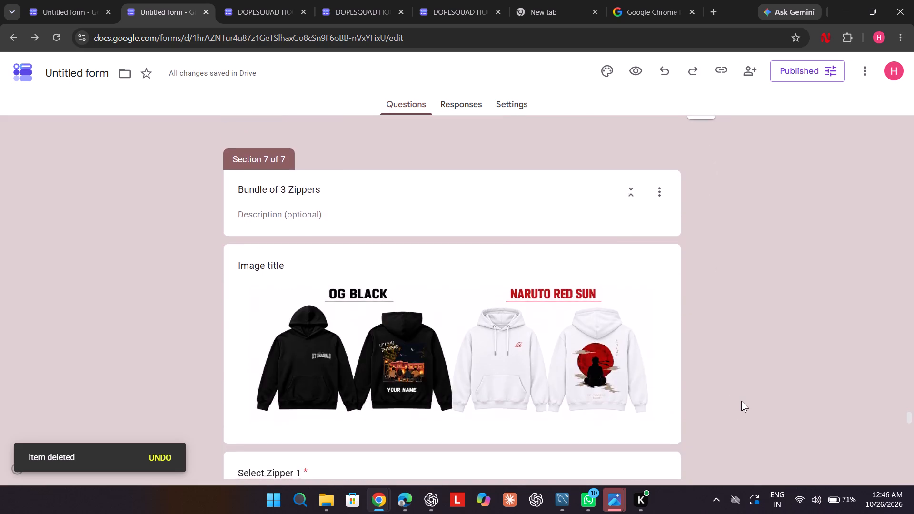
scroll(741, 401, "down", 4)
left_click(667, 362)
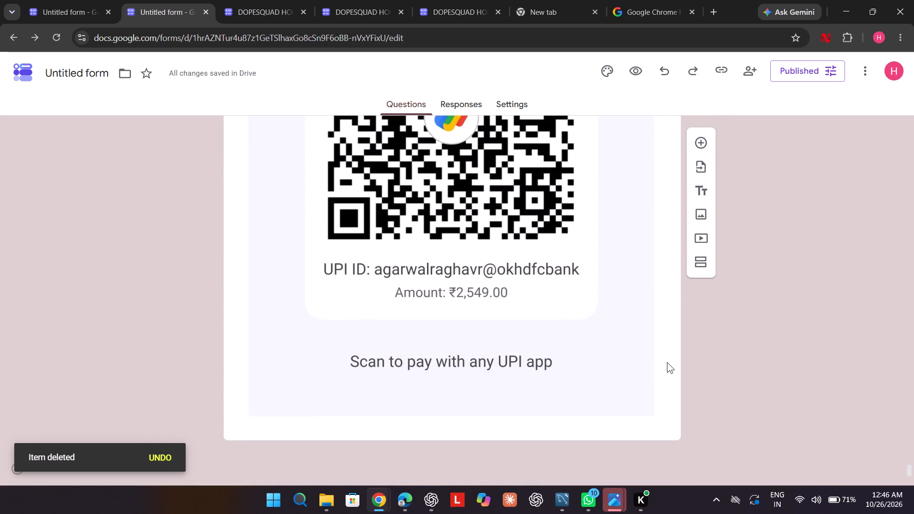
left_click(703, 282)
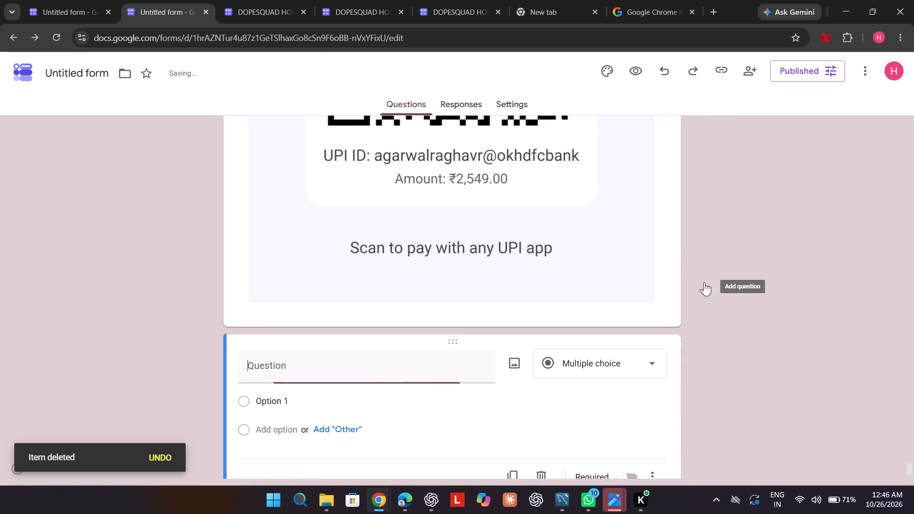
key("ctrl+v")
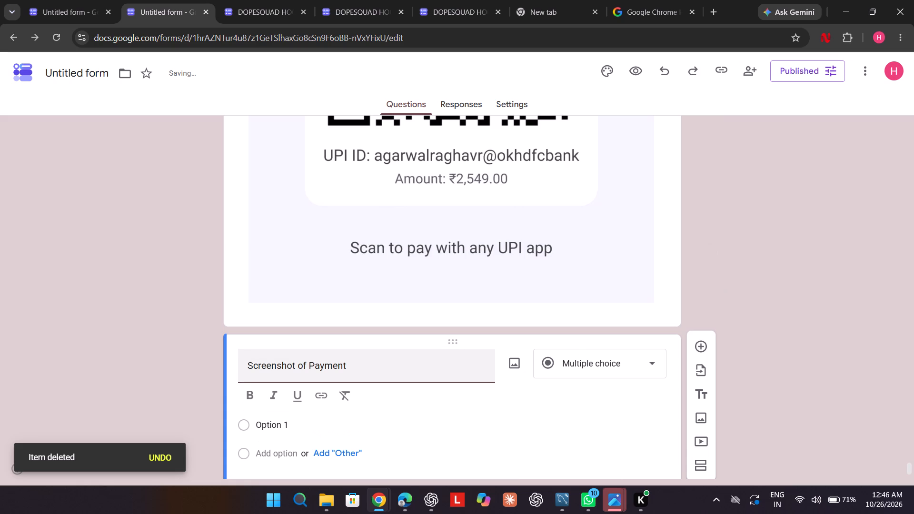
Change section 7's Screenshot of Payment question to the File upload type.
left_click(571, 363)
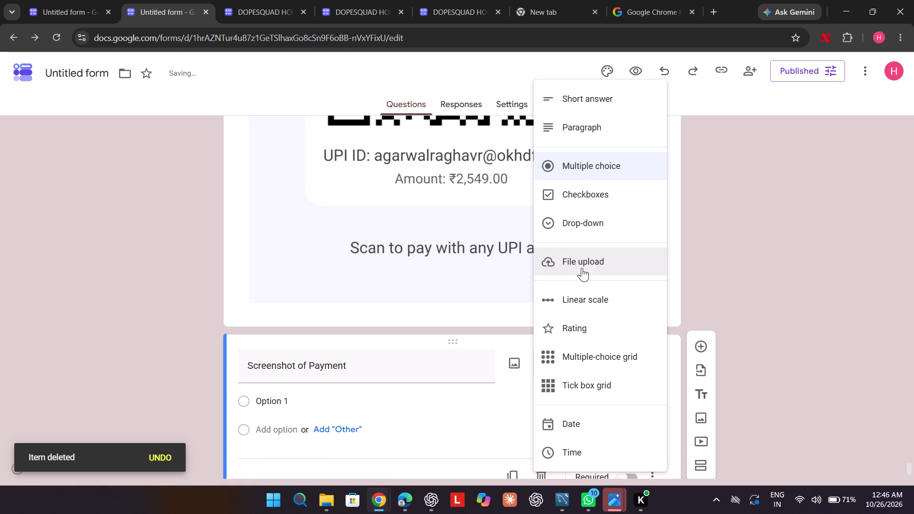
left_click(582, 261)
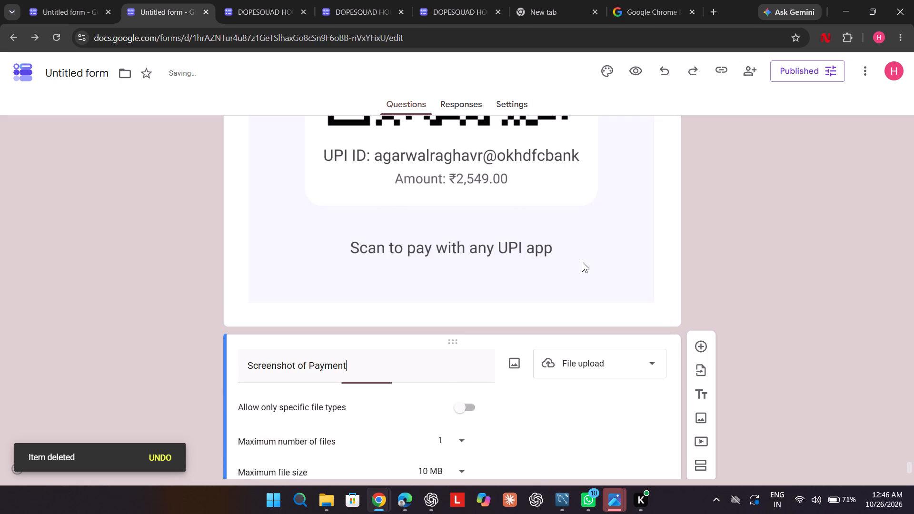
Review the form back up to section 1, checking the pricing chart and the options of the Select type question.
scroll(792, 276, "up", 20)
scroll(792, 276, "up", 11)
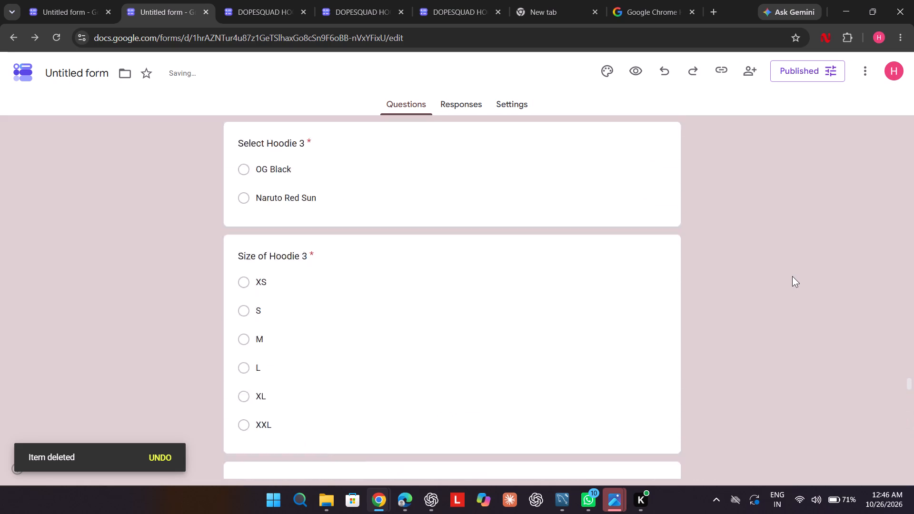
scroll(792, 276, "up", 9)
scroll(698, 338, "up", 2)
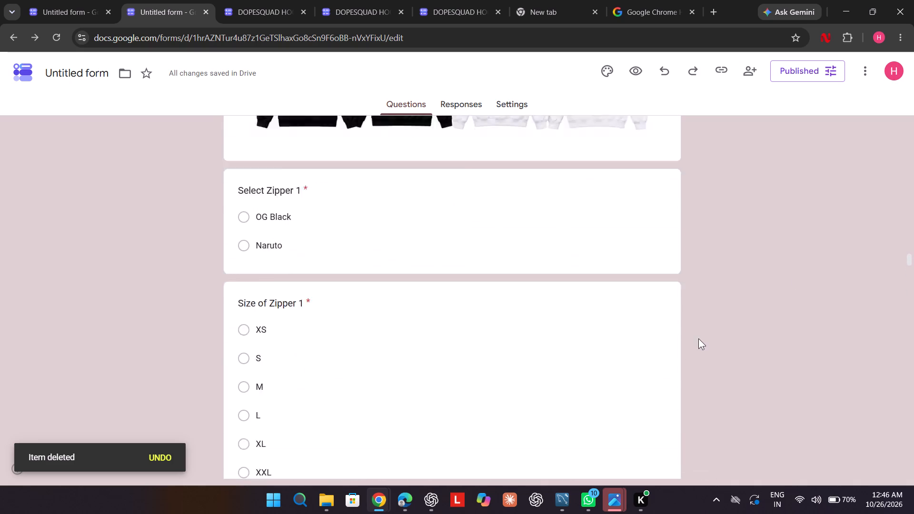
scroll(698, 338, "up", 1)
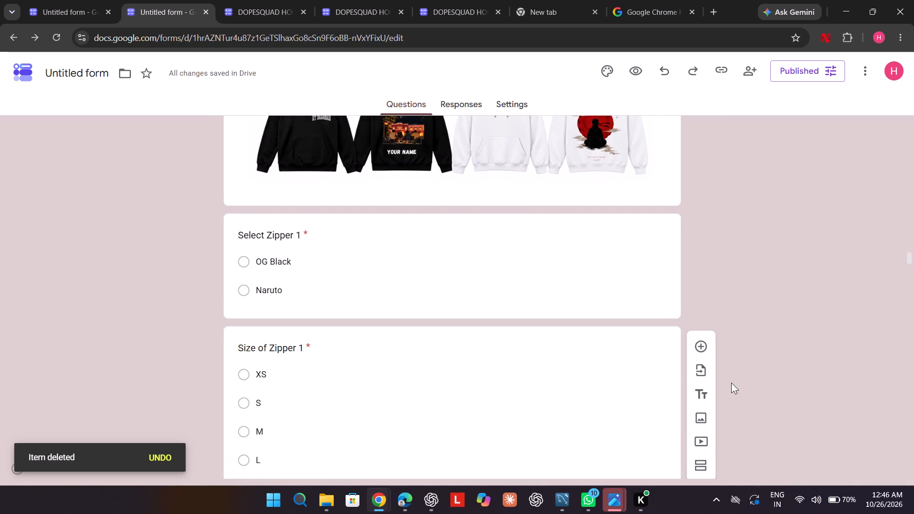
scroll(731, 383, "up", 15)
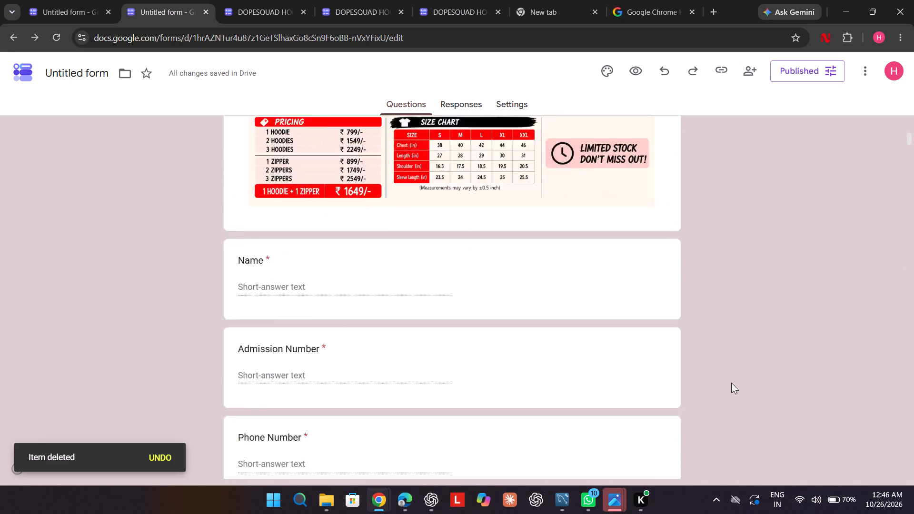
scroll(731, 383, "up", 5)
scroll(731, 383, "down", 7)
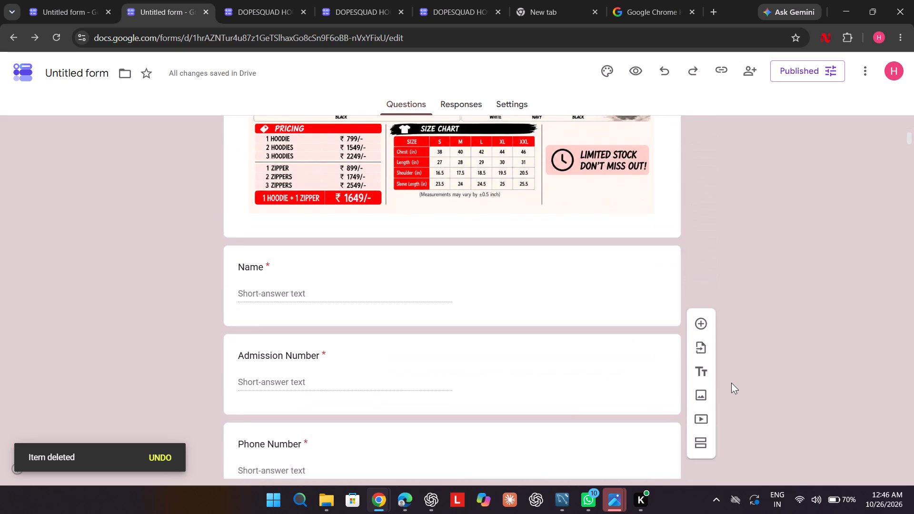
scroll(731, 383, "down", 10)
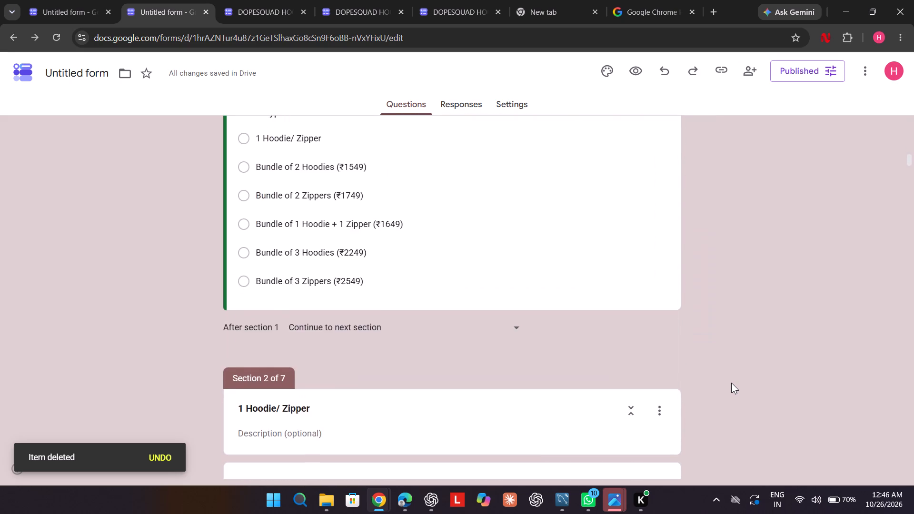
scroll(731, 383, "up", 1)
scroll(731, 383, "down", 3)
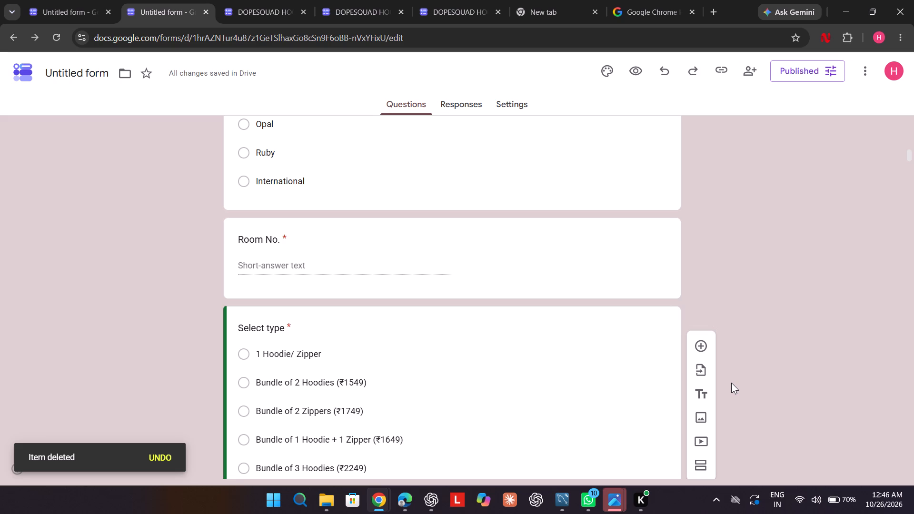
Add the price to the Hoodie option of section 2's Select question so it reads Hoodie (799/-).
left_click(796, 292)
scroll(796, 292, "down", 4)
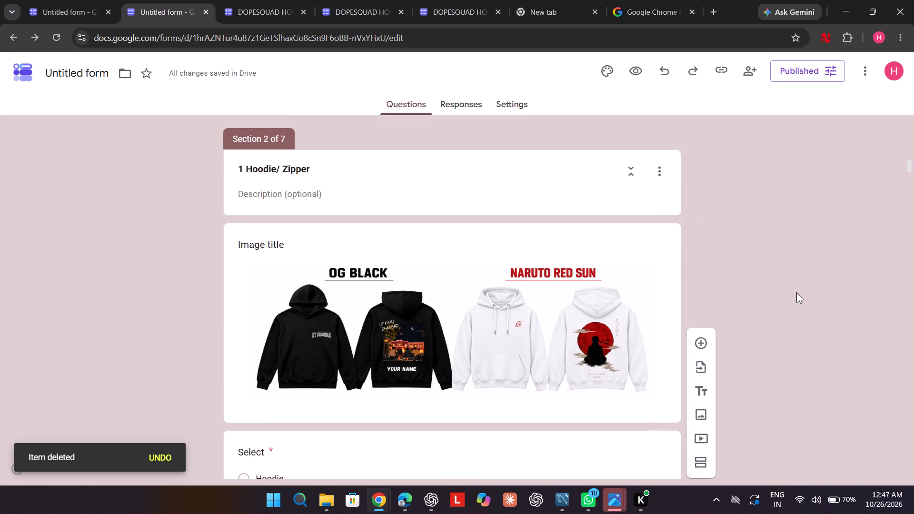
scroll(796, 292, "down", 3)
left_click(288, 325)
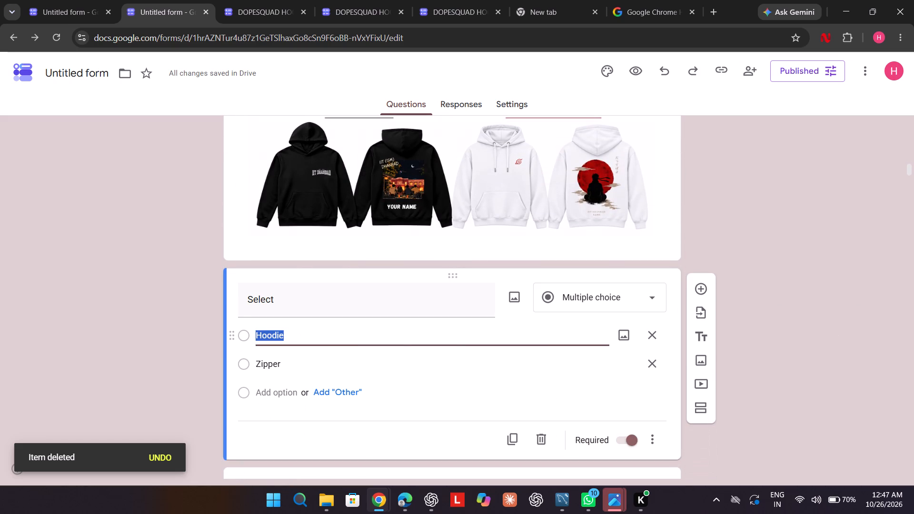
left_click(288, 330)
key("space")
type("(799/-")
key("shift+underscore")
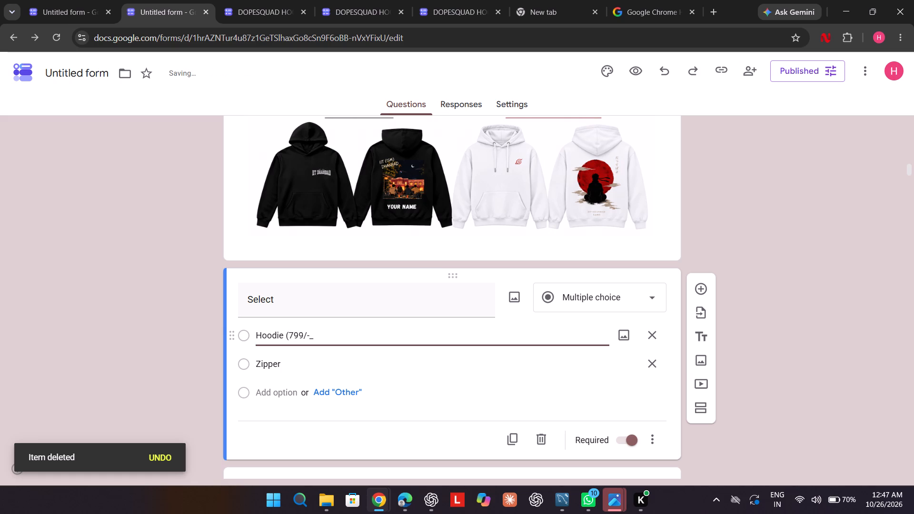
key("BackSpace")
key("BackSpace")
type("-)")
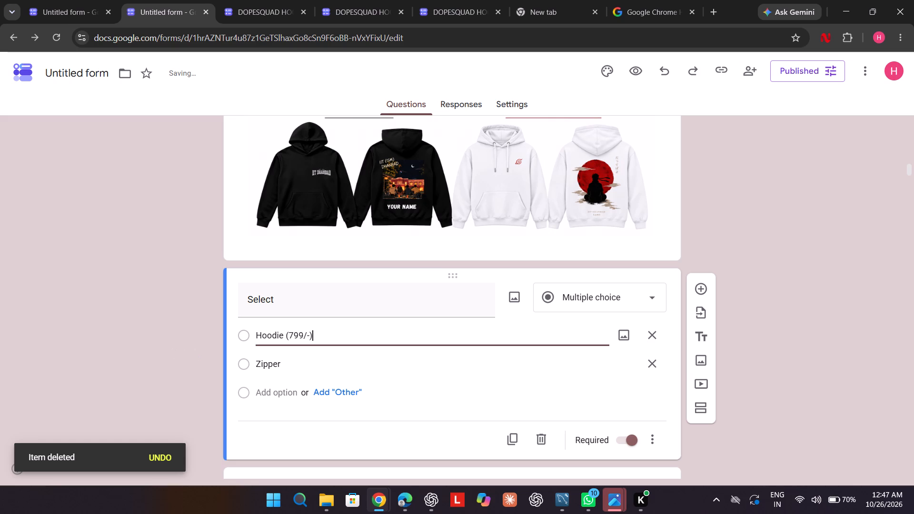
Add the price to the Zipper option of section 2's Select question so it reads Zipper (899/-).
left_click(309, 367)
left_click(309, 367)
key("space")
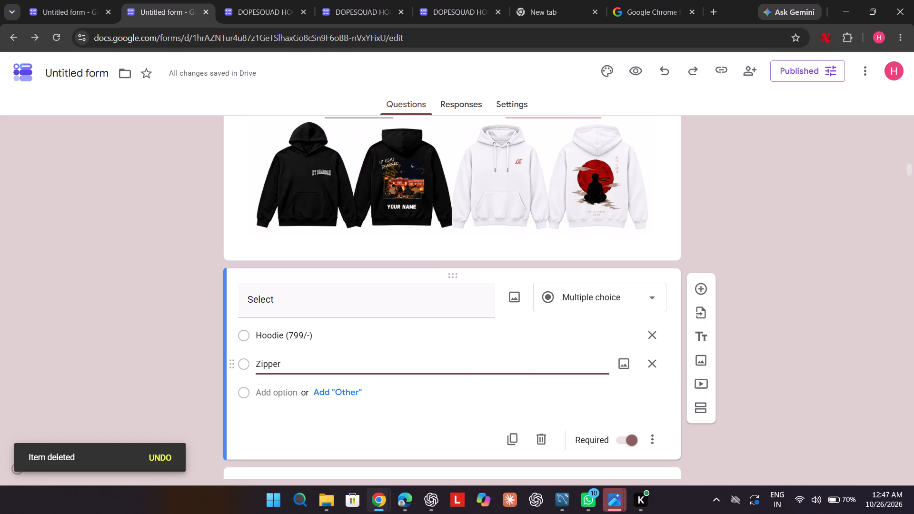
type("(899")
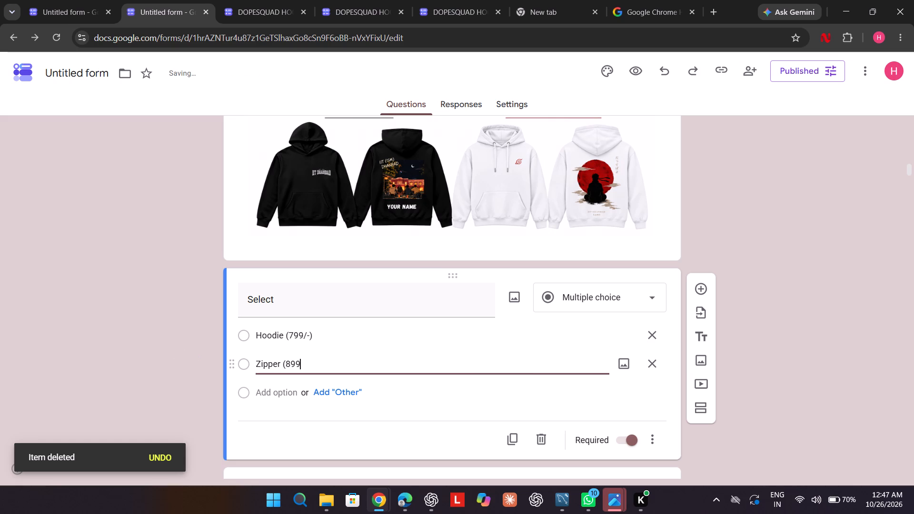
type("/-")
key("shift+parenright")
left_click(765, 284)
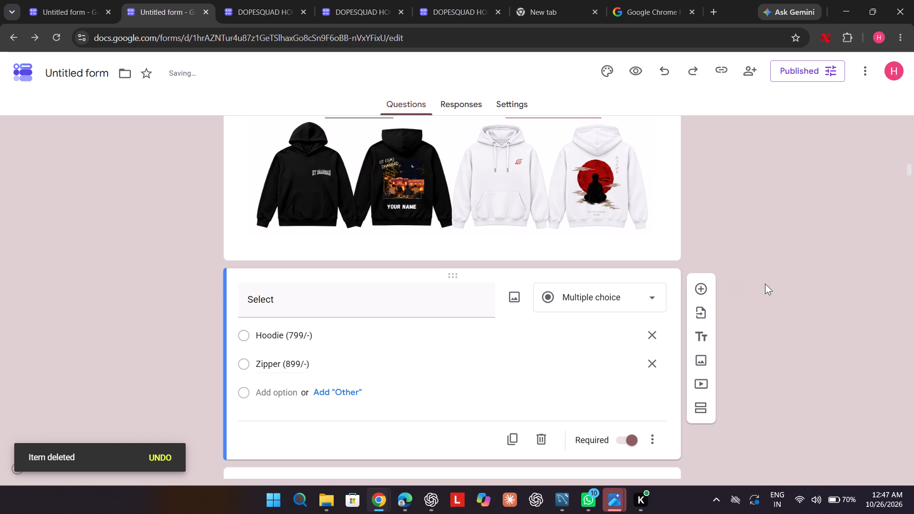
left_click(765, 284)
scroll(765, 284, "down", 3)
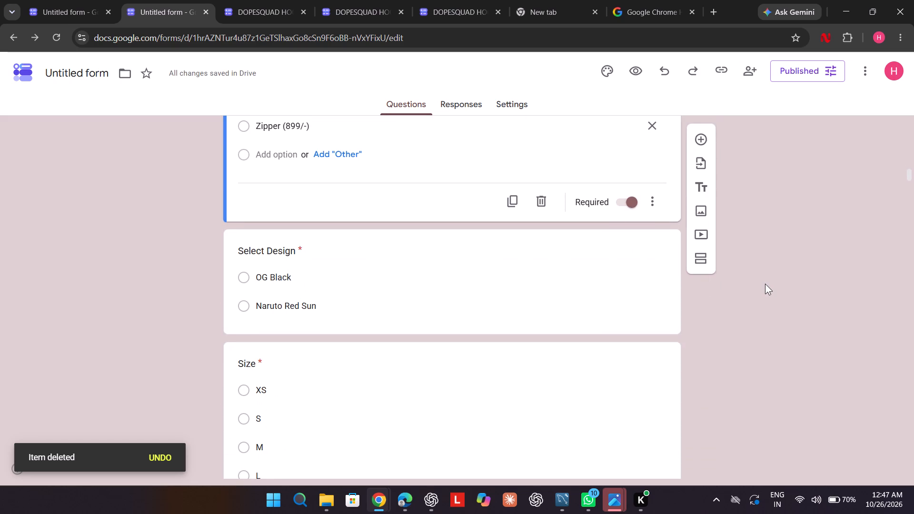
Reword the first option of section 1's Select type question to read 1 Hoodie or 1 Zipper.
scroll(765, 284, "down", 1)
scroll(765, 284, "up", 4)
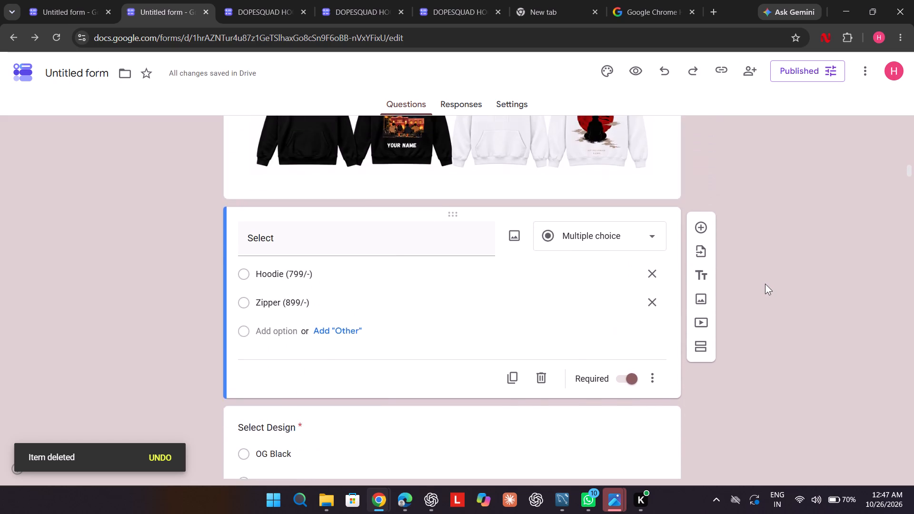
scroll(765, 284, "up", 3)
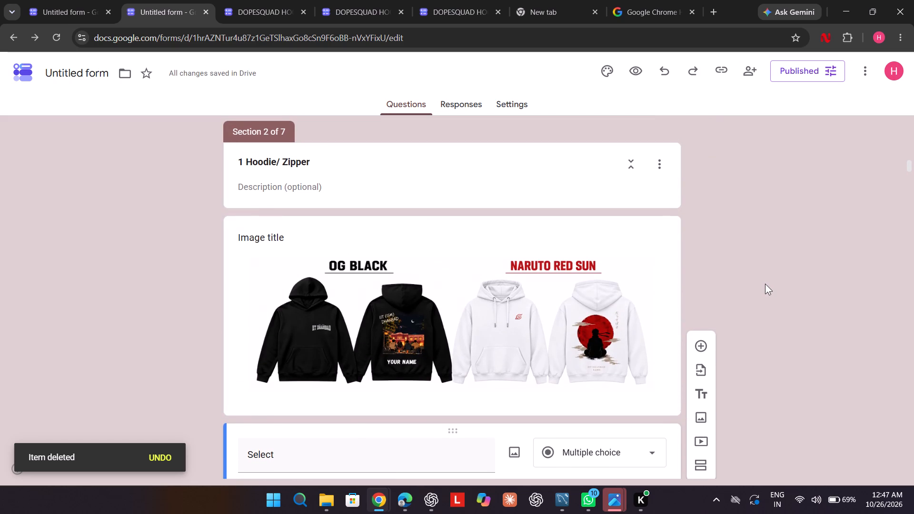
scroll(437, 306, "up", 2)
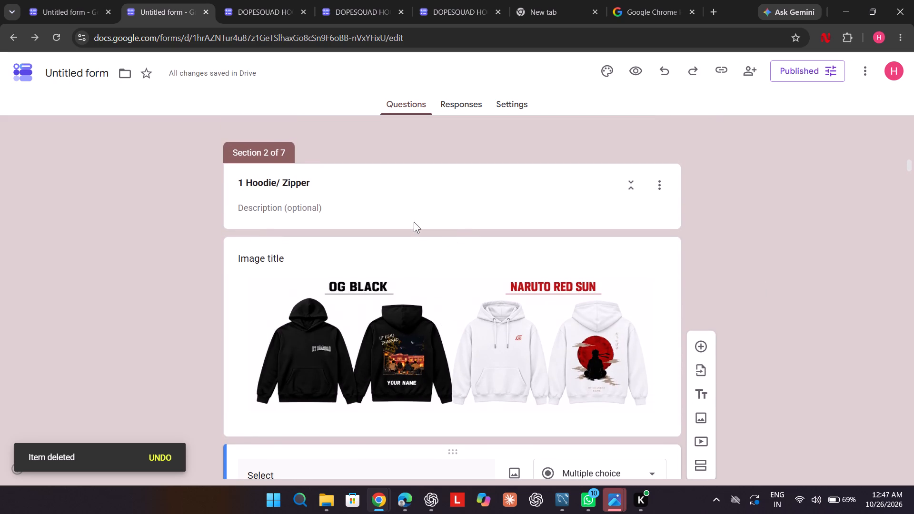
scroll(413, 217, "up", 3)
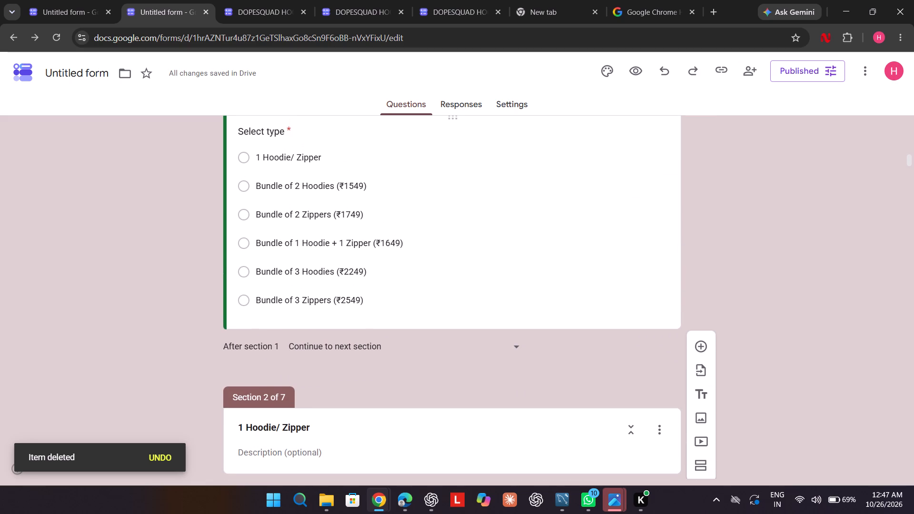
scroll(337, 152, "up", 1)
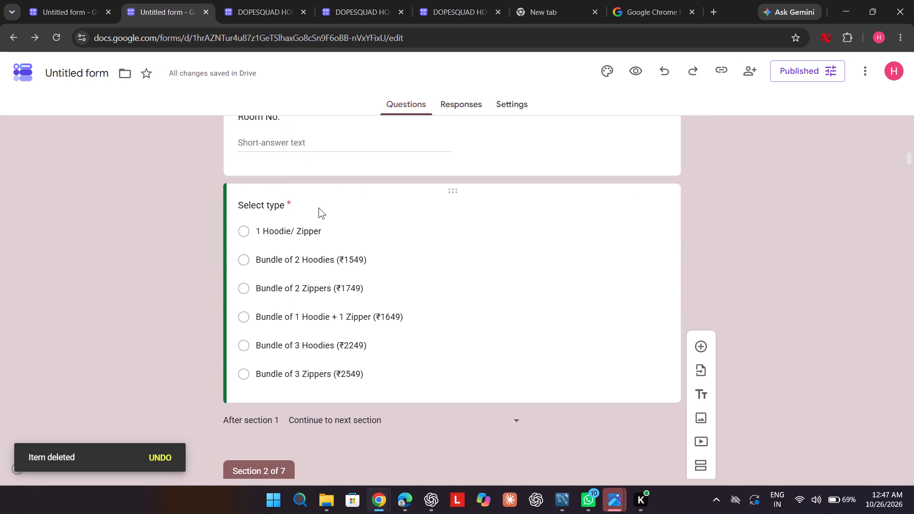
left_click(324, 229)
left_click(330, 255)
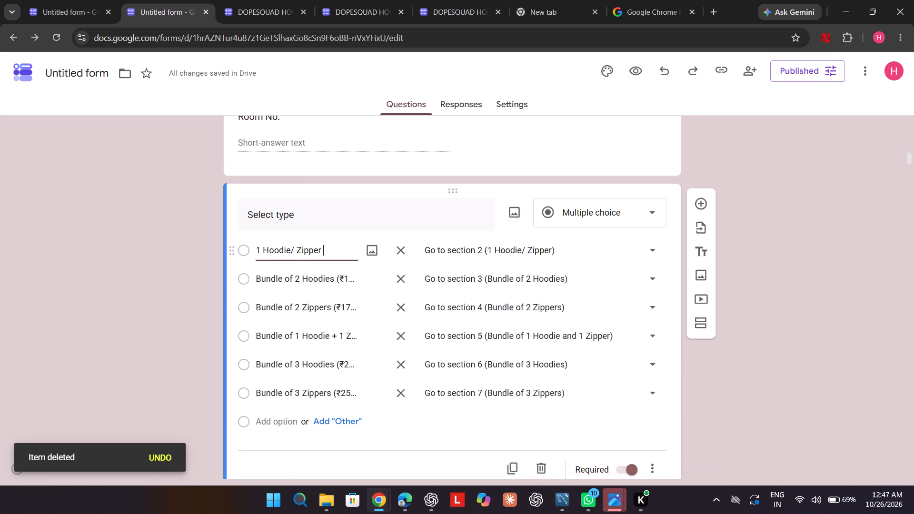
left_click(295, 253)
key("BackSpace")
key("space")
type("or 1")
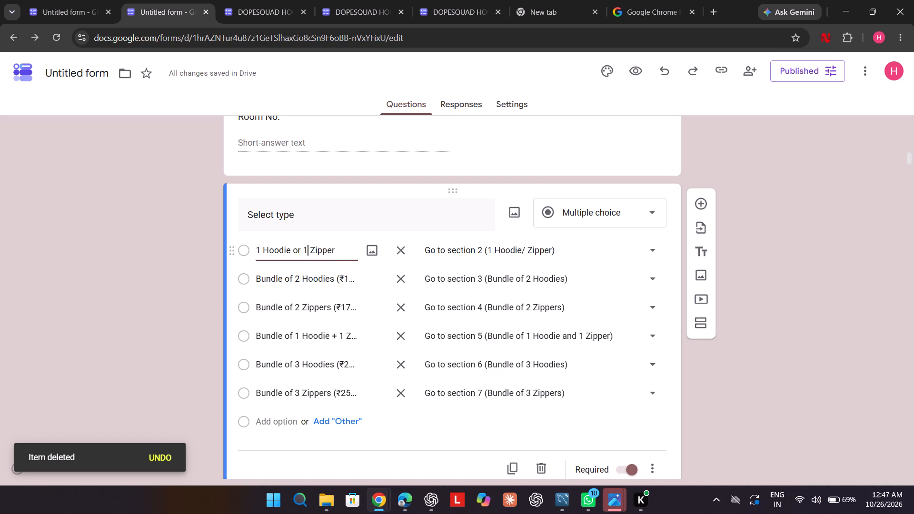
Insert the price (799/-) after 1 Hoodie in the first Select type option.
left_click(295, 250)
type("(799/-")
key("shift+parenright")
key("space")
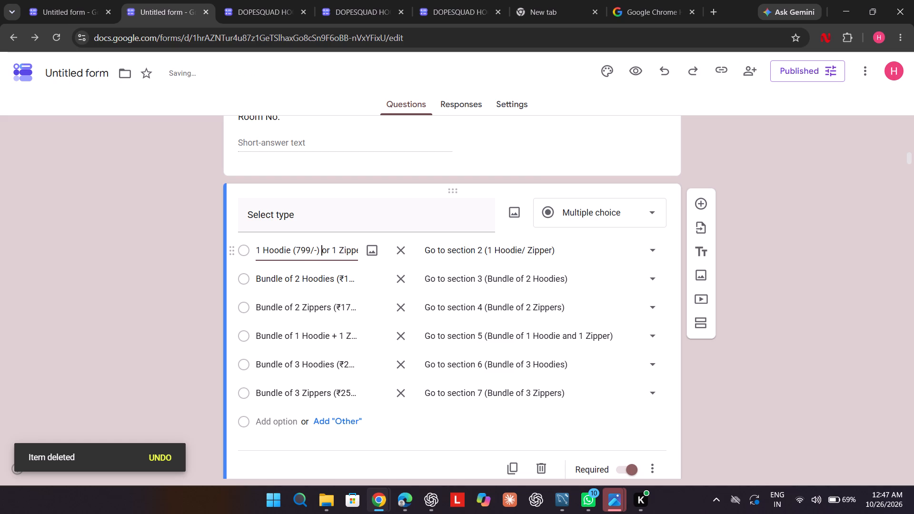
Add the price (899/-) after 1 Zipper at the end of the first Select type option.
left_click(310, 253)
key("Right")
key("Right")
key("Right")
key("Right")
key("Right")
key("Right")
key("Right")
key("Right")
key("Right")
key("Right")
key("Right")
key("Right")
key("Right")
key("Right")
key("Right")
key("Right")
key("Right")
key("Right")
key("Right")
key("Right")
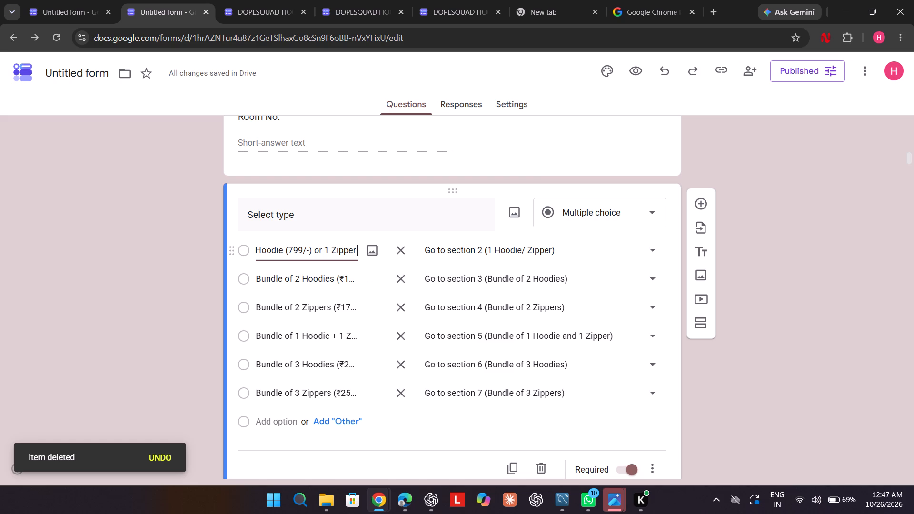
key("shift+parenleft")
key("8")
type("99/-")
key("shift+parenright")
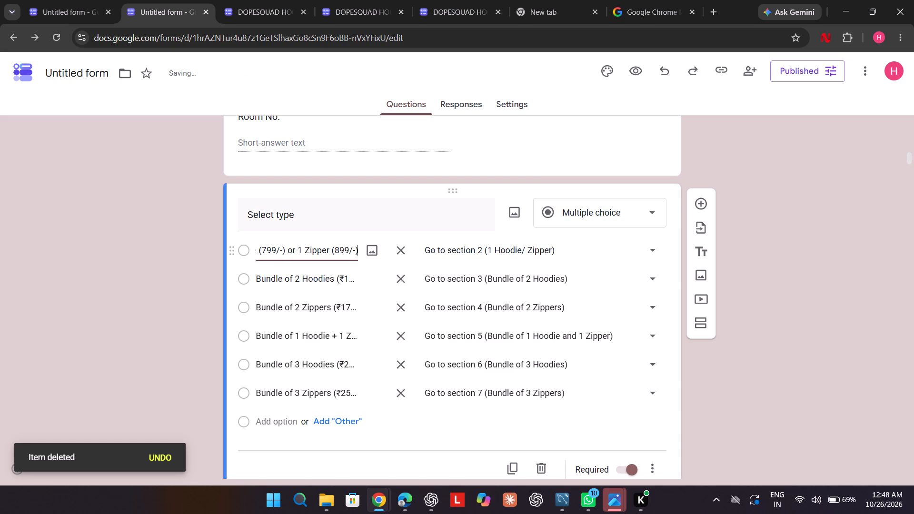
Reformat the hoodie price in the first Select type option as (₹799), copying the rupee sign from the Bundle of 2 Hoodies option.
left_click(326, 286)
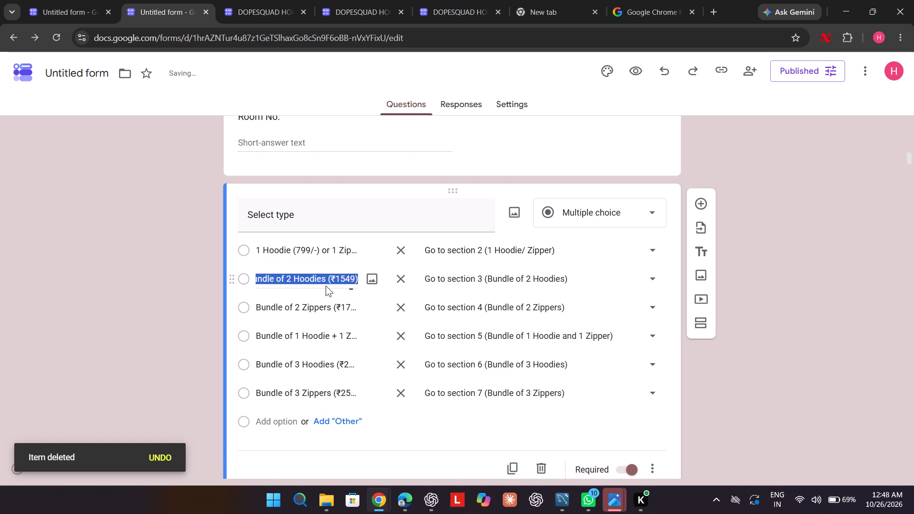
left_click(315, 251)
left_click(315, 251)
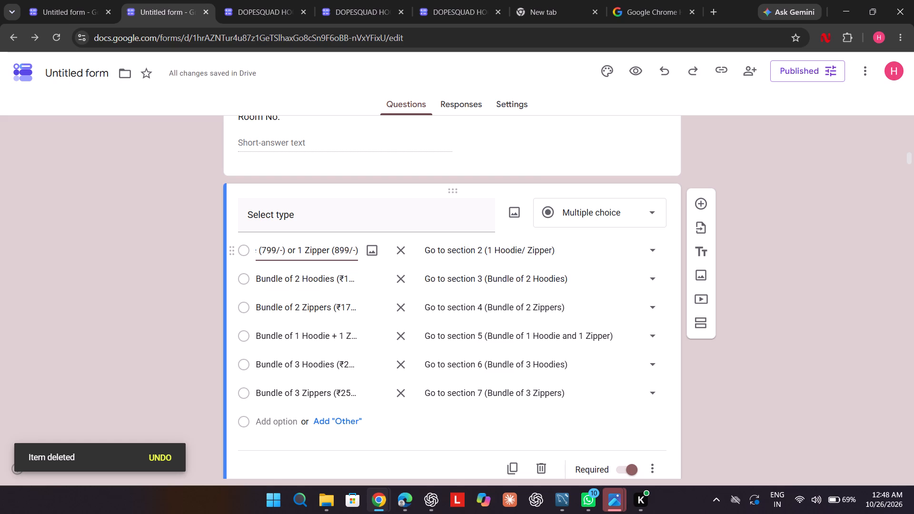
left_click(283, 251)
key("BackSpace")
key("BackSpace")
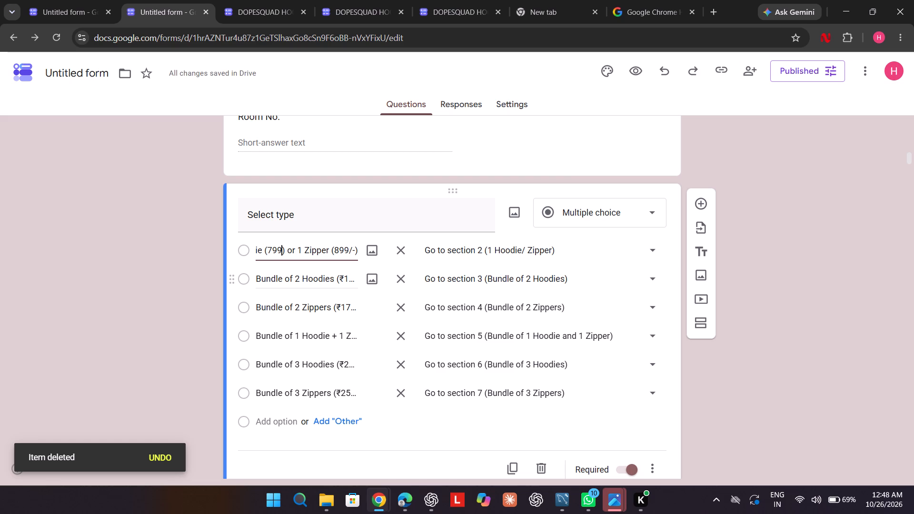
left_click(343, 279)
left_click(343, 279)
left_click_drag(343, 279, 338, 280)
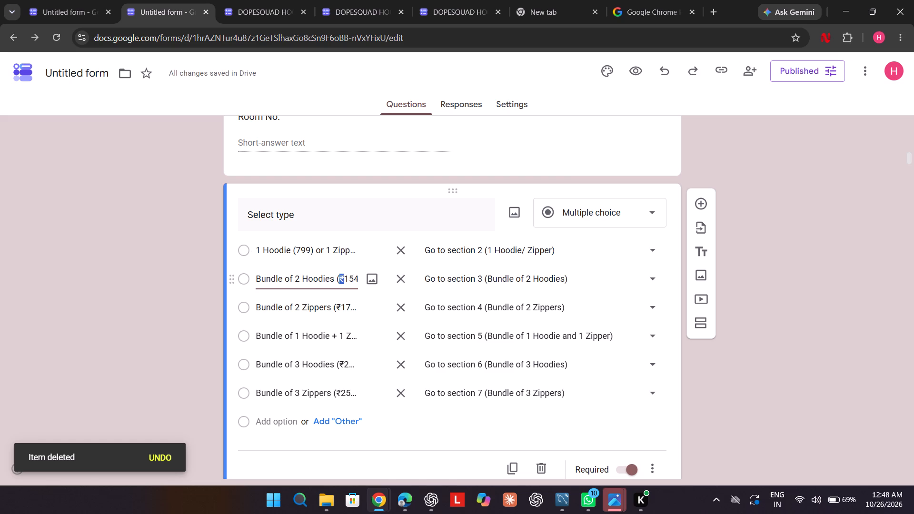
left_click_drag(338, 280, 338, 280)
key("ctrl+c")
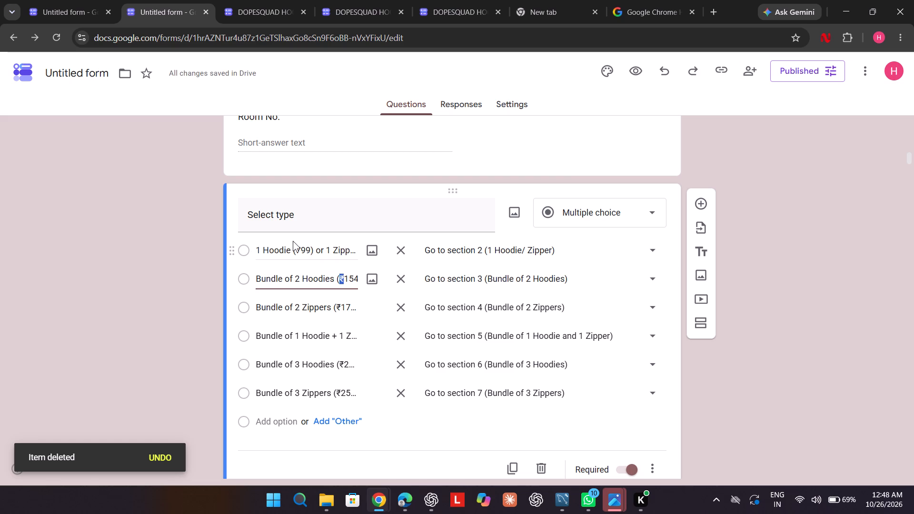
left_click(297, 248)
left_click(297, 248)
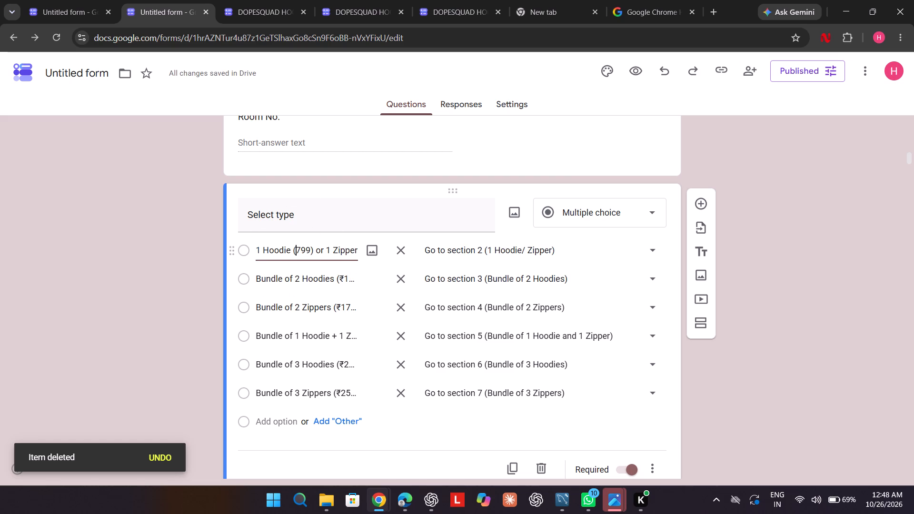
key("ctrl+v")
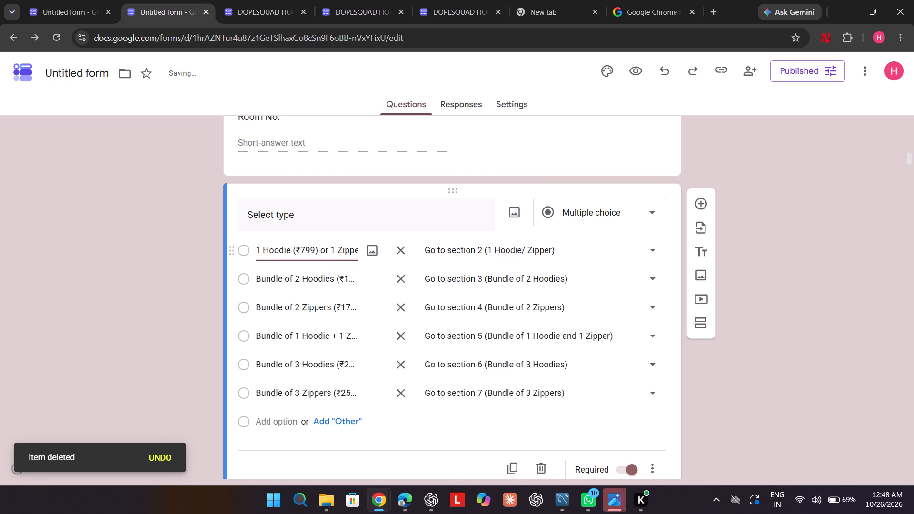
Reformat the zipper price in the first Select type option as (₹899), using the copied rupee sign.
scroll(332, 253, "left", 1)
left_click(332, 253)
left_click(336, 252)
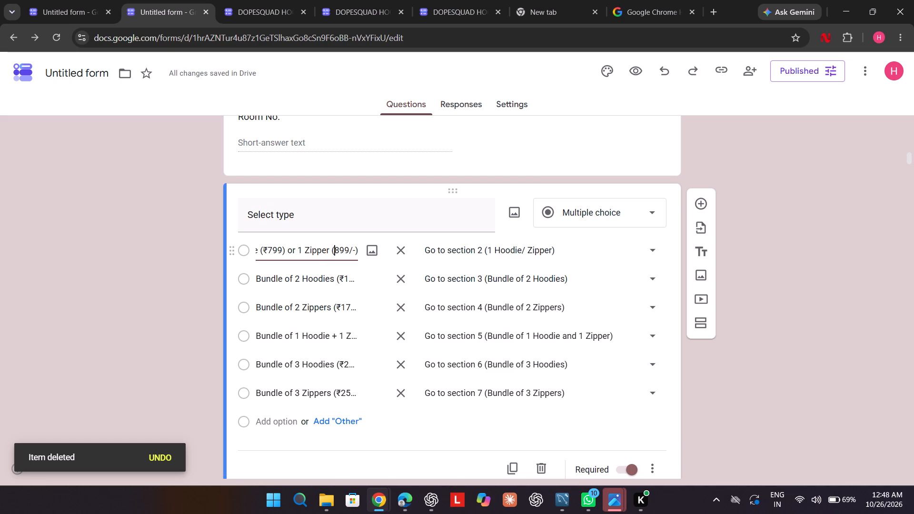
key("ctrl+v")
key("Right")
key("Right")
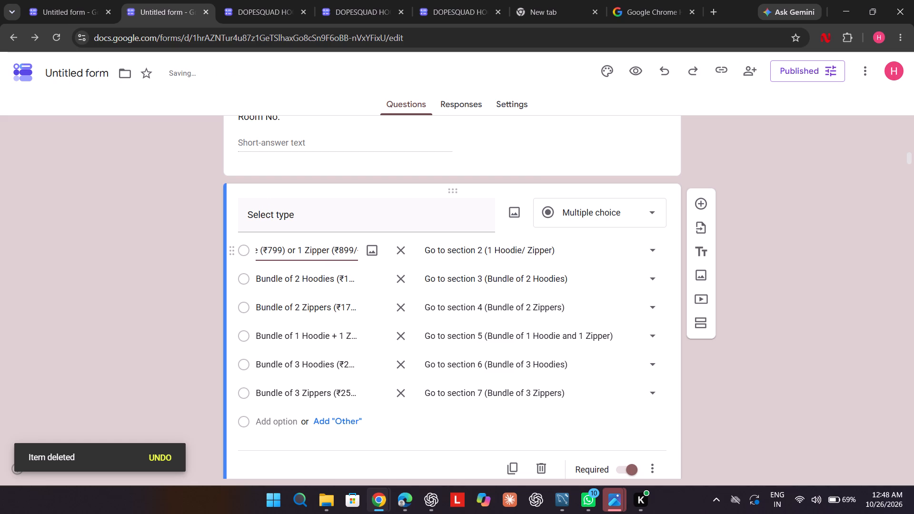
key("Right")
left_click(336, 252)
key("Right")
key("Right")
key("Right")
key("Right")
key("Right")
key("BackSpace")
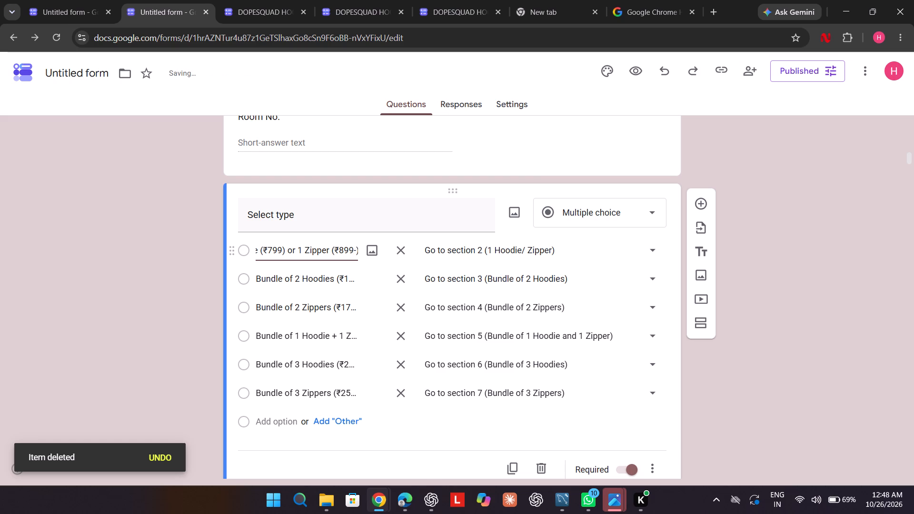
key("Right")
key("BackSpace")
scroll(317, 289, "left", 1)
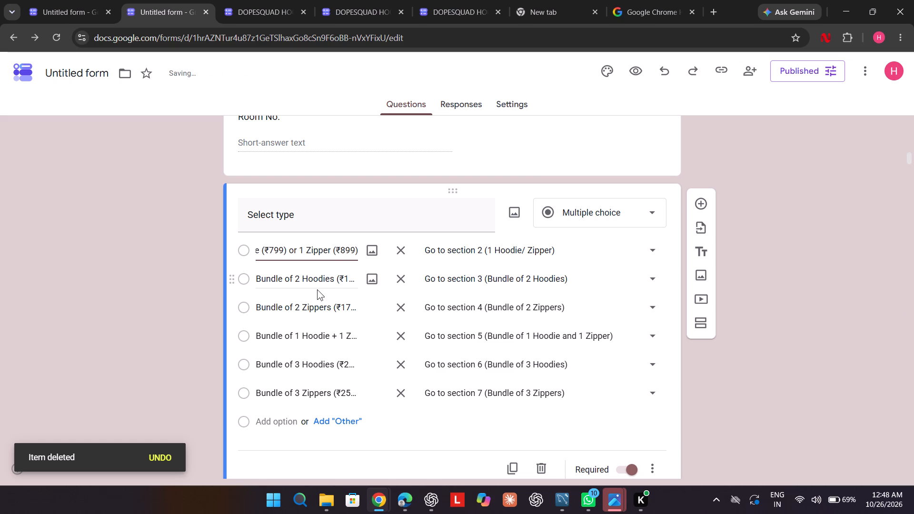
scroll(317, 289, "left", 1)
scroll(317, 289, "down", 1)
left_click(743, 352)
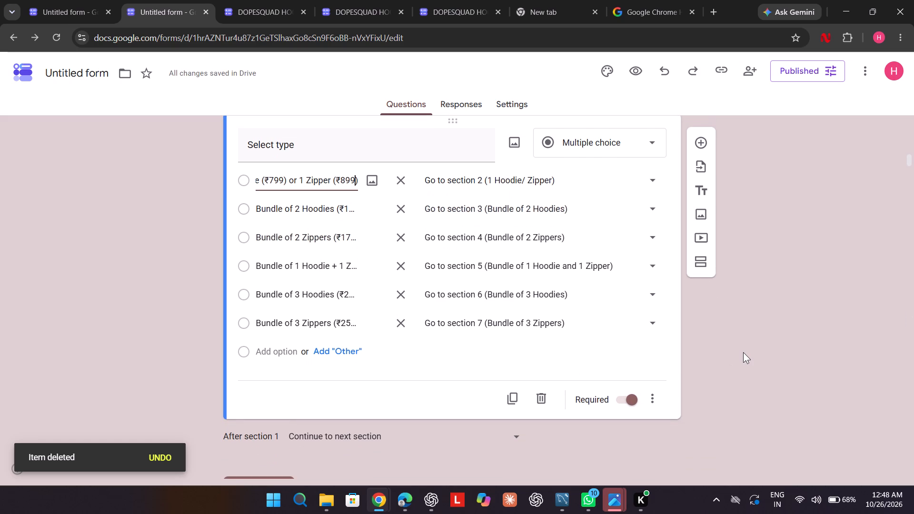
Review section 2's questions, payment QR and Screenshot of Payment upload, continuing into section 3, Bundle of 2 Hoodies.
scroll(743, 352, "down", 4)
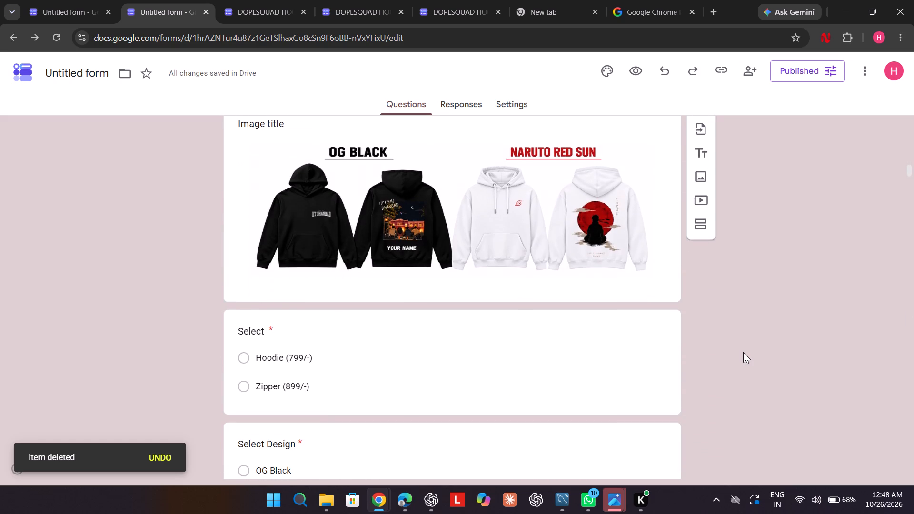
scroll(743, 352, "down", 1)
scroll(315, 388, "down", 2)
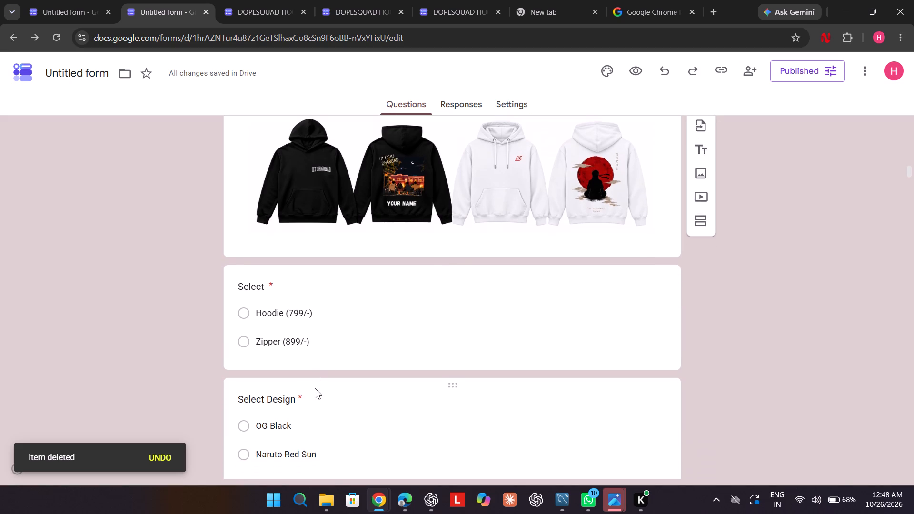
scroll(315, 388, "down", 4)
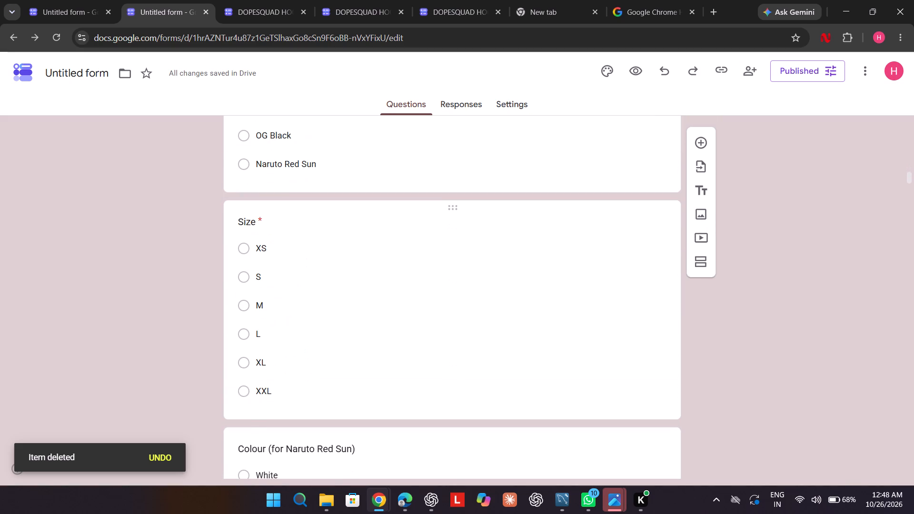
scroll(315, 388, "down", 5)
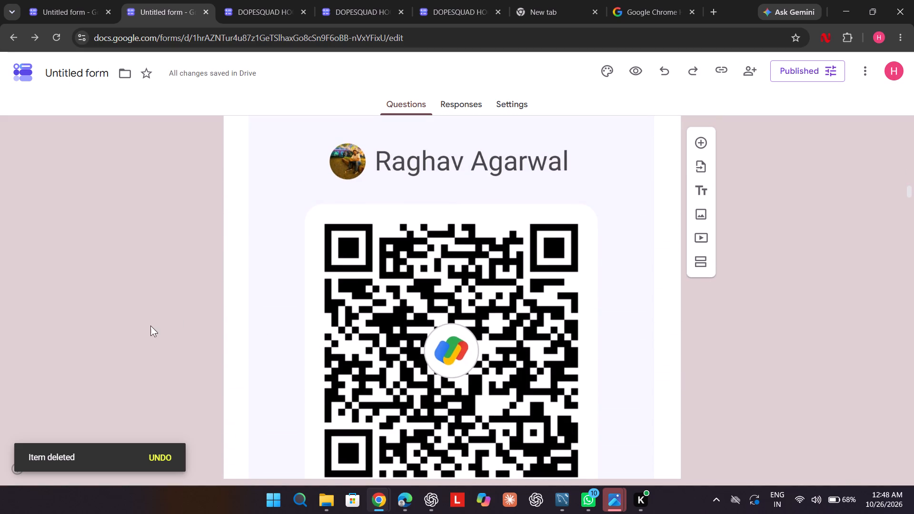
scroll(141, 326, "down", 3)
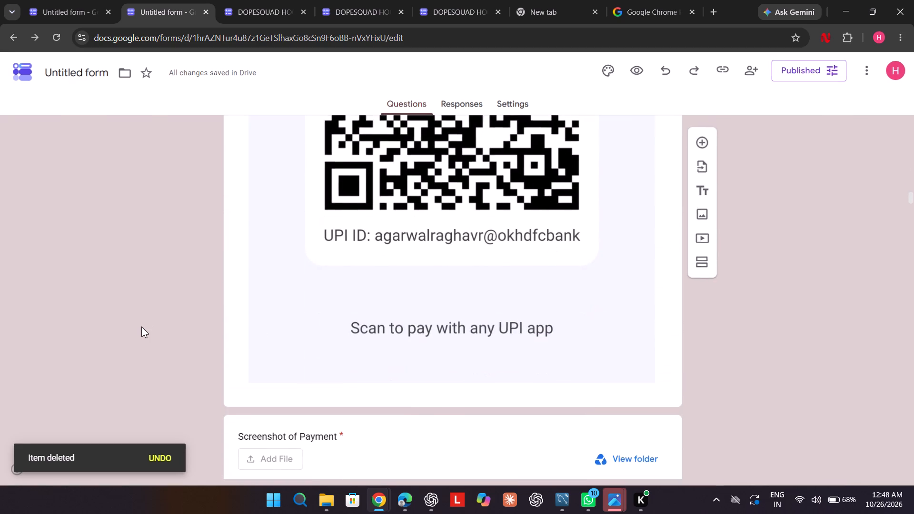
scroll(141, 326, "right", 1)
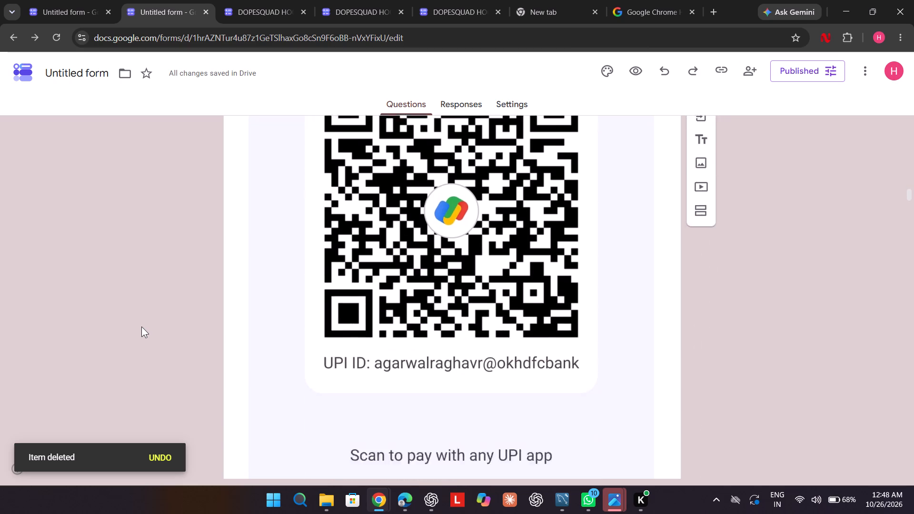
scroll(141, 326, "right", 1)
scroll(141, 326, "up", 2)
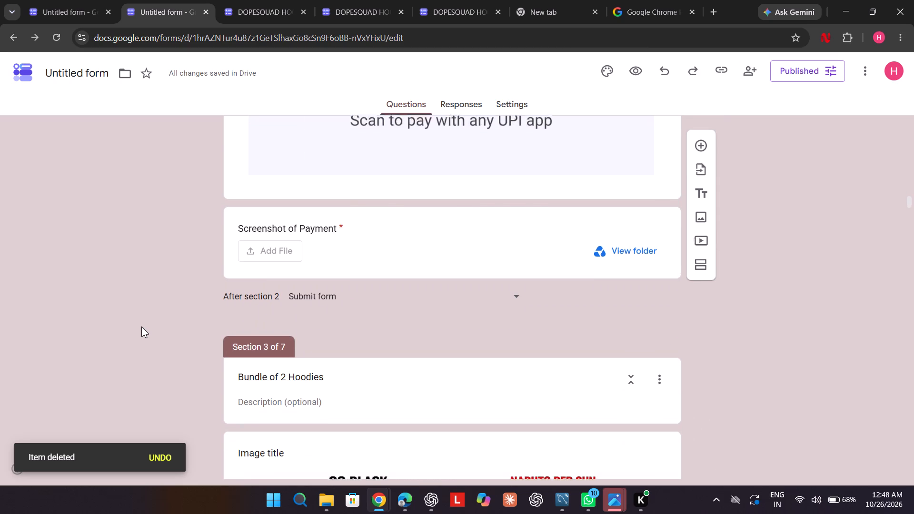
scroll(141, 326, "up", 1)
scroll(141, 326, "down", 5)
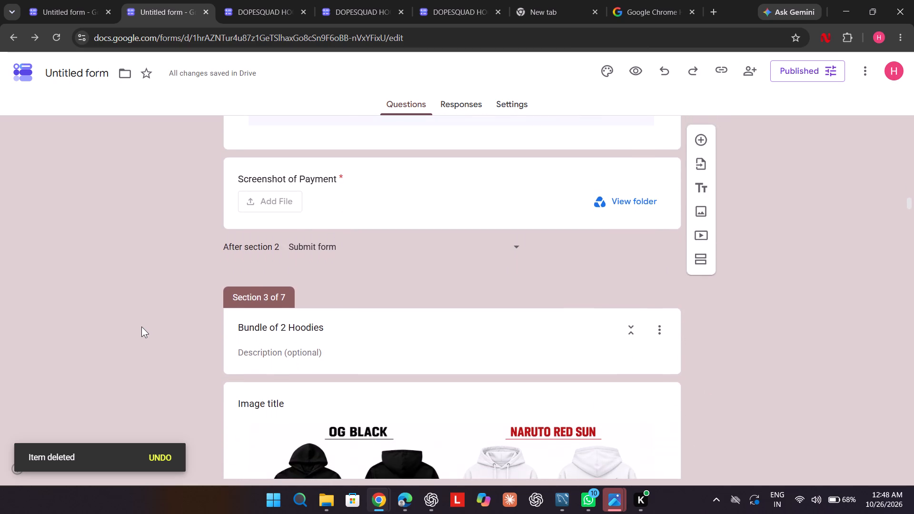
scroll(141, 326, "down", 4)
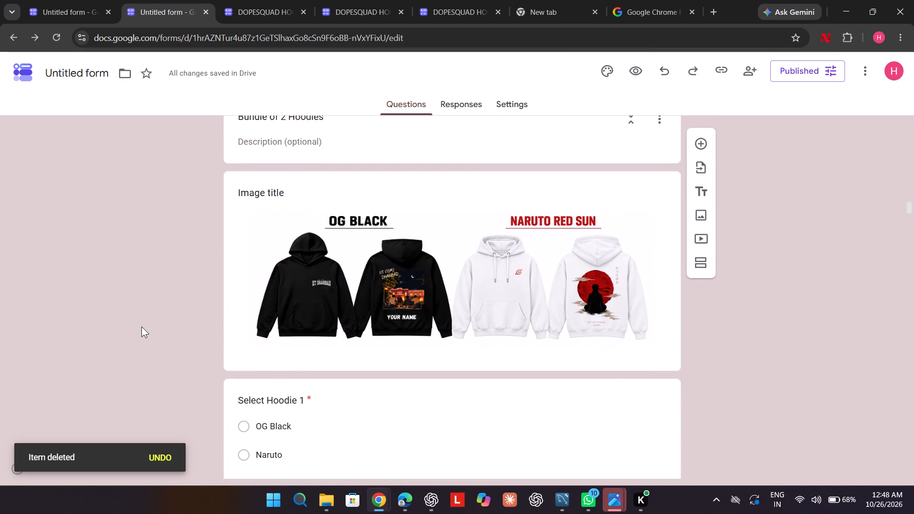
Remove the XS option from the Size of Hoodie 1 question in section 3, Bundle of 2 Hoodies.
scroll(141, 326, "down", 2)
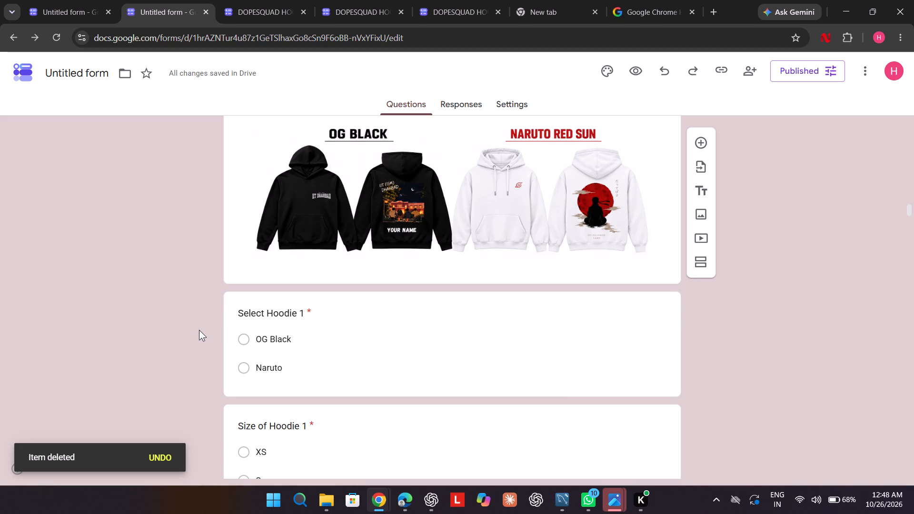
scroll(198, 330, "down", 1)
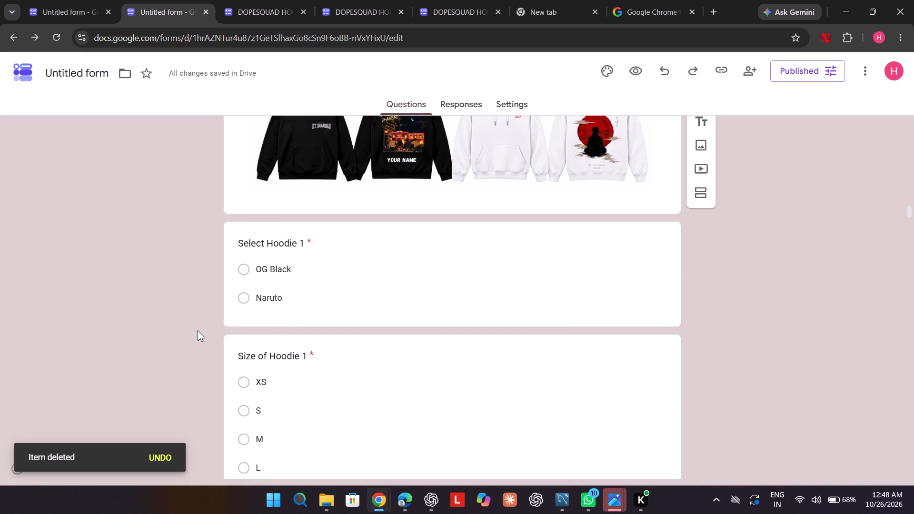
scroll(198, 330, "down", 4)
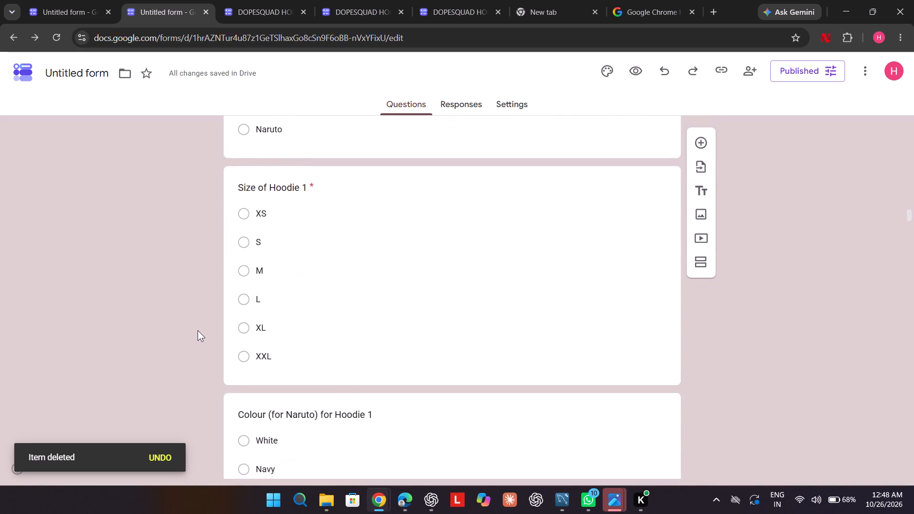
scroll(198, 330, "down", 2)
scroll(198, 330, "up", 2)
left_click(283, 222)
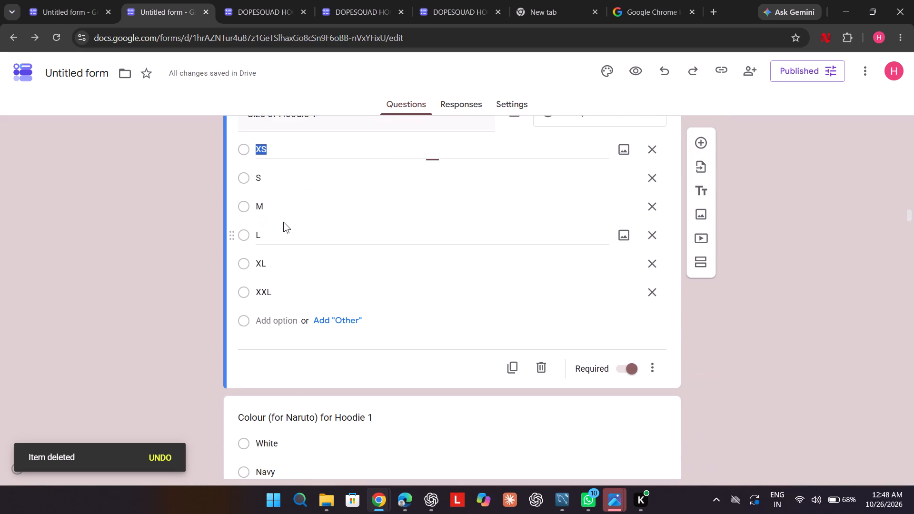
left_click(653, 148)
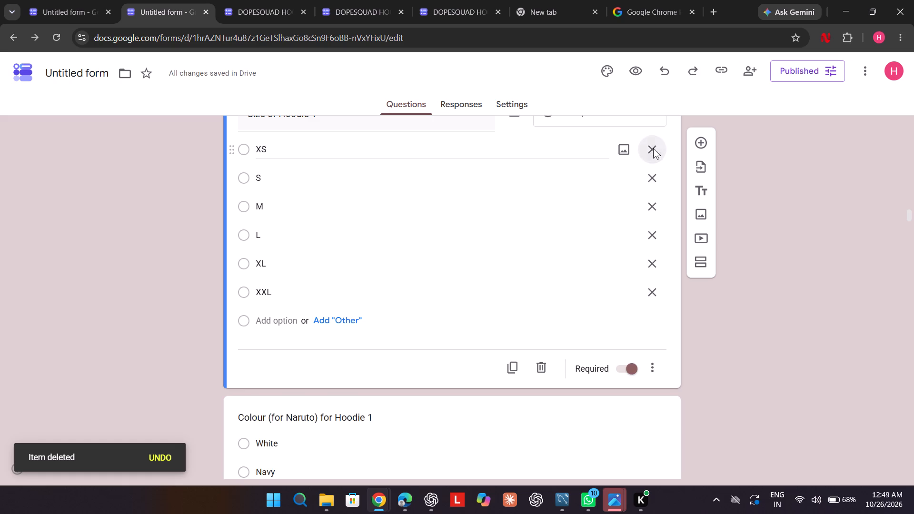
left_click(797, 198)
Remove the XS option from the Size question in section 2, 1 Hoodie/ Zipper.
scroll(797, 198, "up", 14)
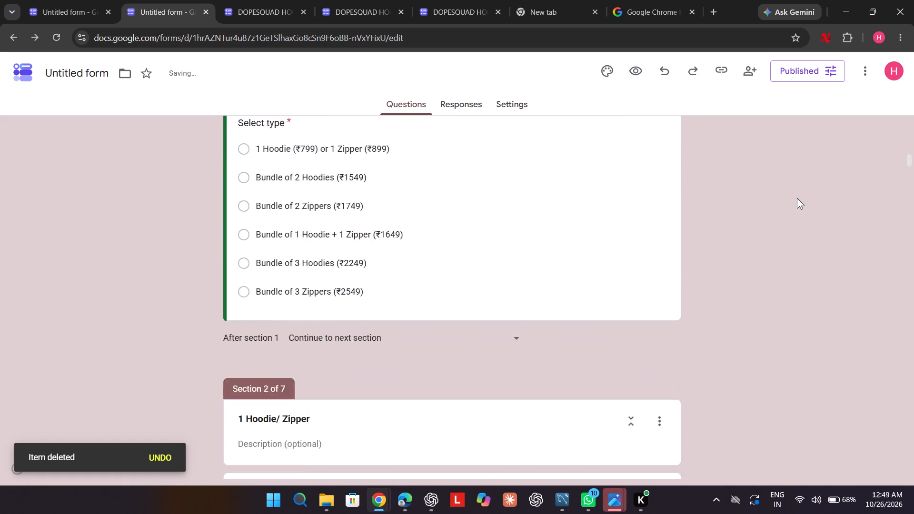
scroll(797, 198, "down", 2)
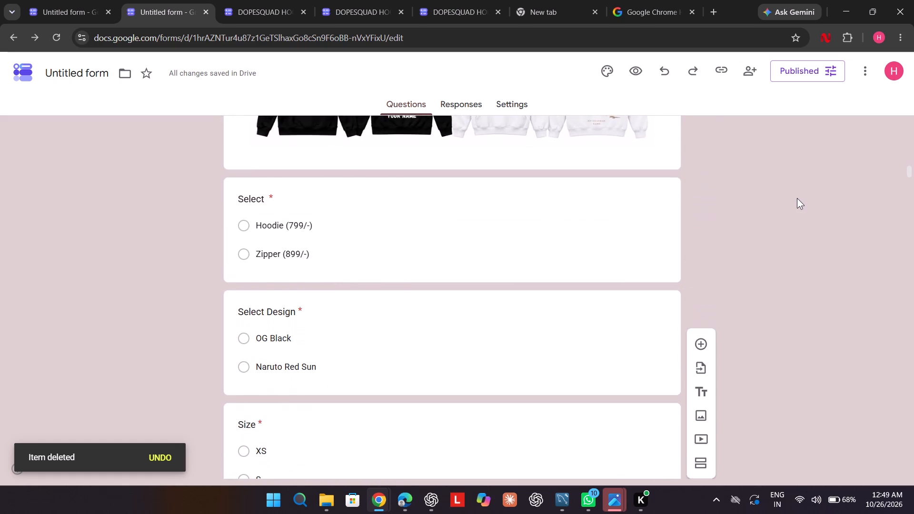
scroll(797, 198, "down", 1)
left_click(494, 336)
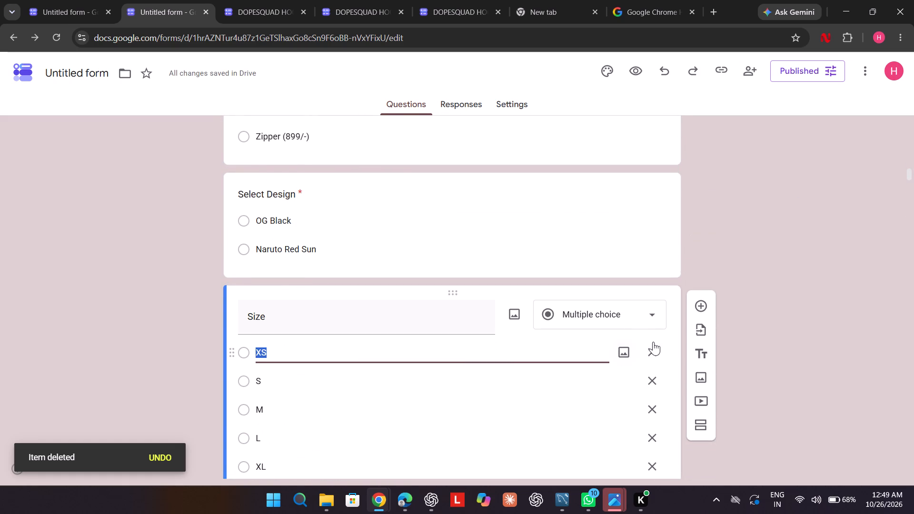
left_click(652, 344)
left_click(807, 288)
Review the rest of section 2 and the Hoodie 1 design, size, colour and printed-name questions in section 3.
scroll(807, 288, "down", 3)
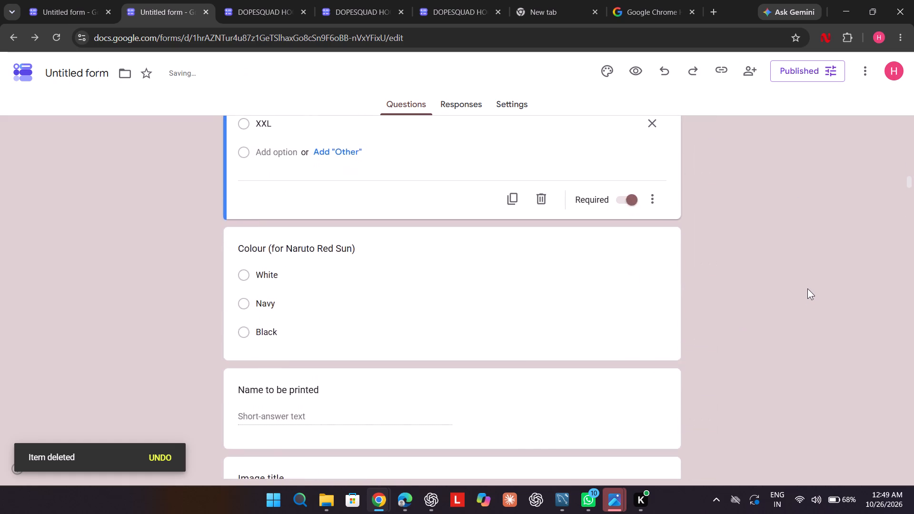
scroll(807, 288, "down", 11)
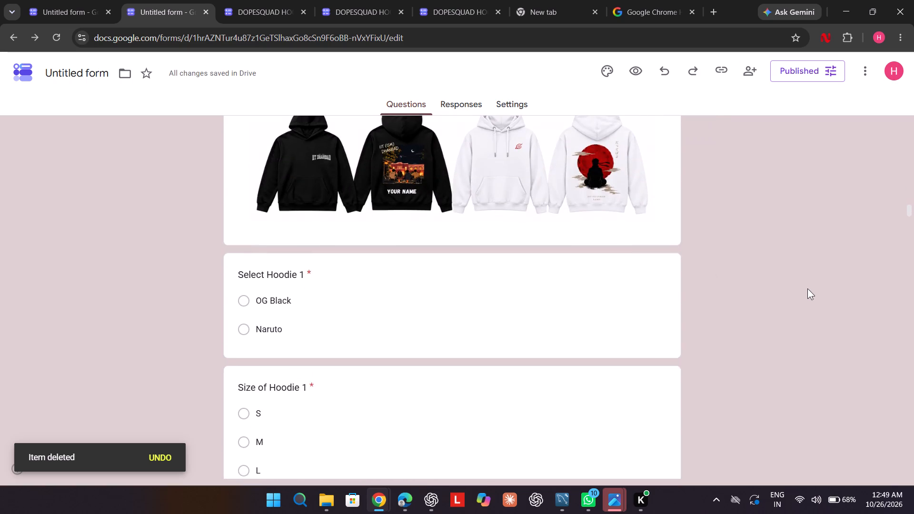
scroll(807, 288, "down", 6)
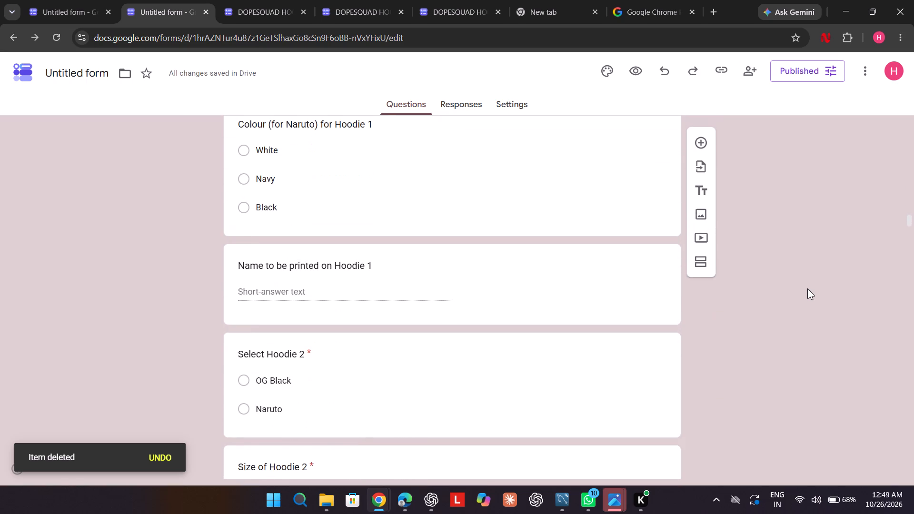
scroll(807, 288, "up", 5)
scroll(807, 288, "right", 1)
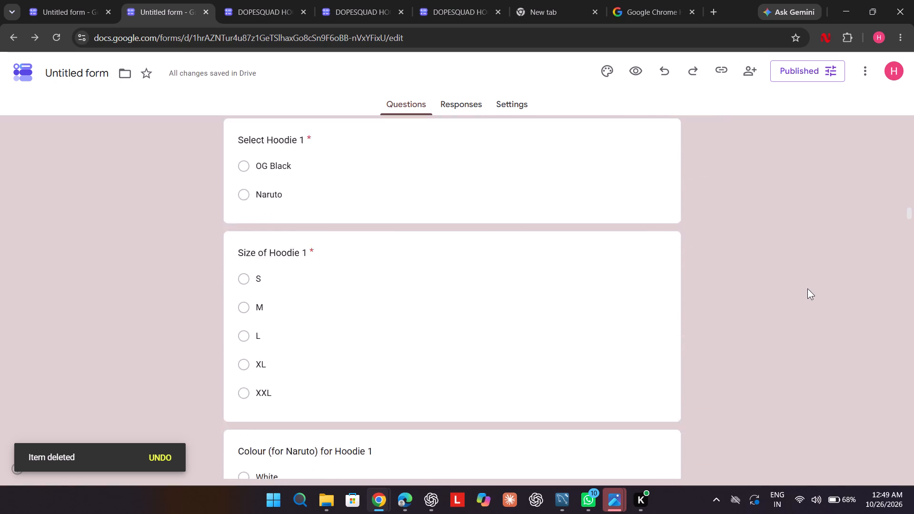
scroll(807, 288, "right", 1)
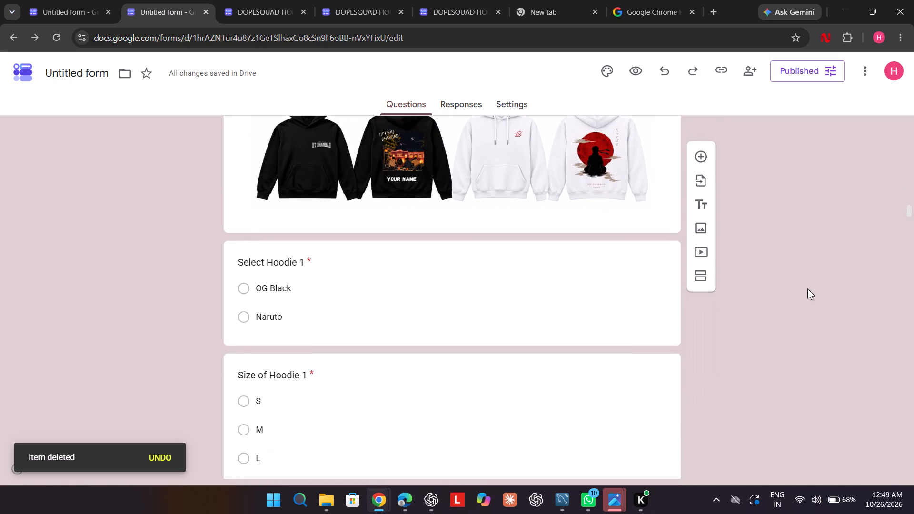
scroll(807, 288, "right", 2)
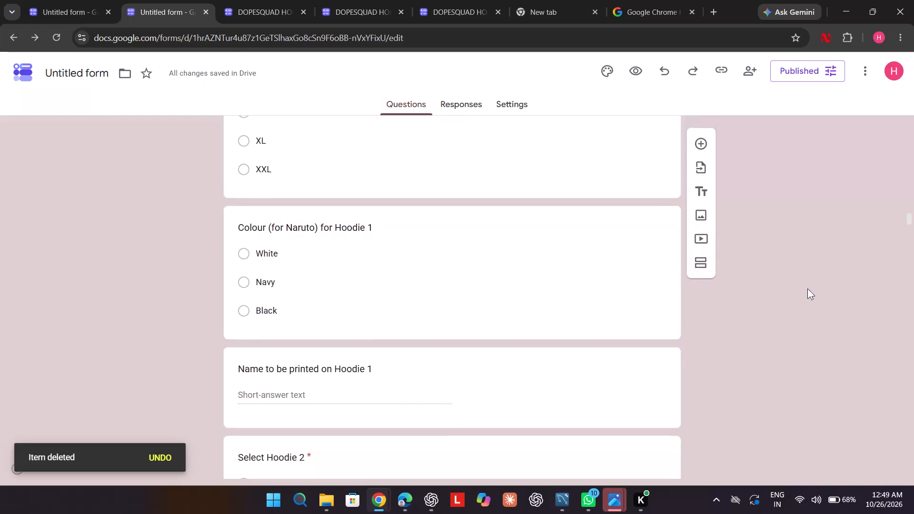
scroll(807, 288, "right", 3)
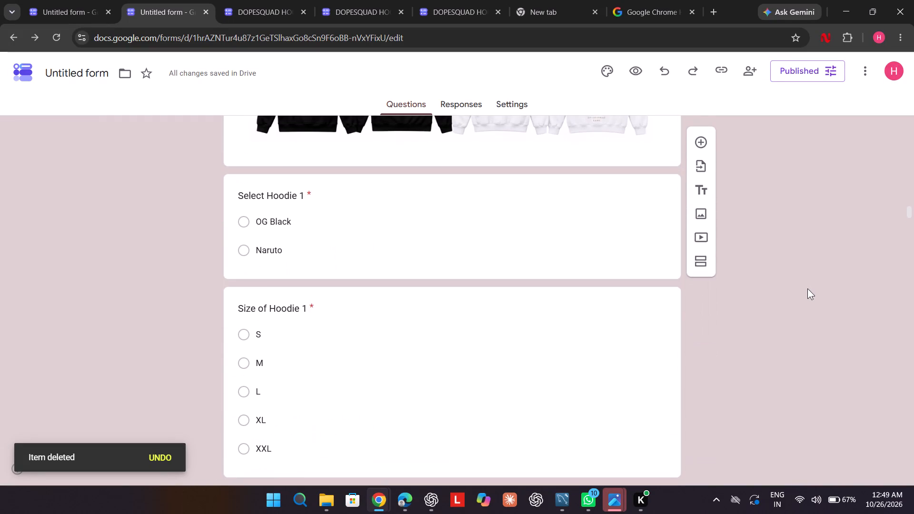
scroll(807, 288, "right", 3)
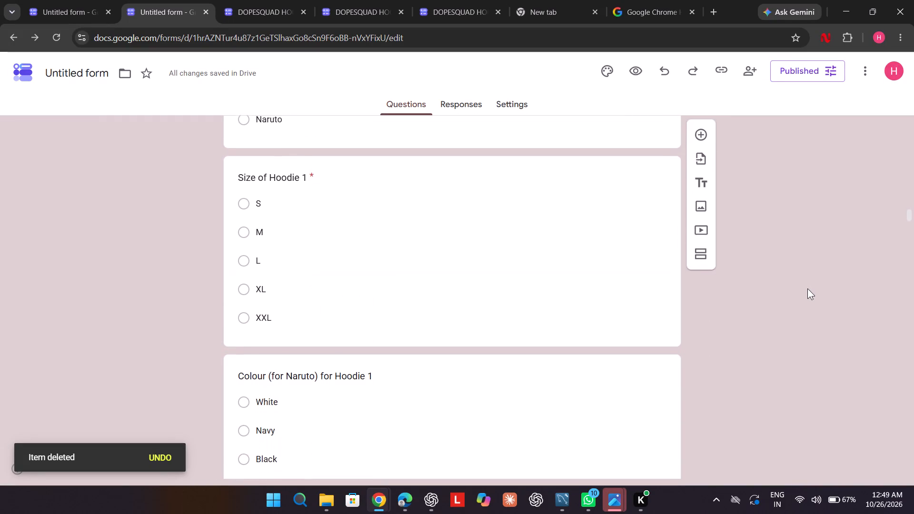
scroll(807, 288, "right", 1)
Review section 3's Hoodie 2 questions, payment QR and Screenshot of Payment upload, continuing to section 4, Bundle of 2 Zippers.
scroll(807, 288, "down", 2)
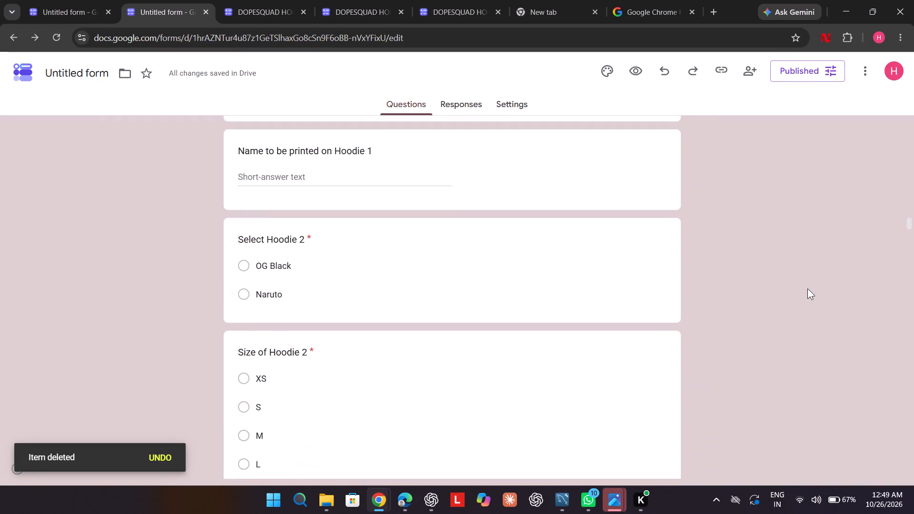
scroll(807, 288, "down", 5)
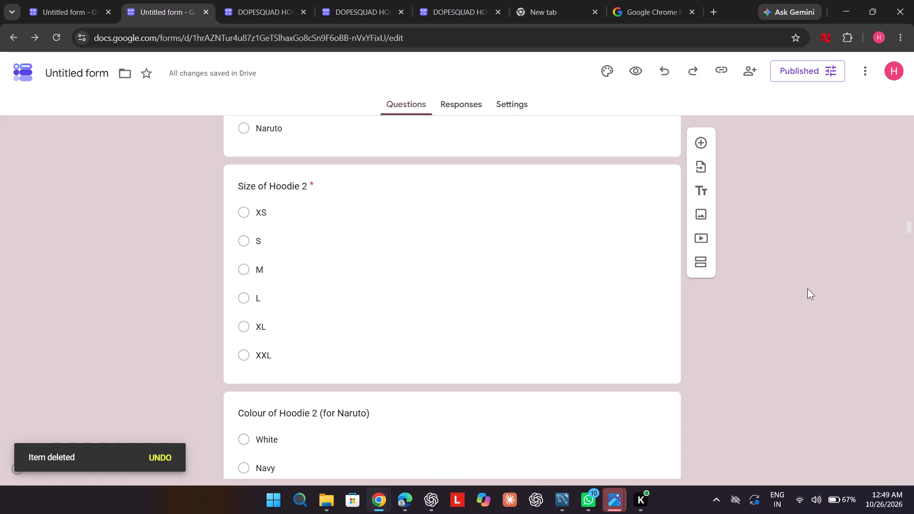
scroll(807, 288, "down", 4)
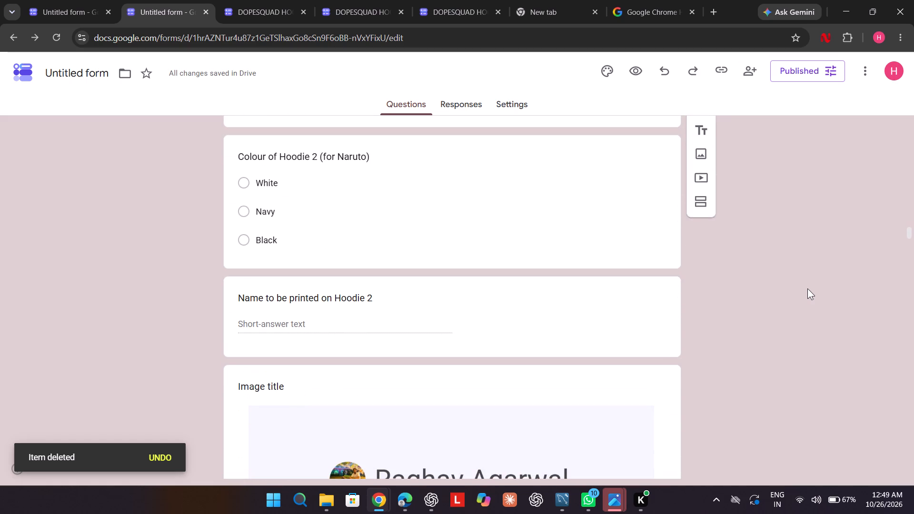
scroll(807, 288, "down", 4)
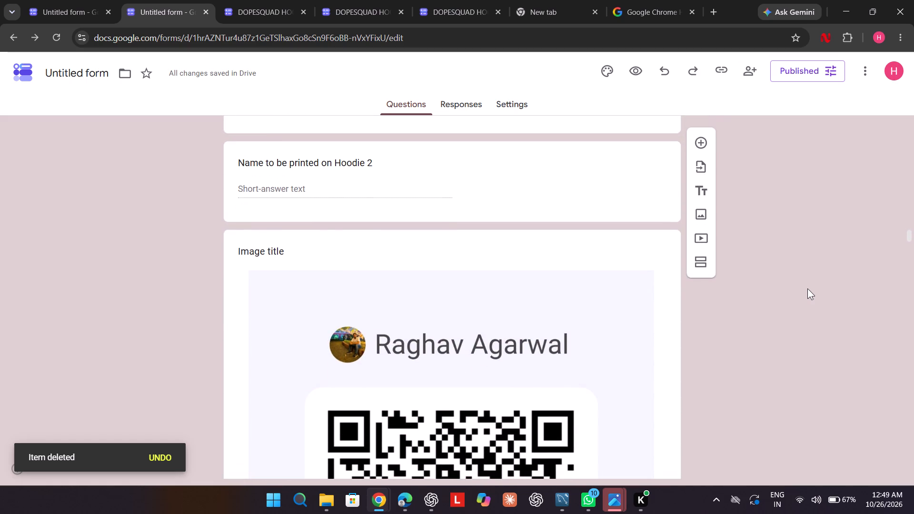
scroll(807, 288, "down", 6)
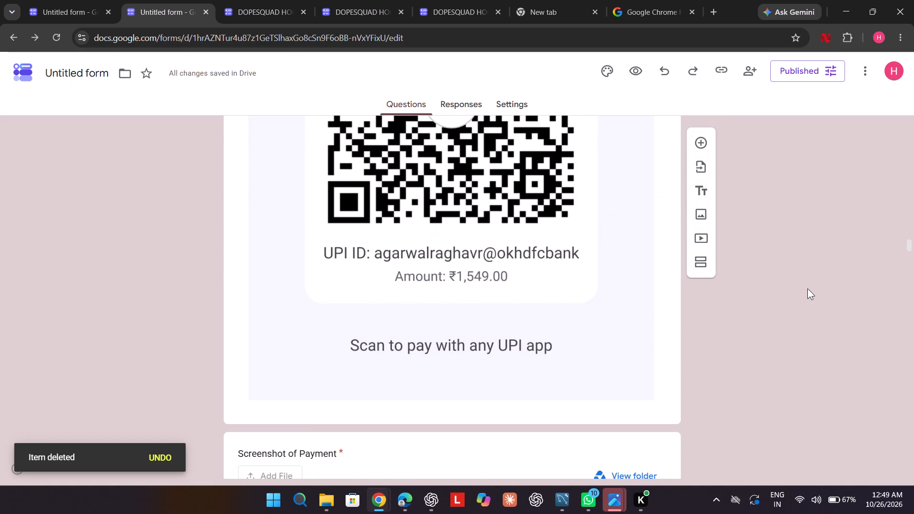
scroll(807, 288, "down", 3)
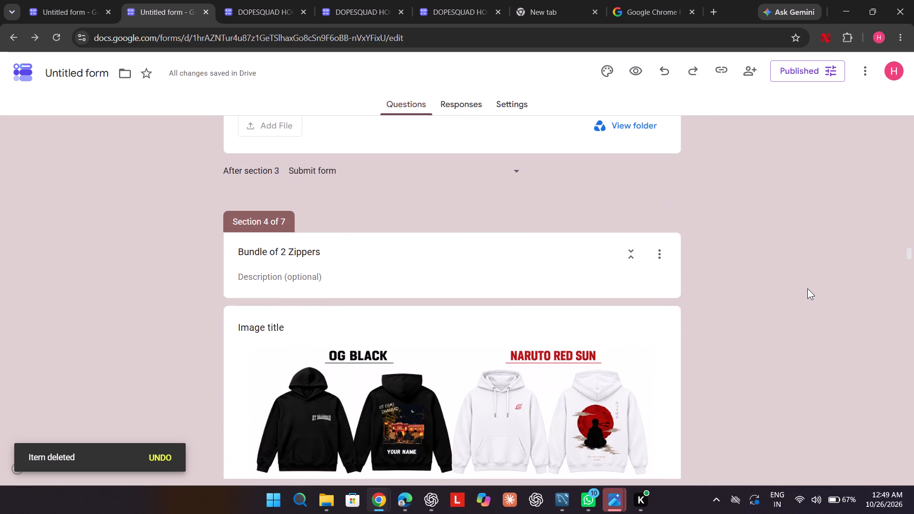
Remove the XS option from the Size of Zipper 1 question in section 4, Bundle of 2 Zippers.
scroll(807, 288, "down", 3)
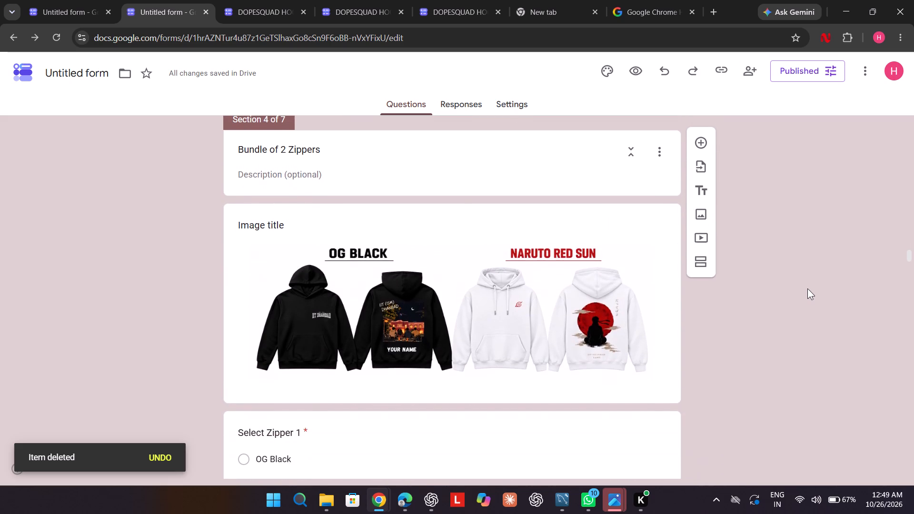
scroll(807, 288, "down", 4)
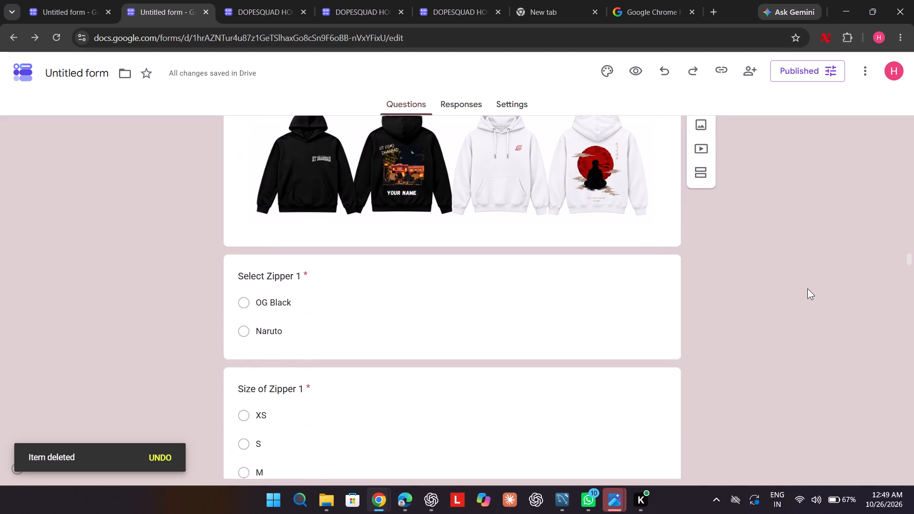
scroll(807, 288, "down", 4)
left_click(591, 254)
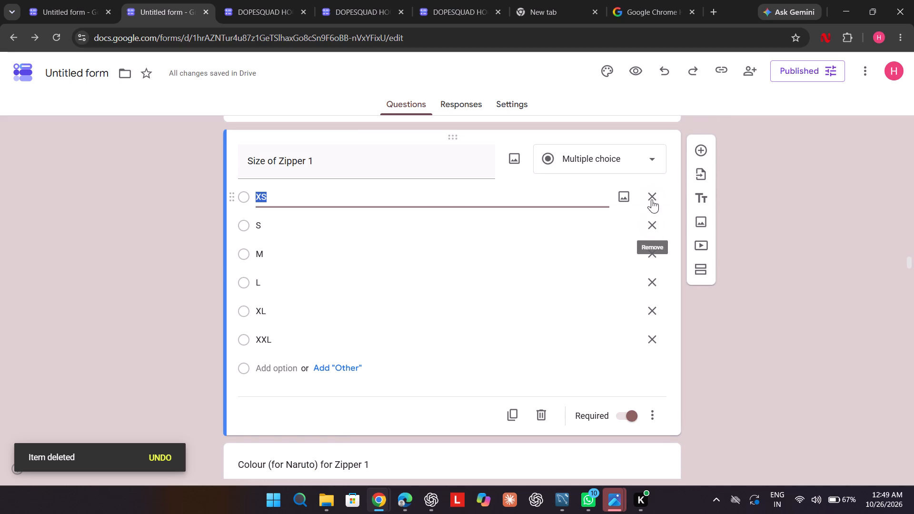
left_click(651, 199)
left_click(789, 206)
Recheck the start of section 4, Bundle of 2 Zippers, from the design image to the Size of Zipper 1 question.
scroll(789, 206, "up", 2)
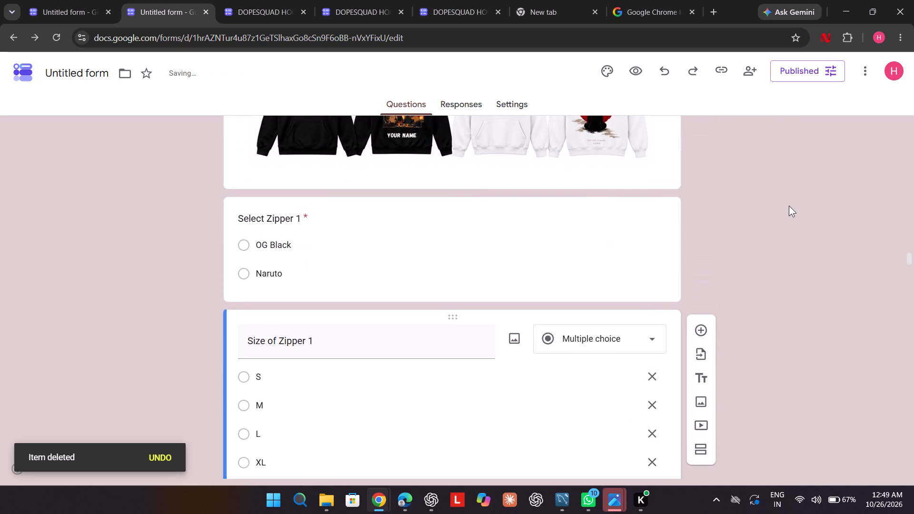
scroll(789, 206, "up", 4)
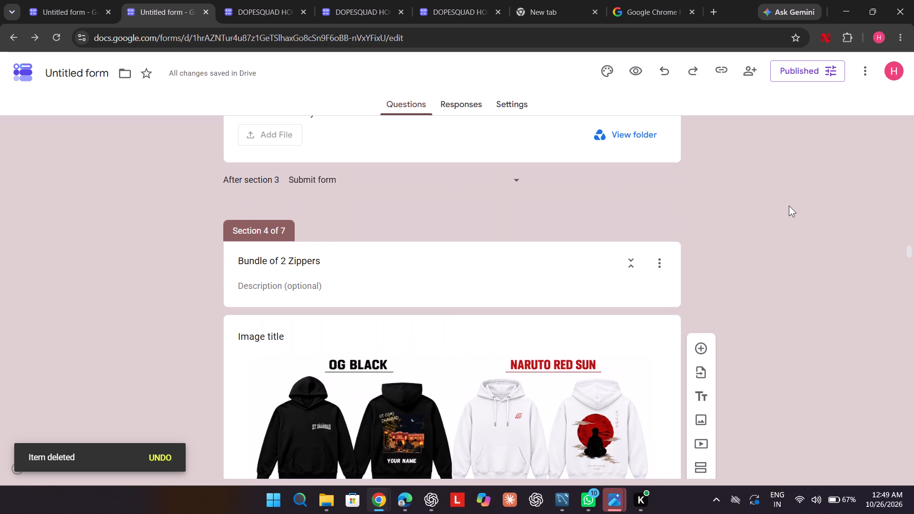
scroll(789, 206, "up", 2)
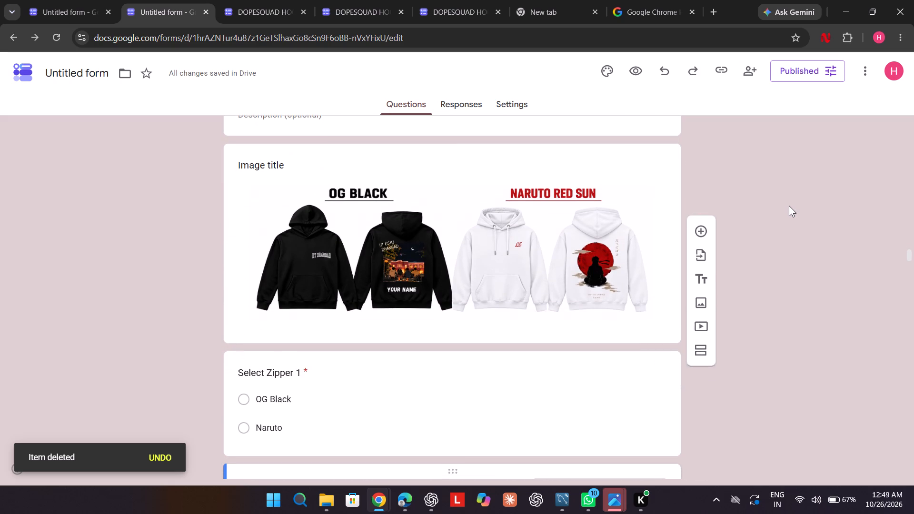
scroll(789, 206, "up", 2)
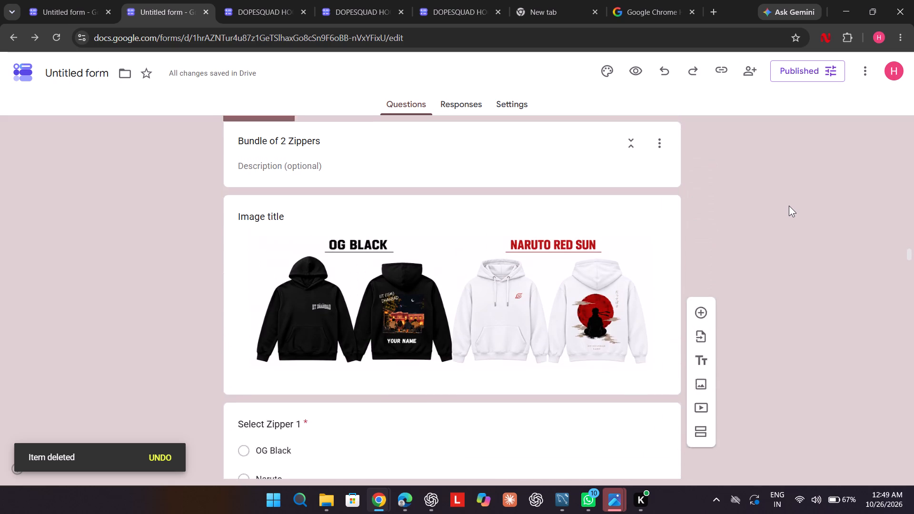
scroll(789, 206, "up", 2)
scroll(789, 206, "down", 1)
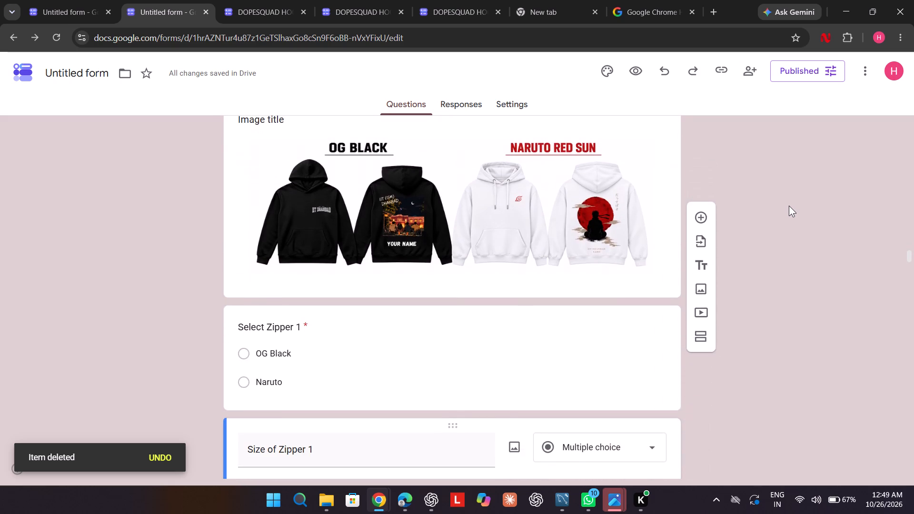
scroll(789, 206, "down", 4)
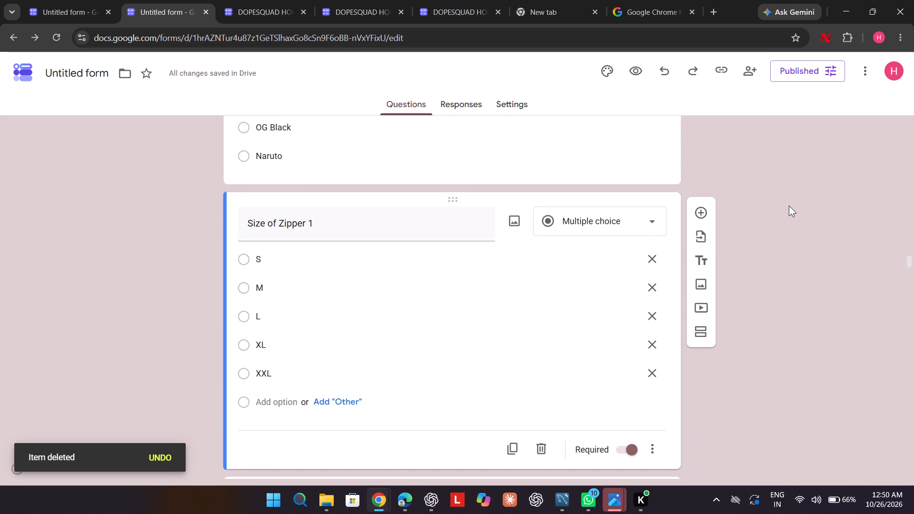
Review section 4's Zipper 1 colour and printed-name questions and the Zipper 2 design, size, colour and printed-name questions.
scroll(789, 206, "down", 4)
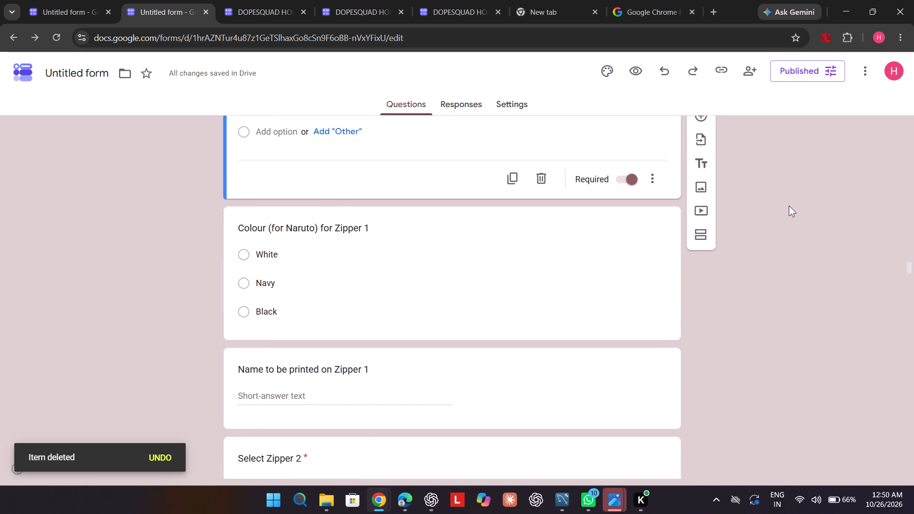
scroll(789, 206, "down", 4)
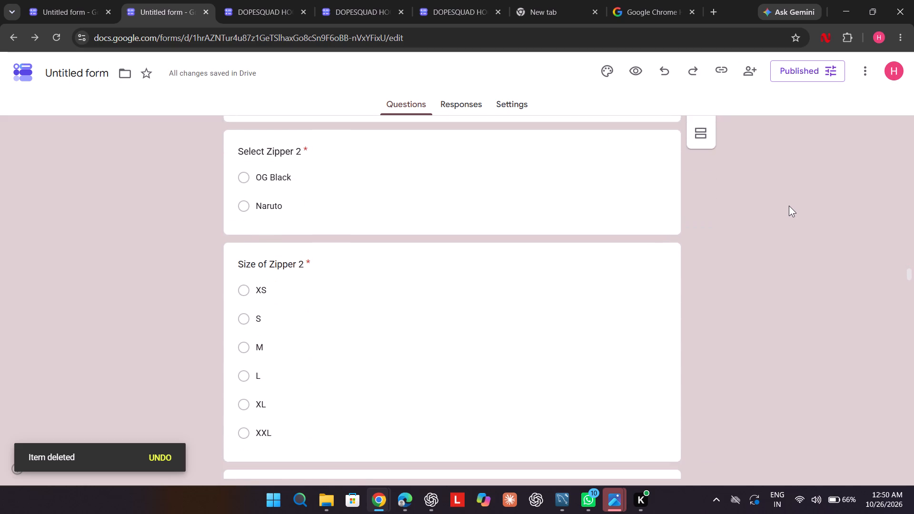
scroll(789, 206, "down", 4)
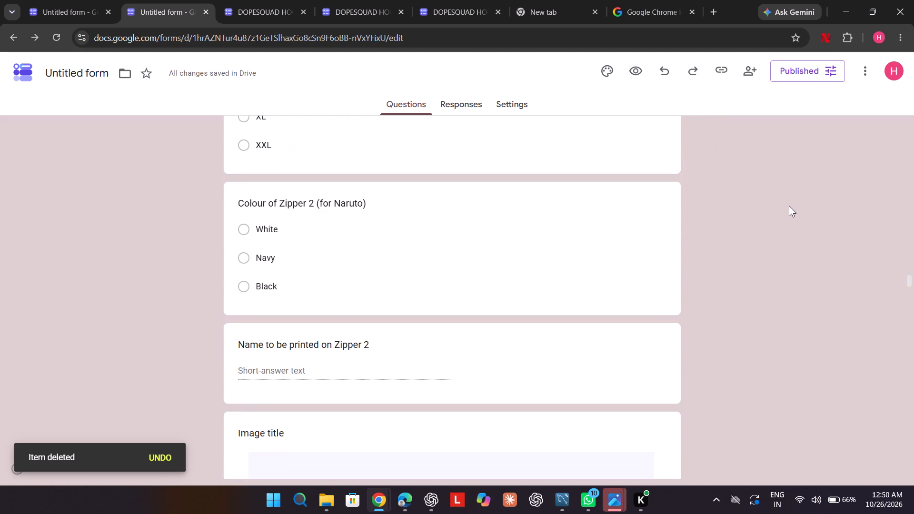
scroll(789, 206, "down", 3)
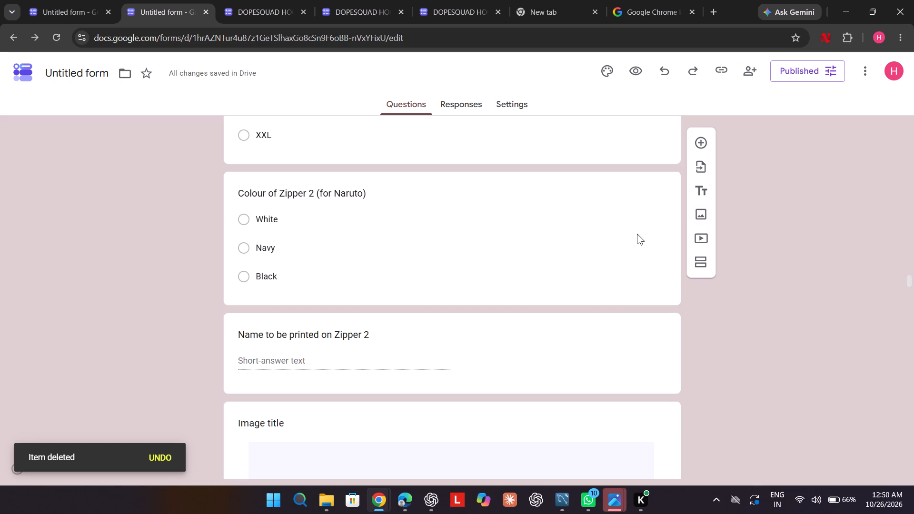
left_click(637, 234)
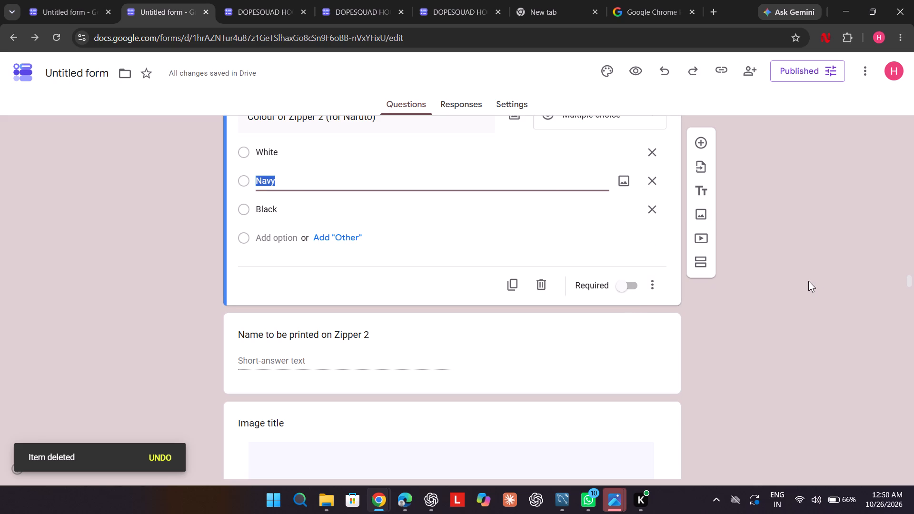
left_click(790, 280)
Recheck section 4's Zipper 1 and Zipper 2 questions, then its payment QR and upload question to the section's end.
scroll(790, 280, "up", 6)
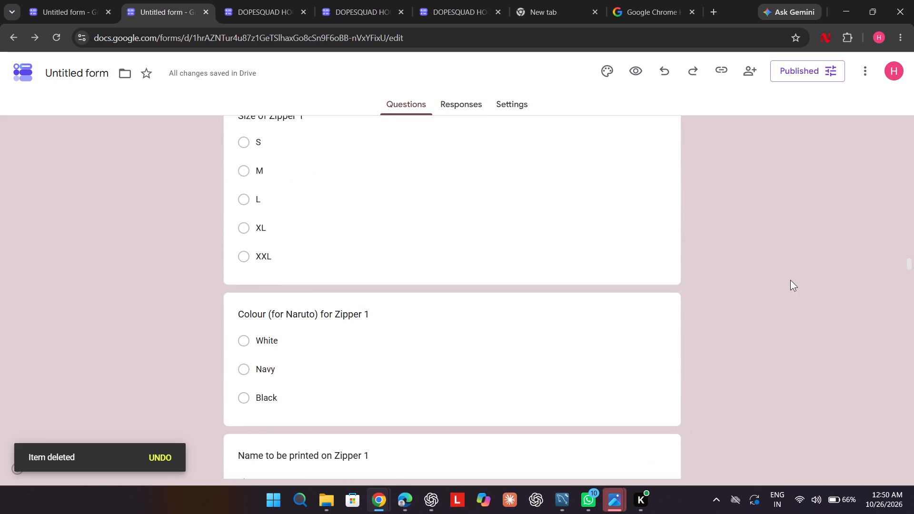
scroll(790, 280, "up", 1)
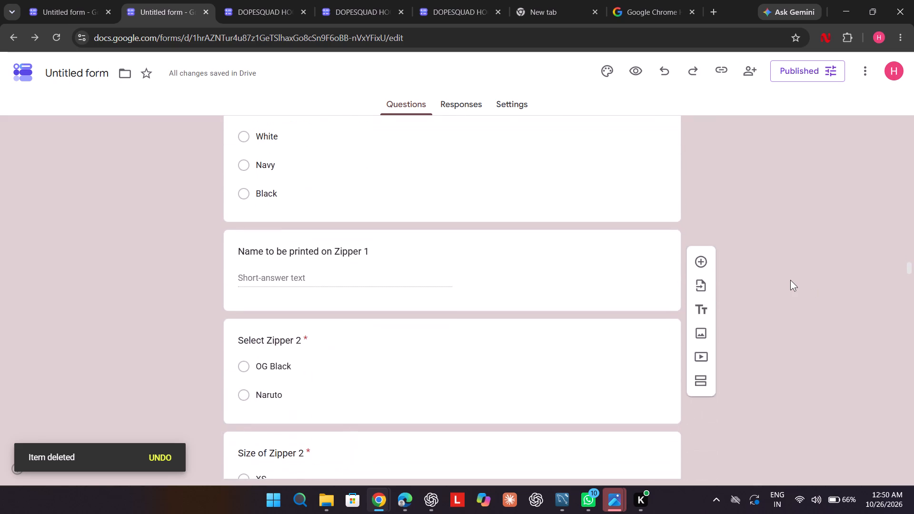
scroll(790, 280, "up", 1)
scroll(790, 280, "down", 2)
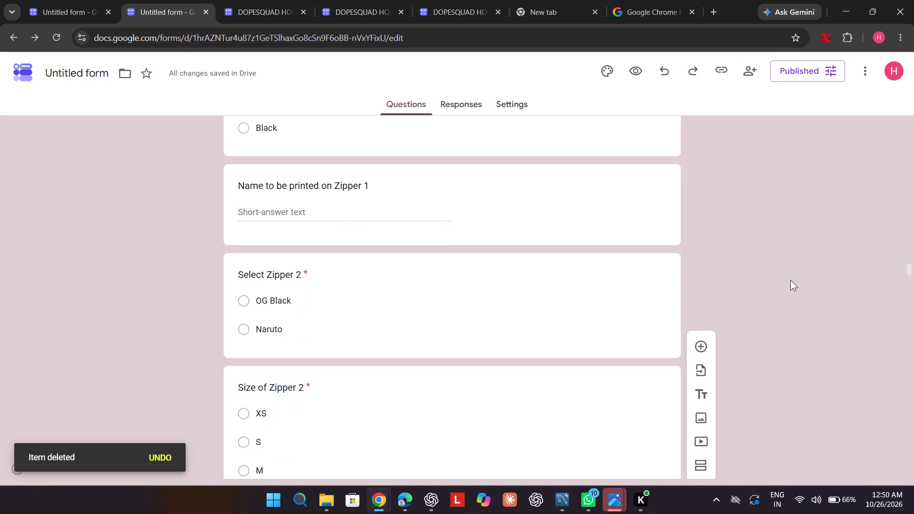
scroll(790, 280, "down", 8)
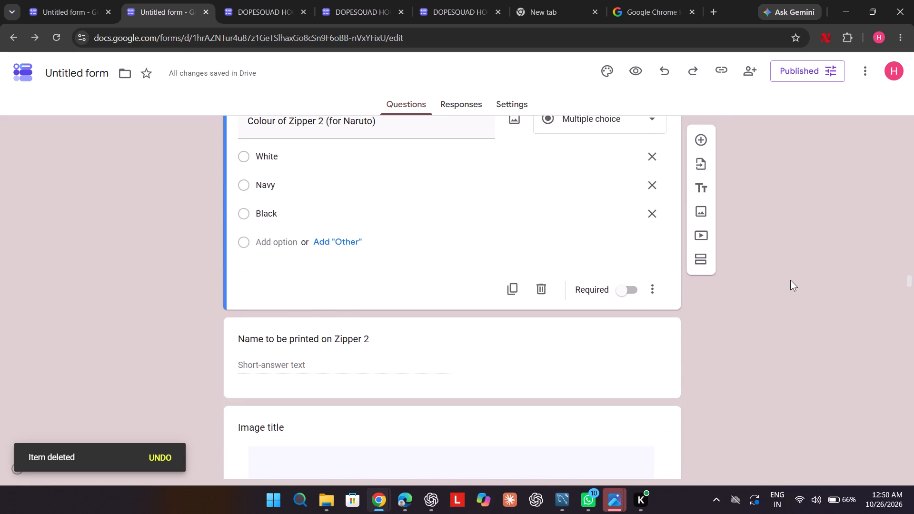
scroll(790, 280, "down", 10)
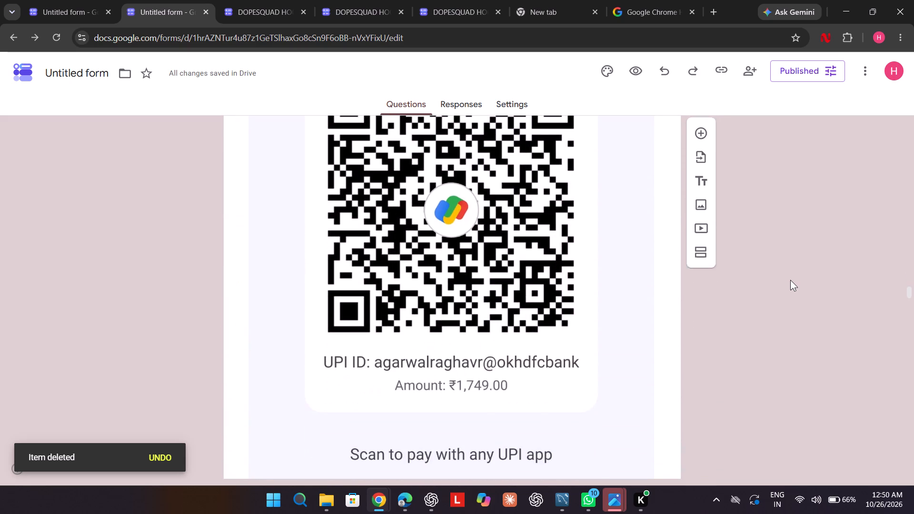
scroll(790, 280, "down", 5)
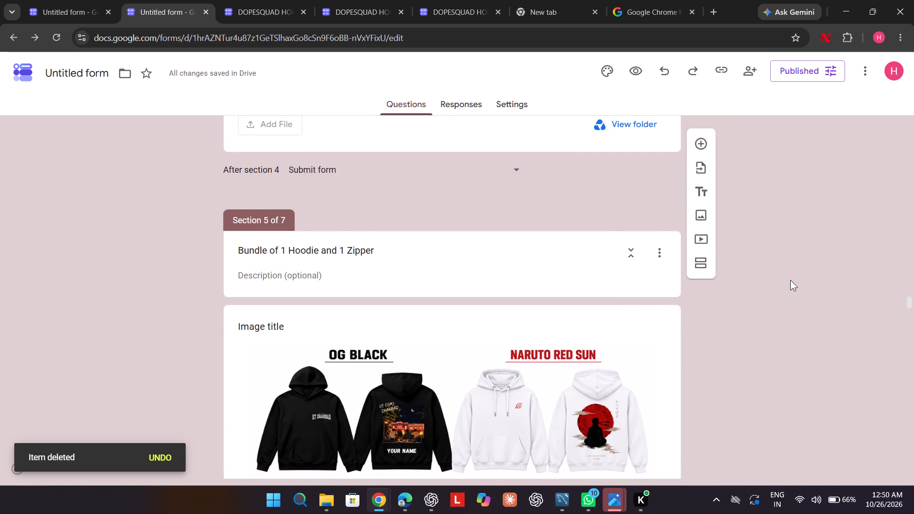
Review section 5, Bundle of 1 Hoodie and 1 Zipper, covering the design image and the hoodie's design, size, colour and printed-name questions.
scroll(790, 280, "down", 1)
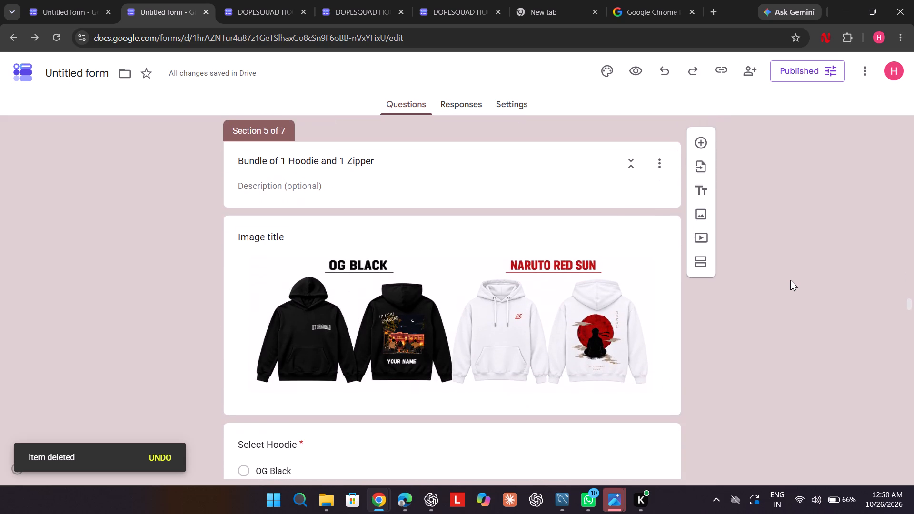
scroll(790, 280, "down", 4)
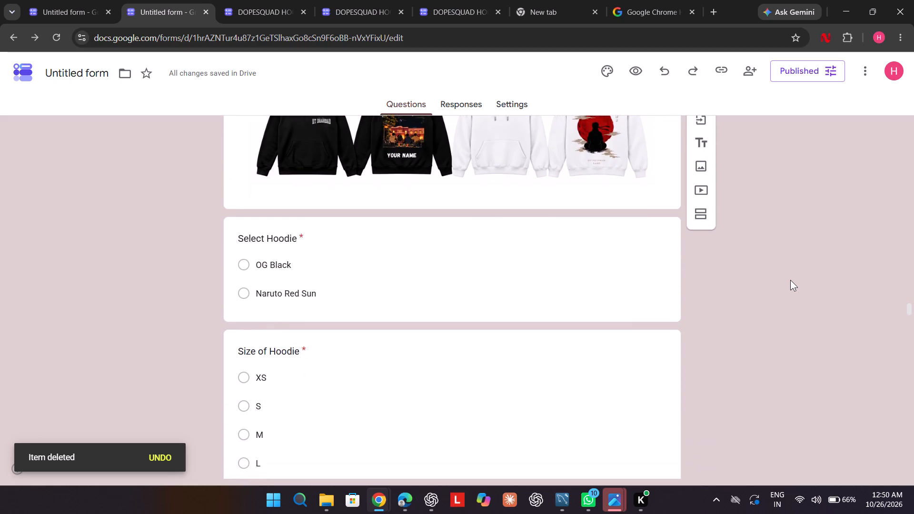
scroll(790, 280, "down", 4)
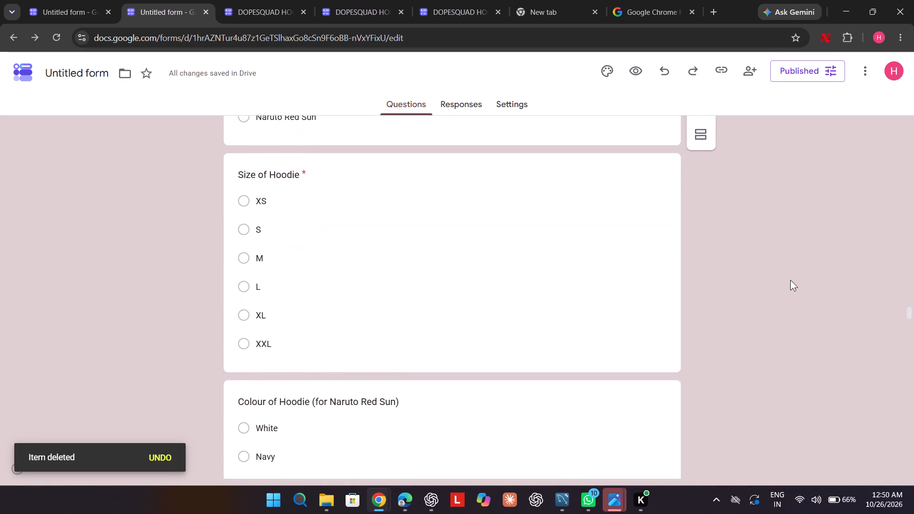
scroll(790, 280, "down", 3)
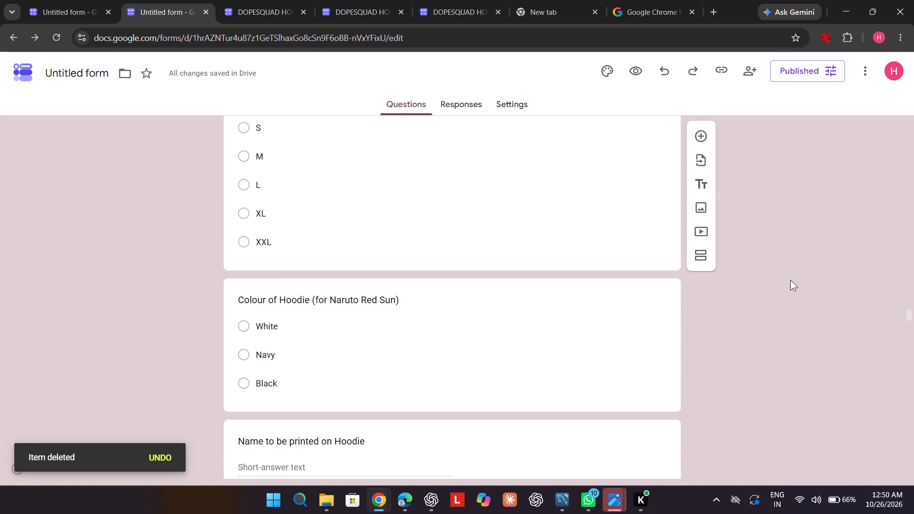
scroll(790, 280, "down", 6)
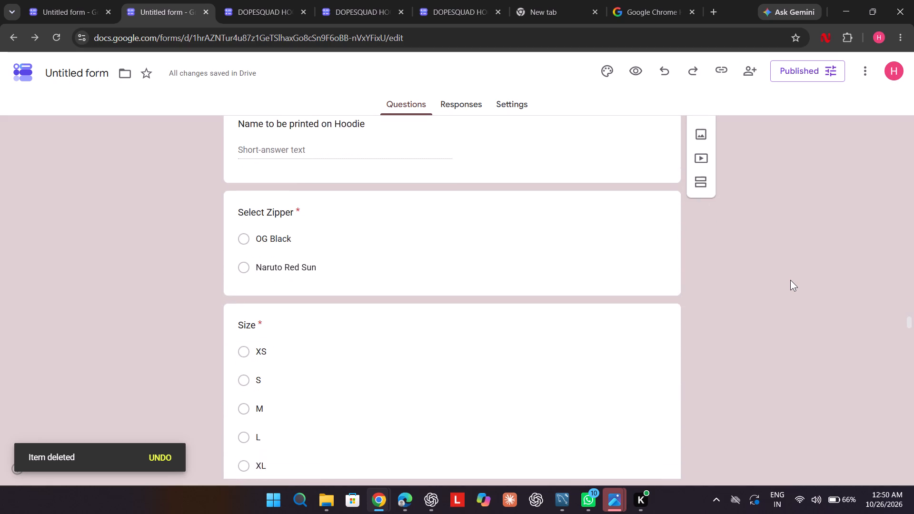
Remove the XS option from the zipper's Size question in section 5, Bundle of 1 Hoodie and 1 Zipper.
scroll(790, 280, "down", 3)
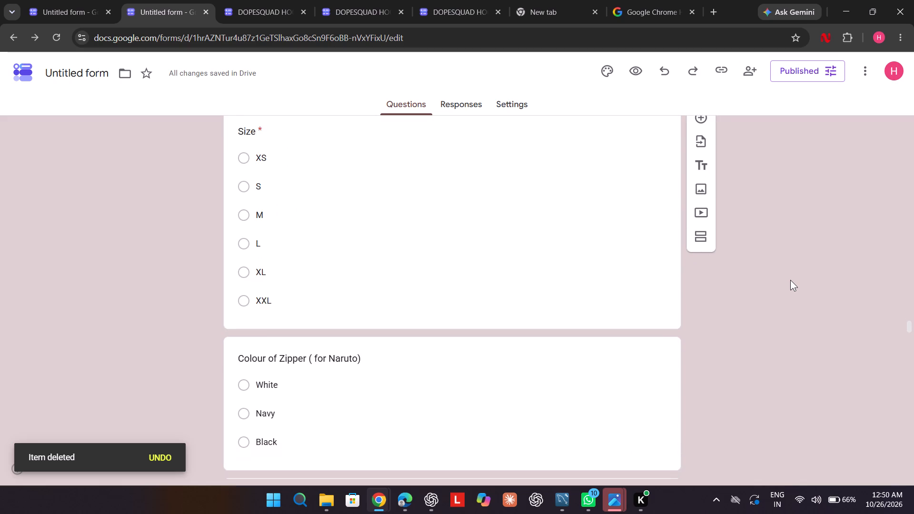
left_click(612, 197)
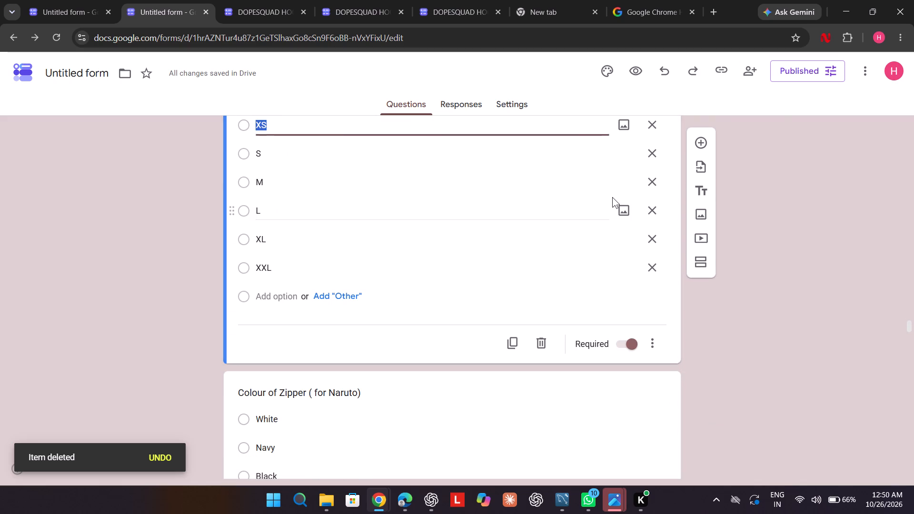
left_click(651, 121)
left_click(781, 201)
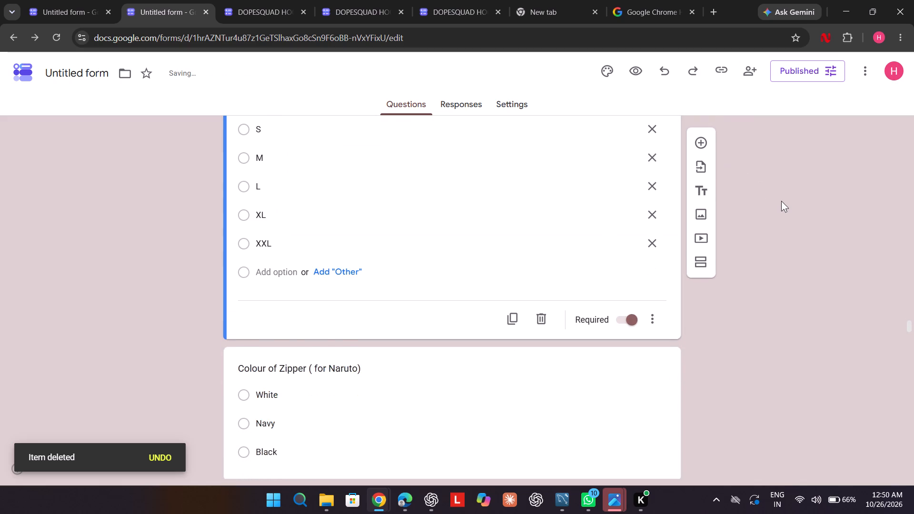
Review section 5's zipper colour and printed-name questions and its payment QR image.
scroll(781, 201, "down", 4)
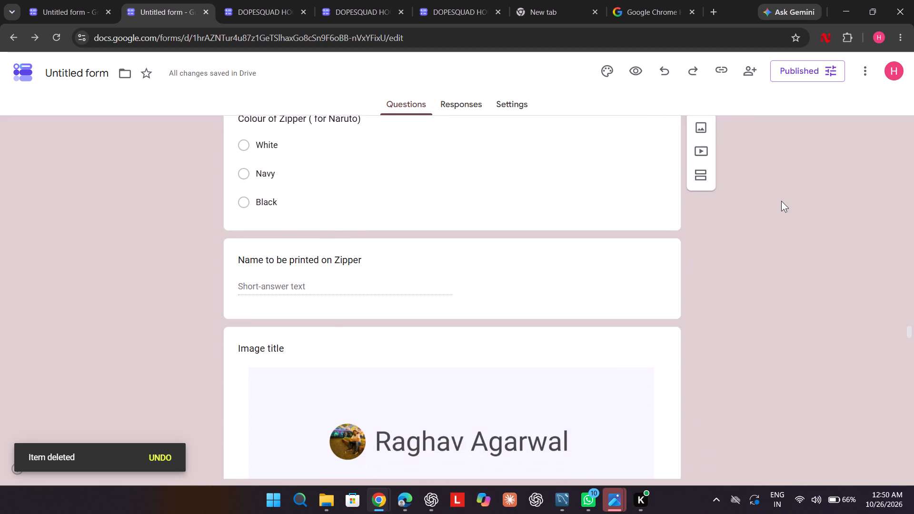
scroll(781, 201, "down", 2)
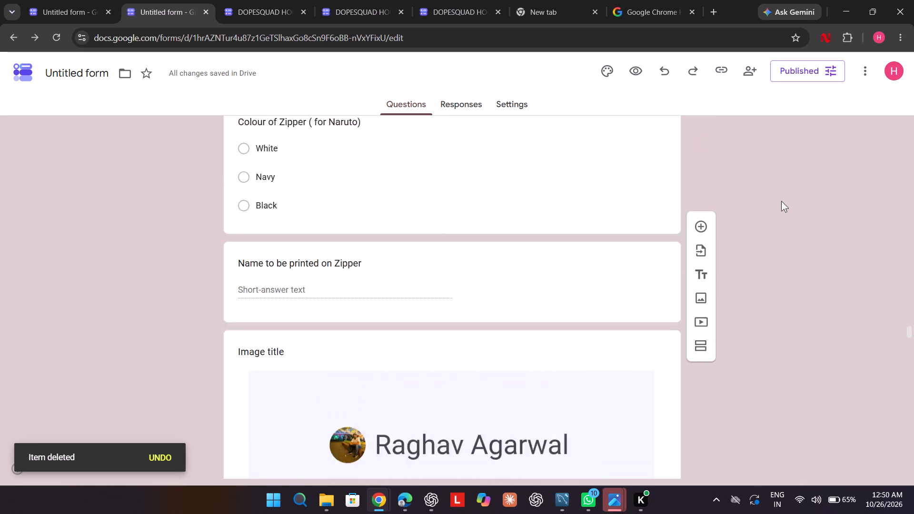
scroll(781, 201, "down", 3)
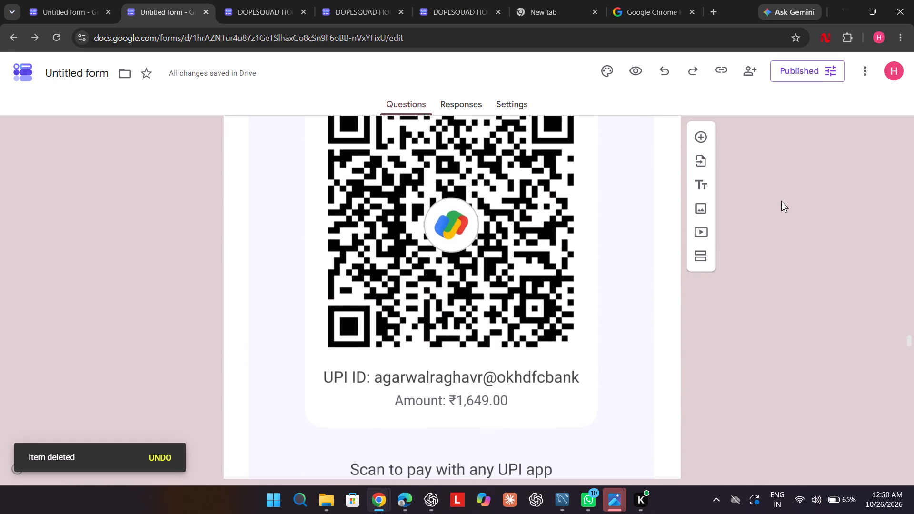
scroll(781, 201, "down", 4)
scroll(781, 201, "up", 1)
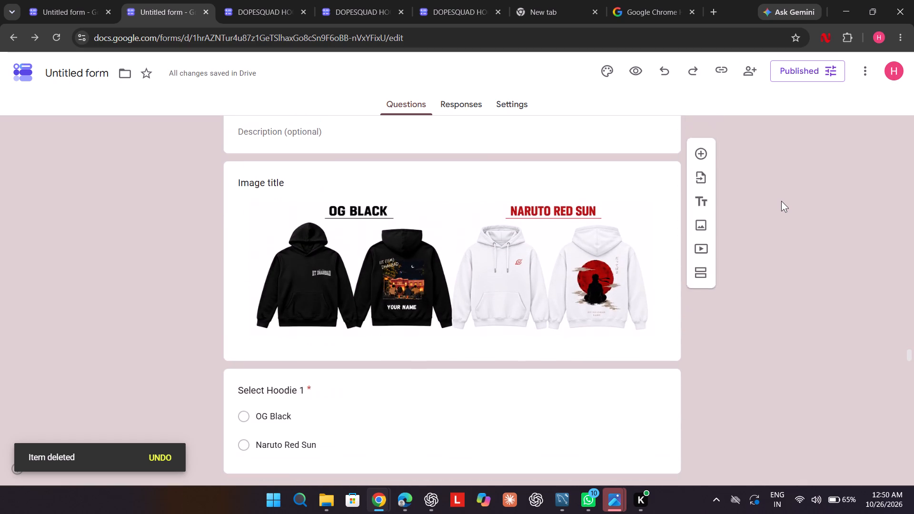
scroll(781, 201, "up", 2)
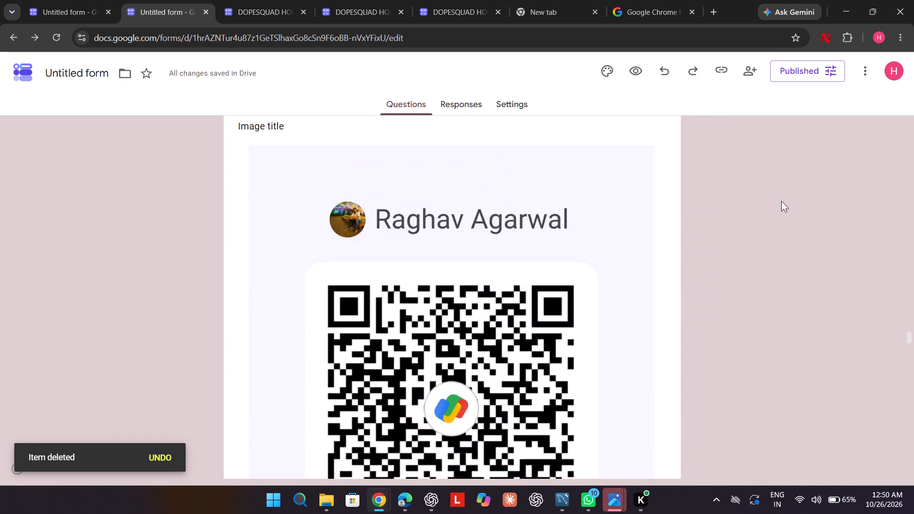
Examine section 6, Bundle of 3 Hoodies, covering the design image and the Hoodie 1 design, size, colour and printed-name questions.
scroll(781, 201, "right", 1)
scroll(781, 201, "down", 2)
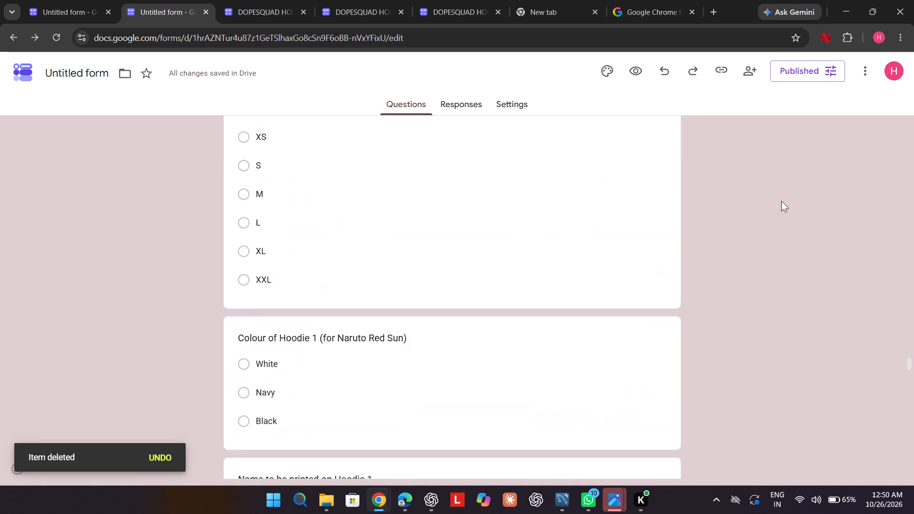
scroll(781, 201, "down", 2)
scroll(781, 201, "up", 4)
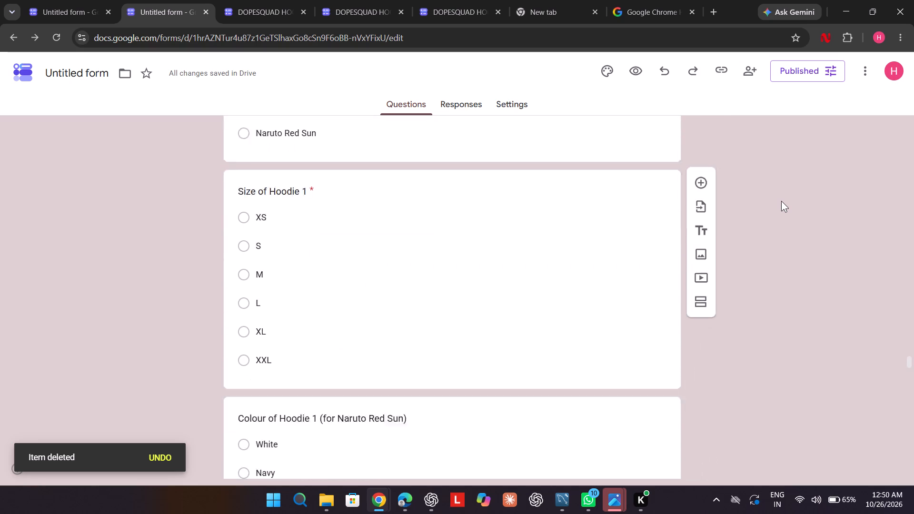
scroll(781, 201, "up", 6)
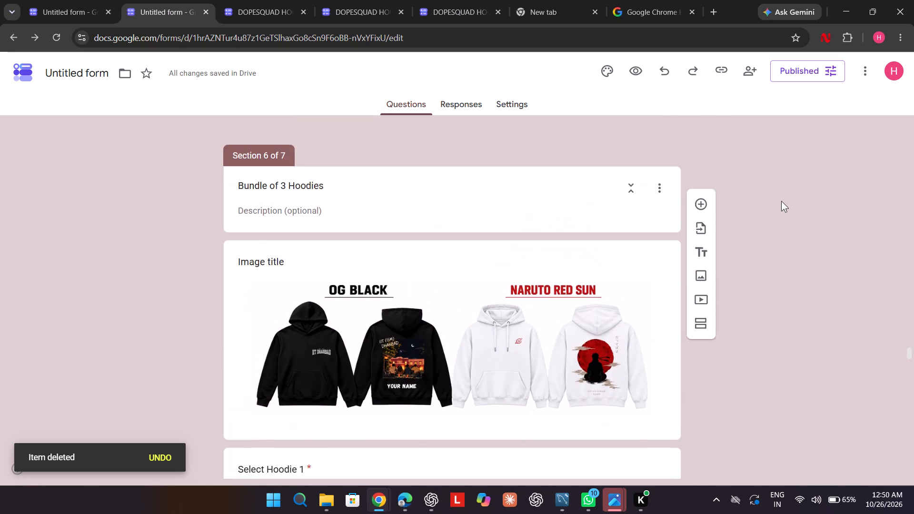
scroll(781, 201, "up", 1)
scroll(781, 201, "down", 2)
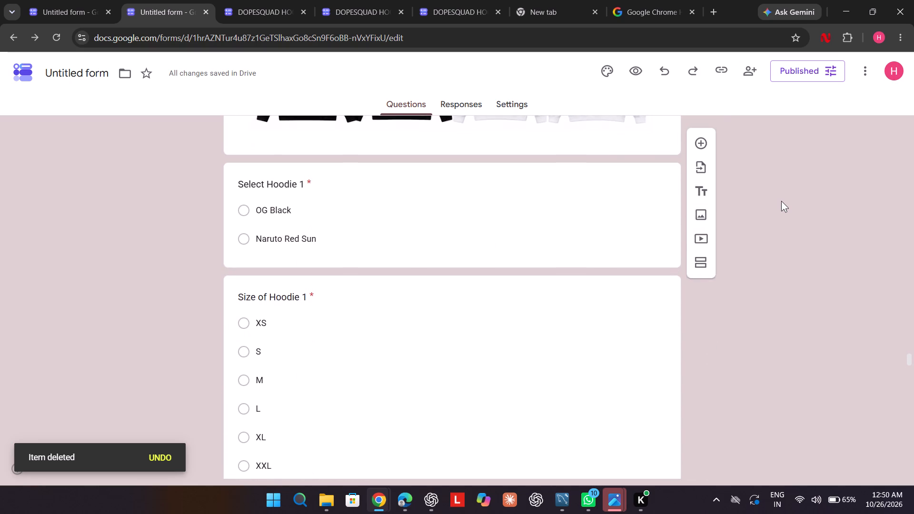
scroll(781, 201, "down", 4)
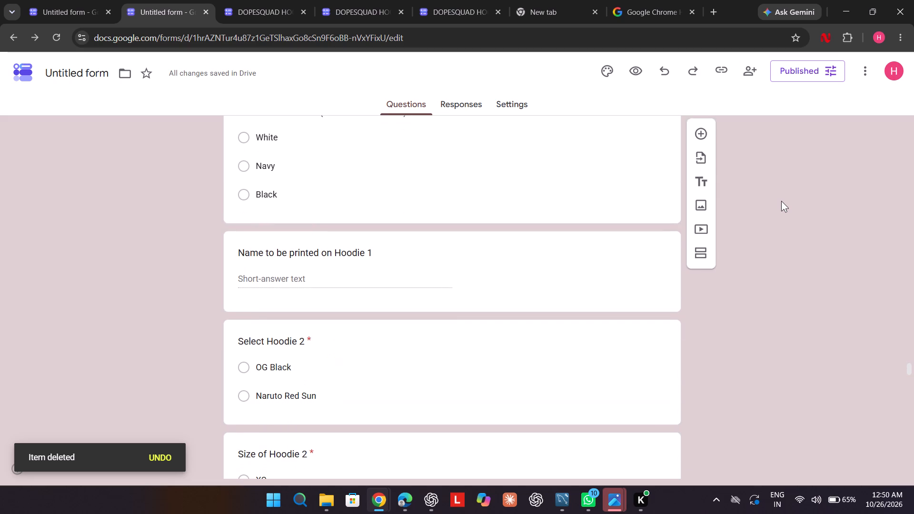
Review section 6, Bundle of 3 Hoodies, from the Hoodie 1 questions through Hoodie 2's design, size, colour and printed-name questions.
scroll(781, 201, "down", 1)
scroll(835, 286, "up", 1)
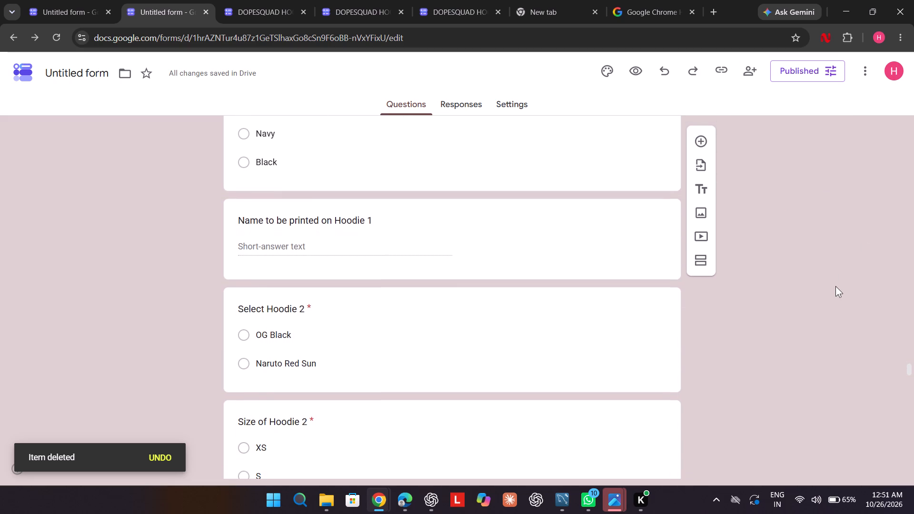
scroll(835, 286, "up", 5)
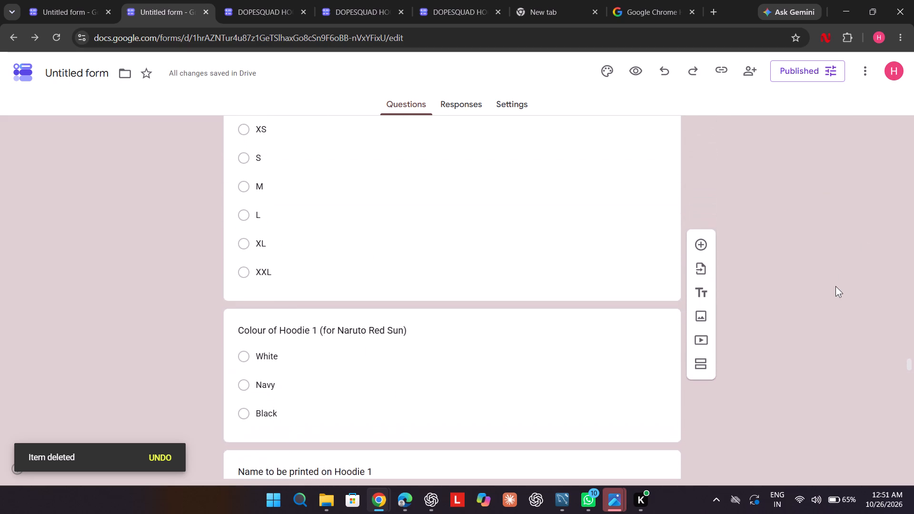
scroll(835, 286, "up", 1)
scroll(835, 286, "down", 3)
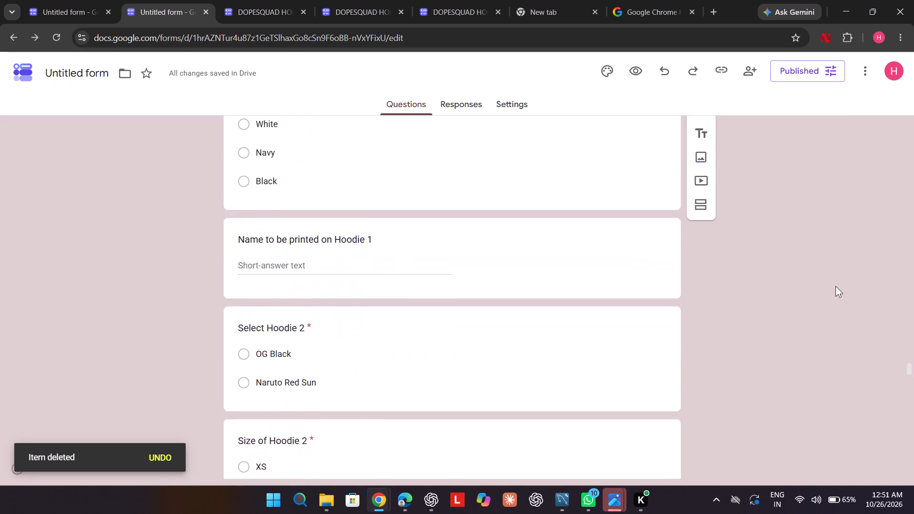
scroll(835, 286, "down", 3)
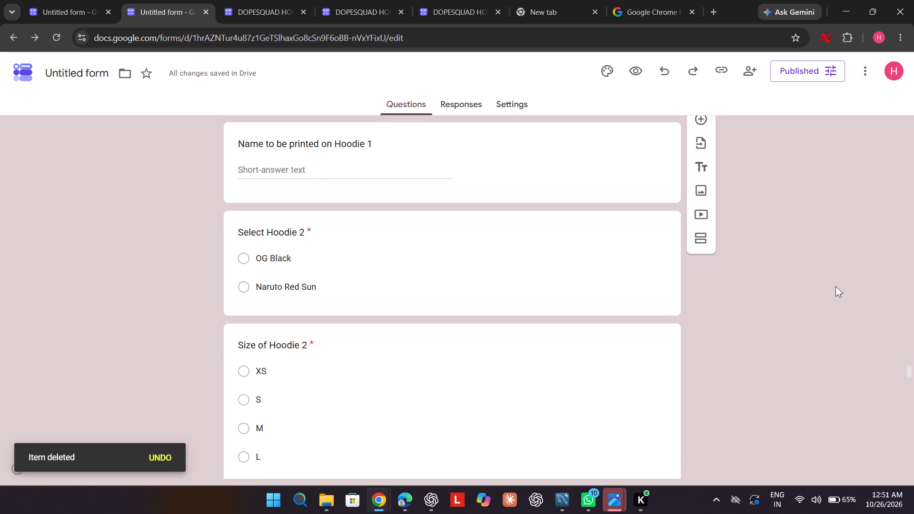
scroll(835, 286, "down", 3)
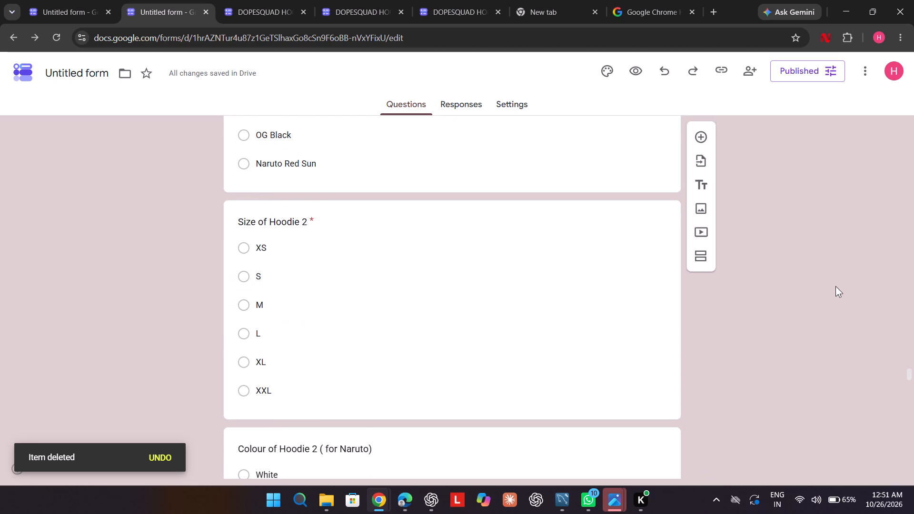
scroll(835, 286, "down", 3)
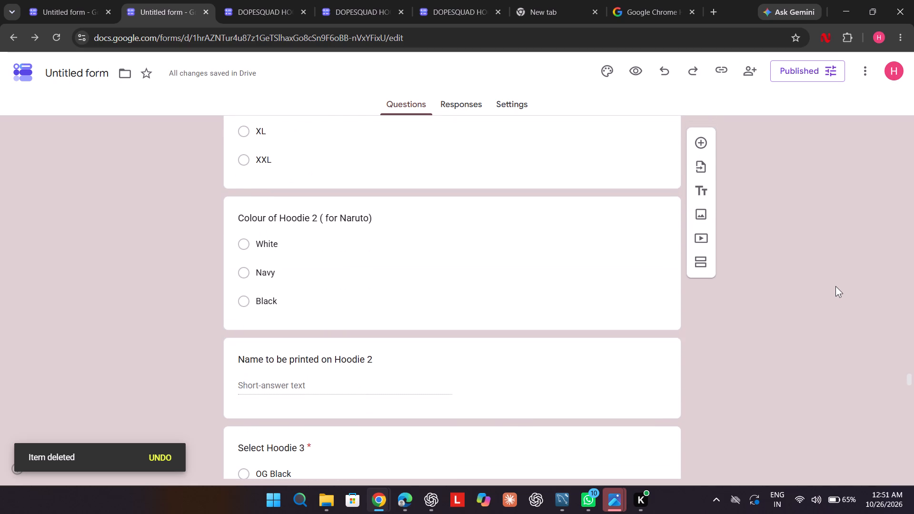
Review section 6's Hoodie 3 design, size, colour and printed-name questions and its payment QR image.
scroll(835, 286, "down", 3)
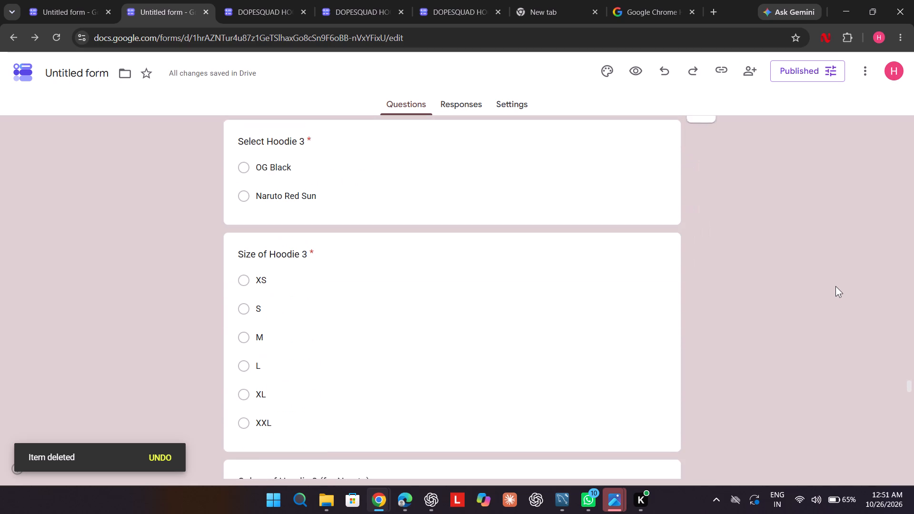
scroll(835, 286, "down", 2)
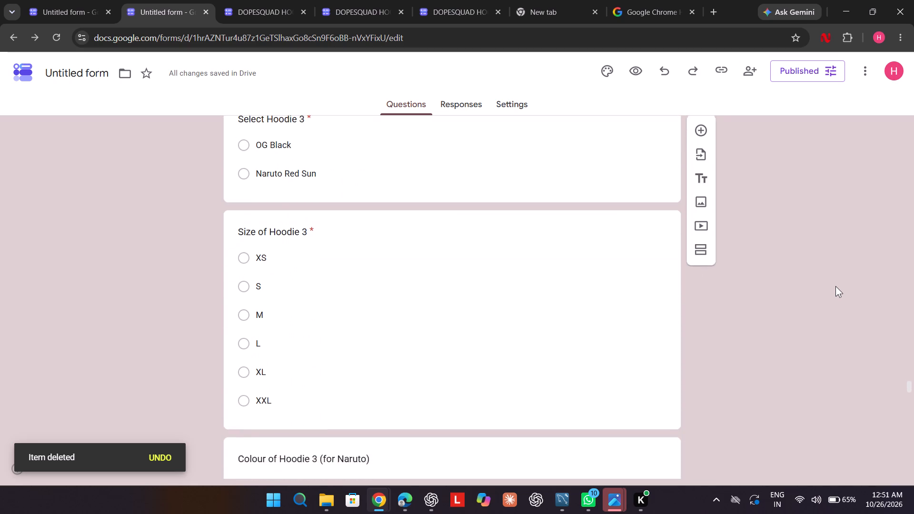
scroll(835, 286, "down", 4)
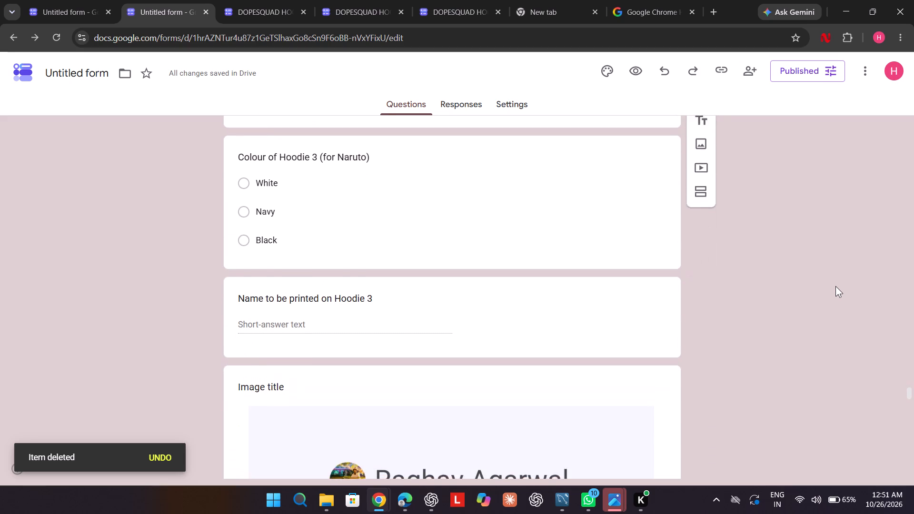
scroll(835, 286, "down", 6)
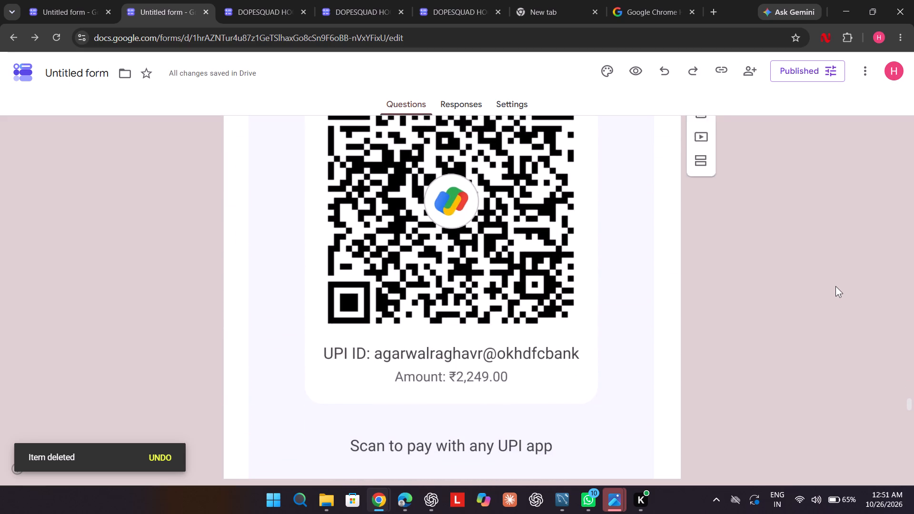
scroll(835, 286, "down", 5)
Examine section 7, Bundle of 3 Zippers, covering the design image and the design, size, colour and printed-name questions for all three zippers.
scroll(835, 286, "down", 1)
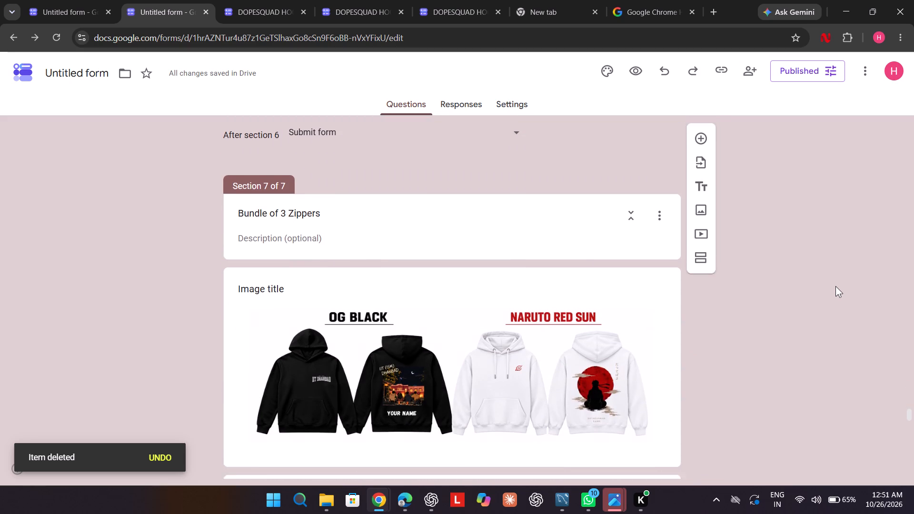
scroll(835, 286, "down", 5)
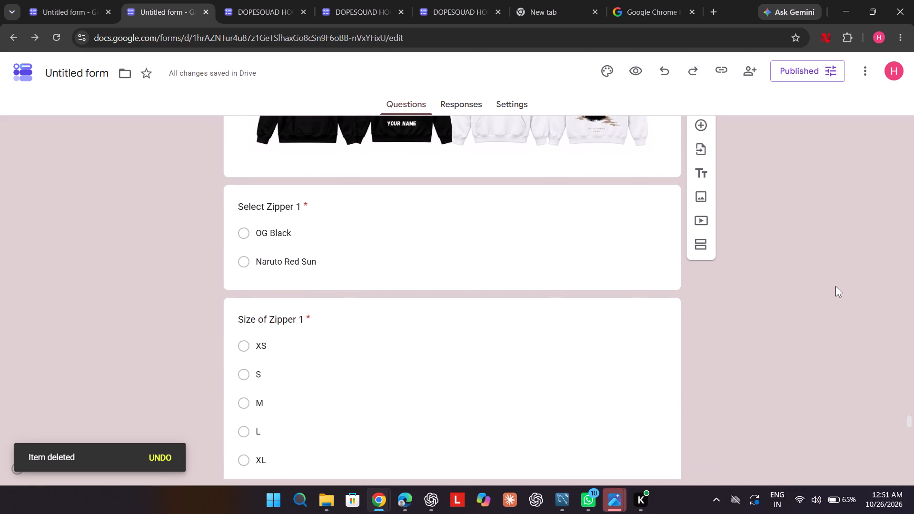
scroll(835, 286, "down", 6)
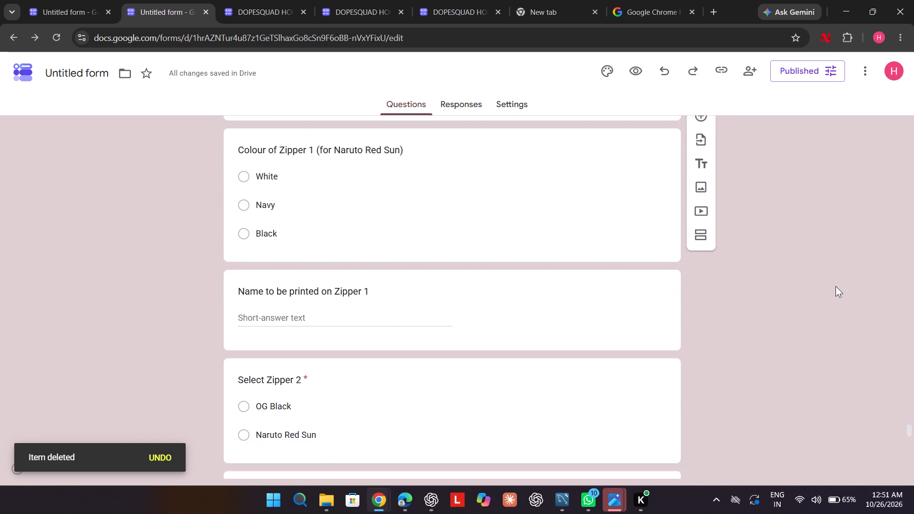
scroll(835, 286, "down", 6)
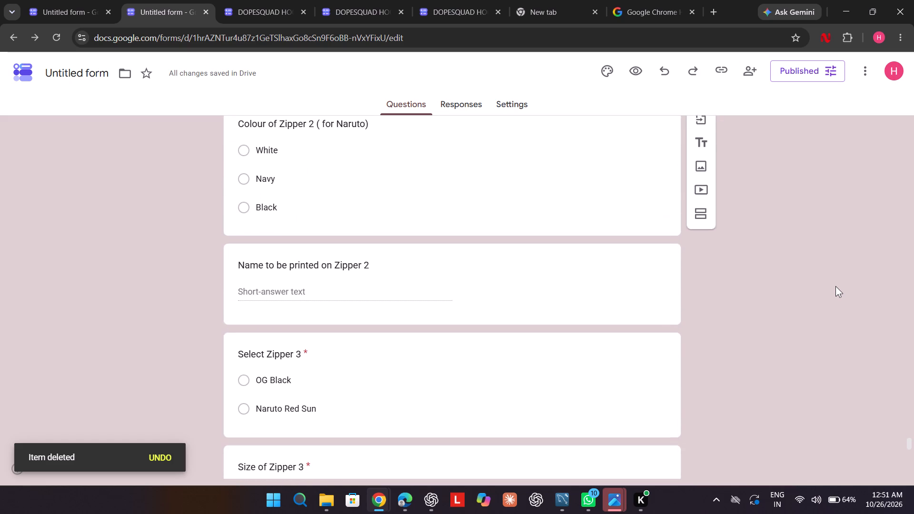
scroll(835, 286, "down", 6)
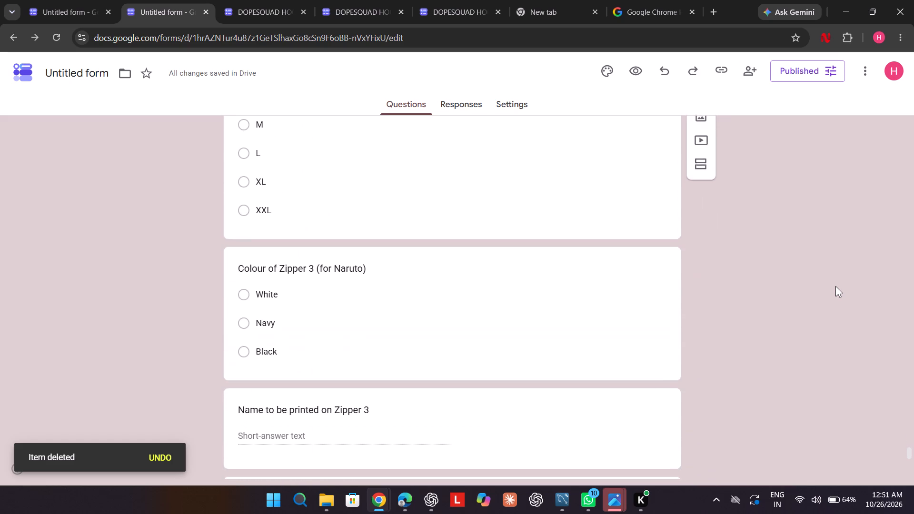
scroll(835, 286, "down", 4)
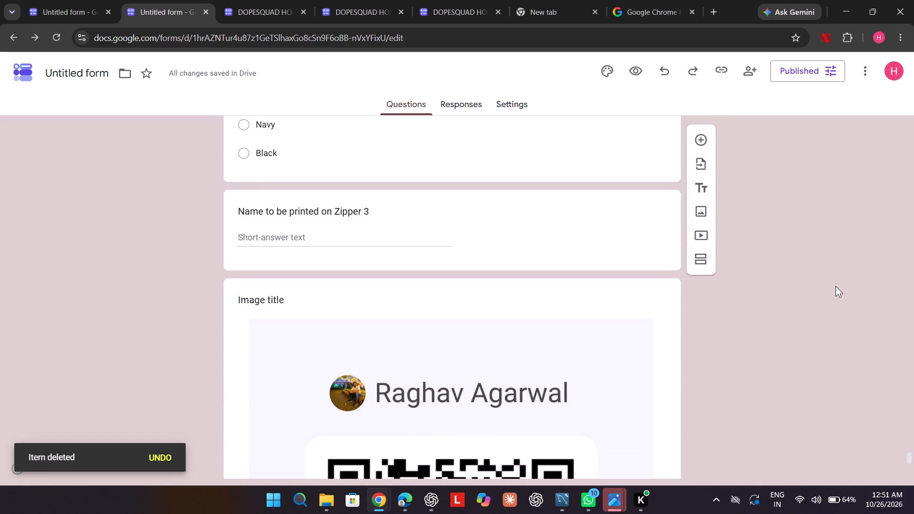
Check section 7's payment QR image and the payment screenshot question at the end of the form.
scroll(835, 286, "down", 3)
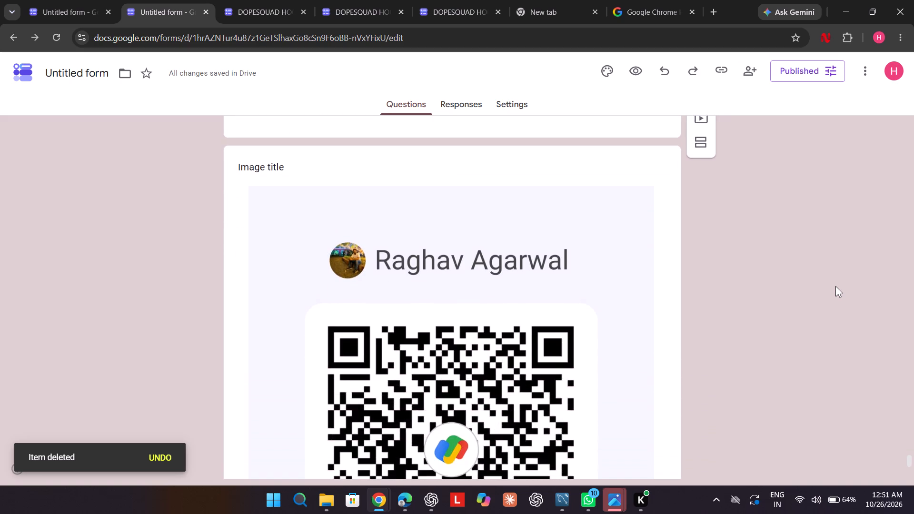
scroll(835, 286, "down", 5)
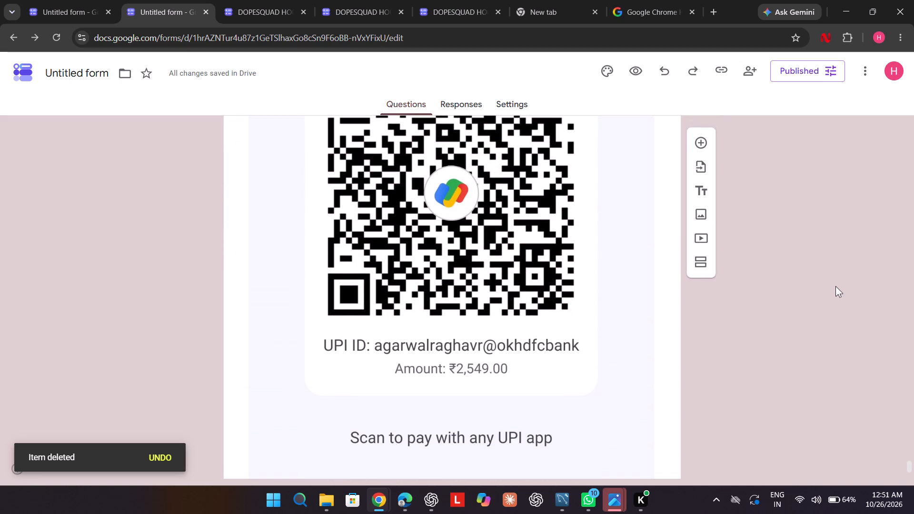
scroll(835, 286, "down", 1)
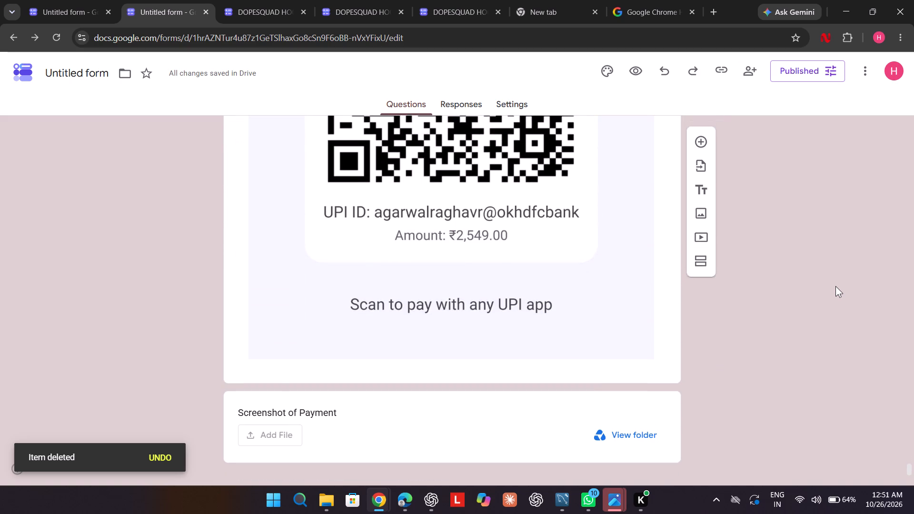
scroll(835, 286, "down", 2)
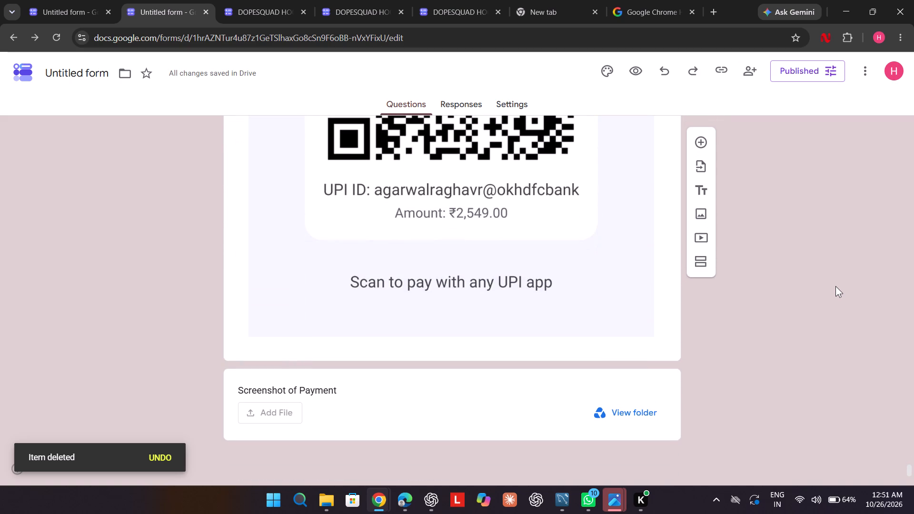
scroll(835, 286, "up", 3)
scroll(835, 286, "right", 1)
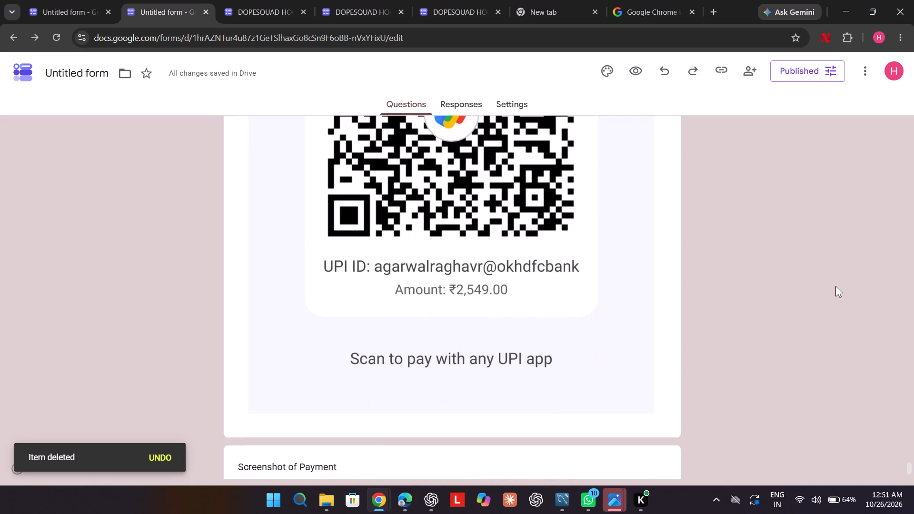
scroll(835, 286, "right", 2)
Open the Screenshot of Payment file upload question in section 7, Bundle of 3 Zippers, for editing.
scroll(835, 286, "down", 1)
left_click(585, 409)
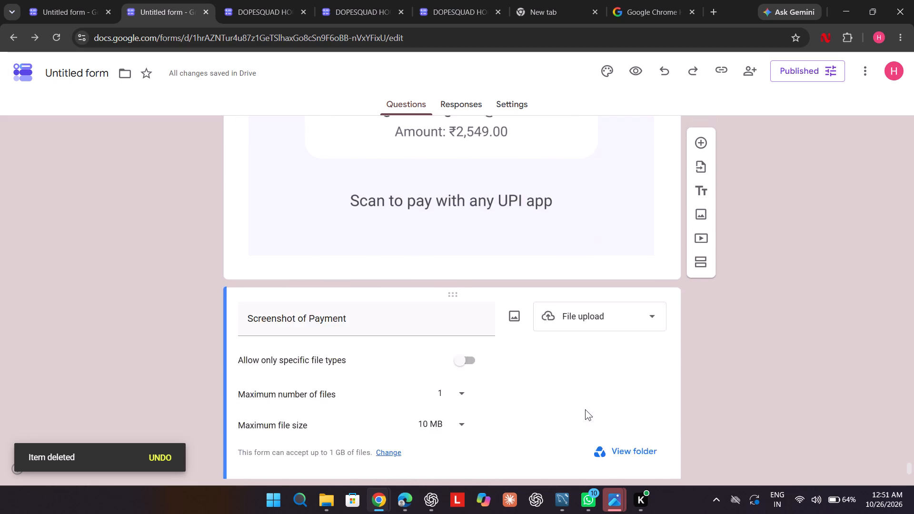
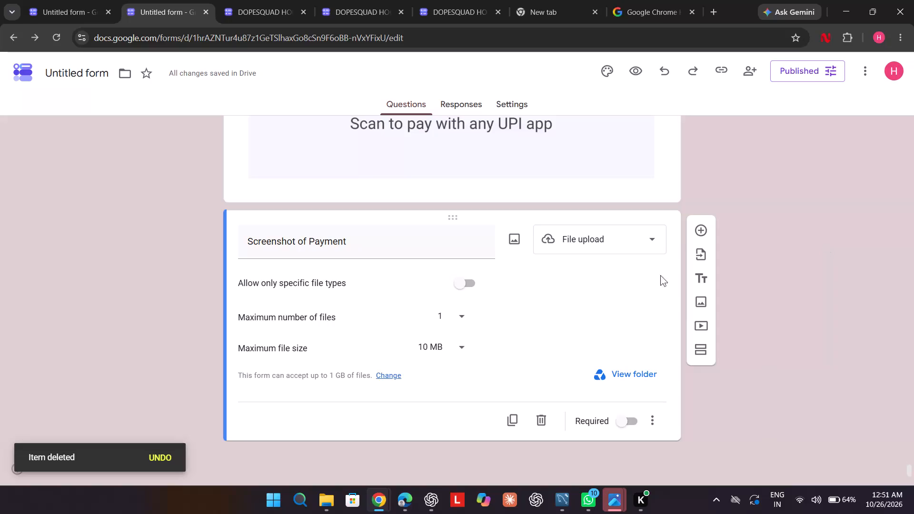
Make the Screenshot of Payment file upload question in section 7, Bundle of 3 Zippers, required.
left_click(589, 301)
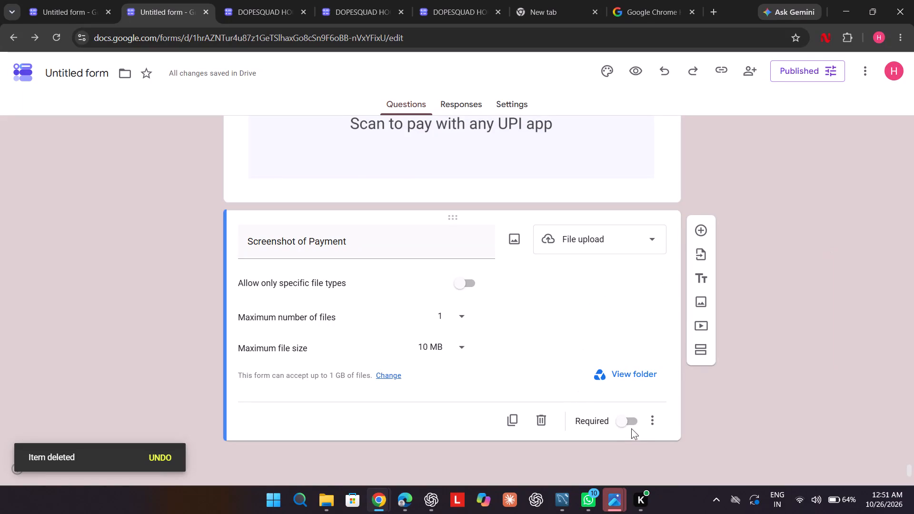
left_click(628, 423)
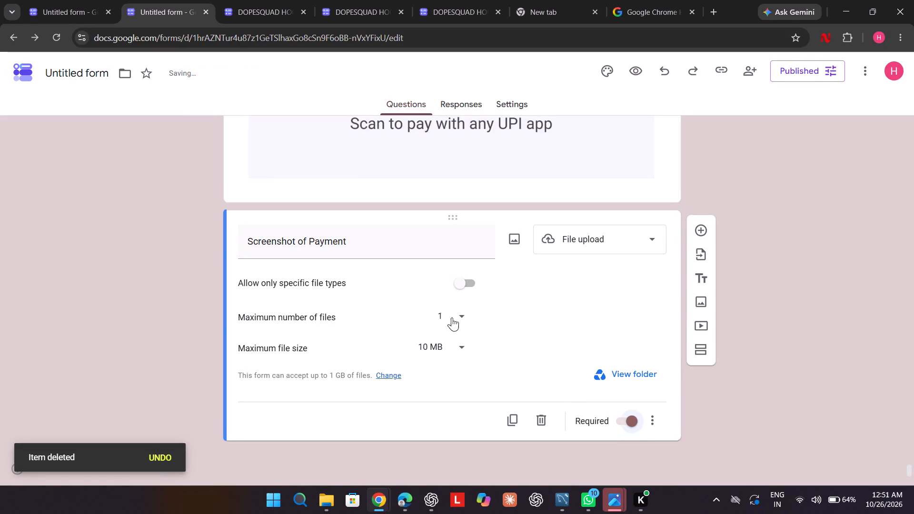
left_click(699, 173)
Check the available maximum file size options for the Screenshot of Payment upload without changing the setting.
left_click(462, 349)
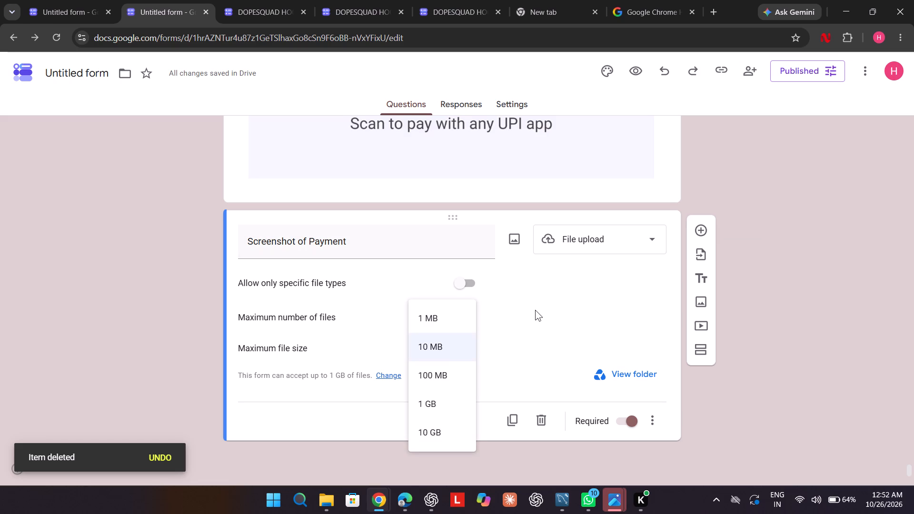
left_click(535, 310)
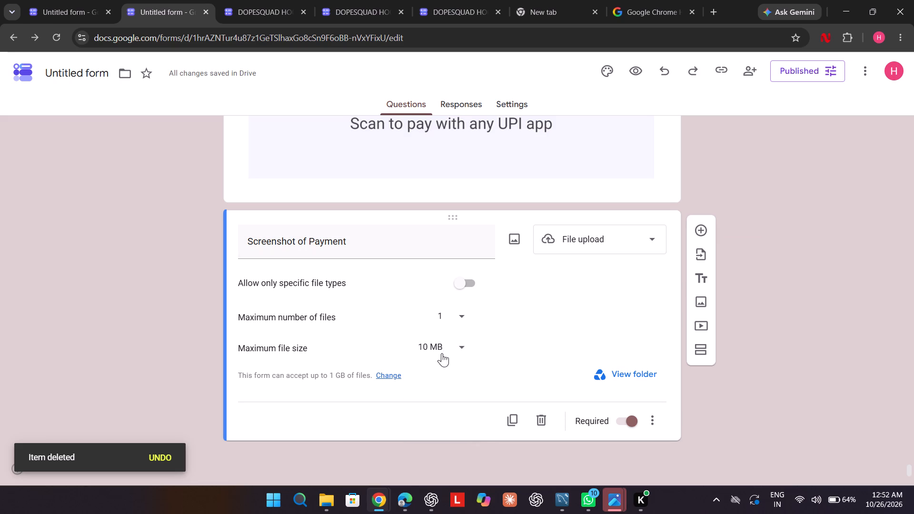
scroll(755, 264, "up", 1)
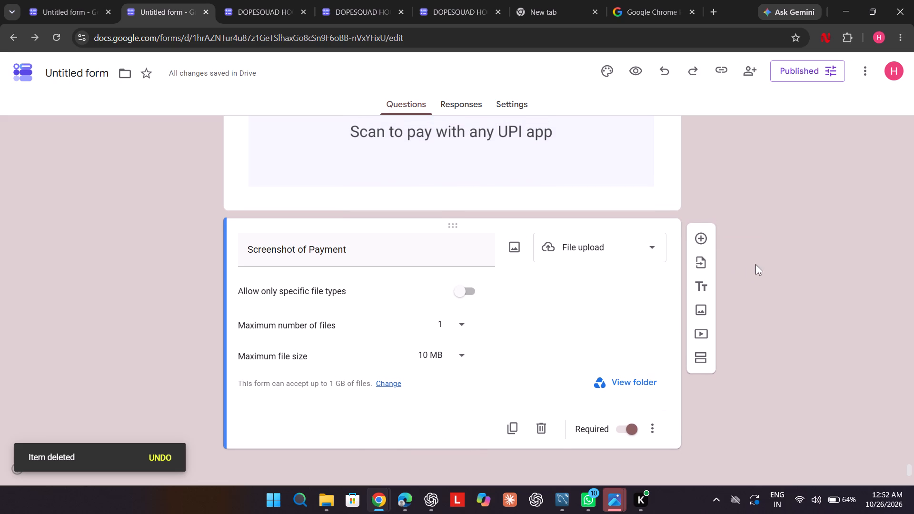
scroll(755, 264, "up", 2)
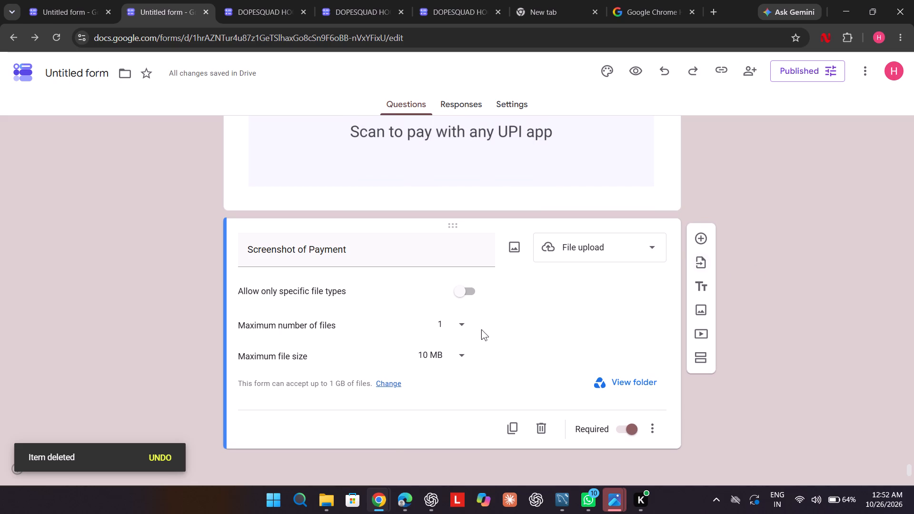
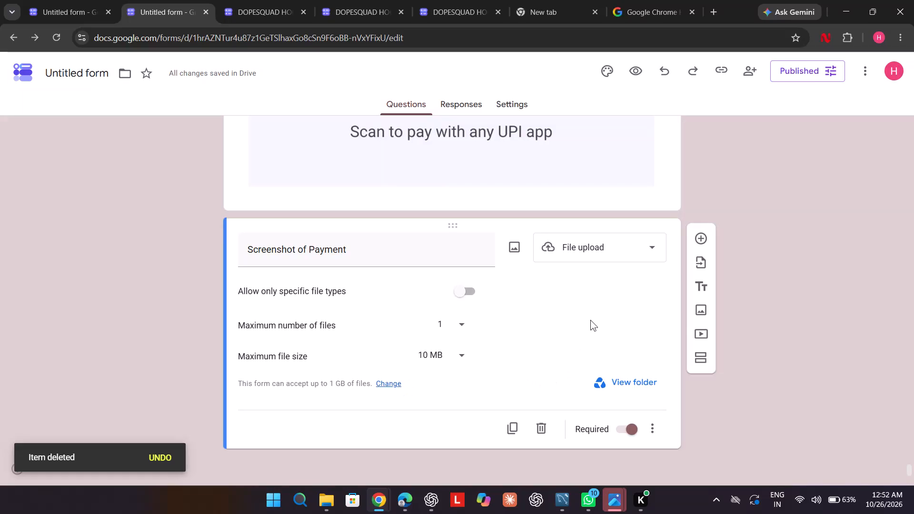
Review the order form again from the beginning, checking the type prices in section 1 and the payment part of section 2.
scroll(590, 318, "right", 1)
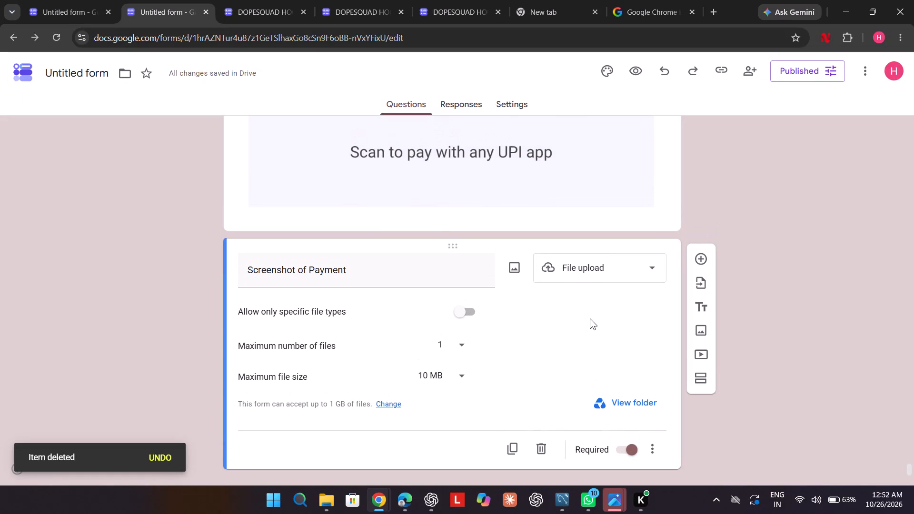
scroll(590, 318, "right", 1)
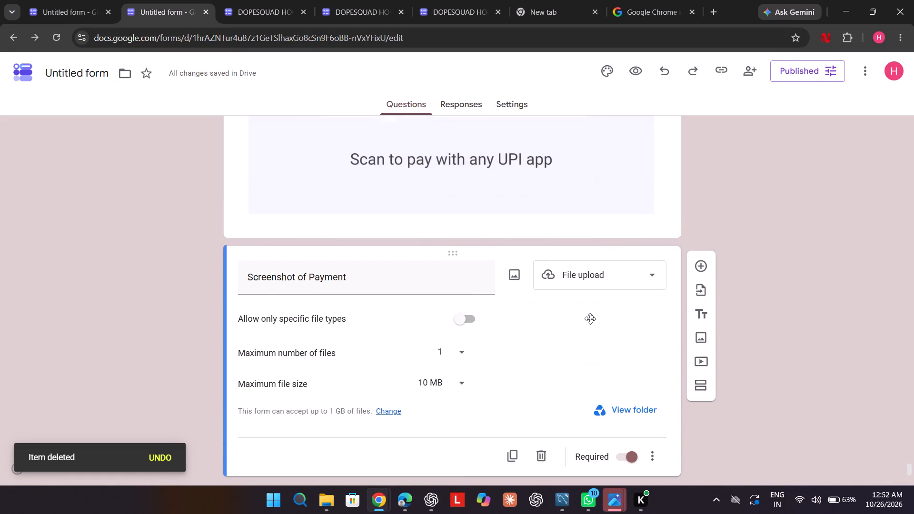
scroll(590, 318, "right", 1)
scroll(742, 223, "up", 10)
scroll(742, 223, "up", 11)
scroll(742, 223, "up", 11)
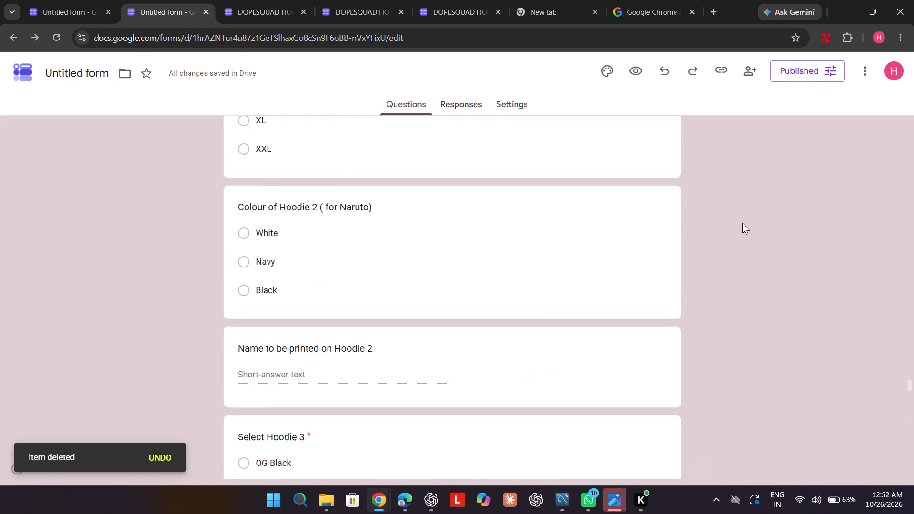
scroll(742, 223, "up", 10)
scroll(742, 223, "up", 15)
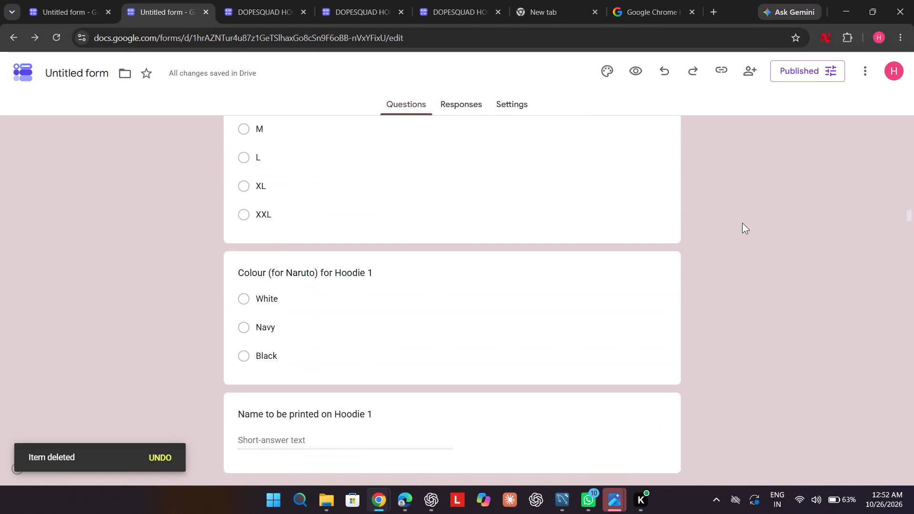
scroll(742, 223, "up", 15)
scroll(742, 223, "up", 16)
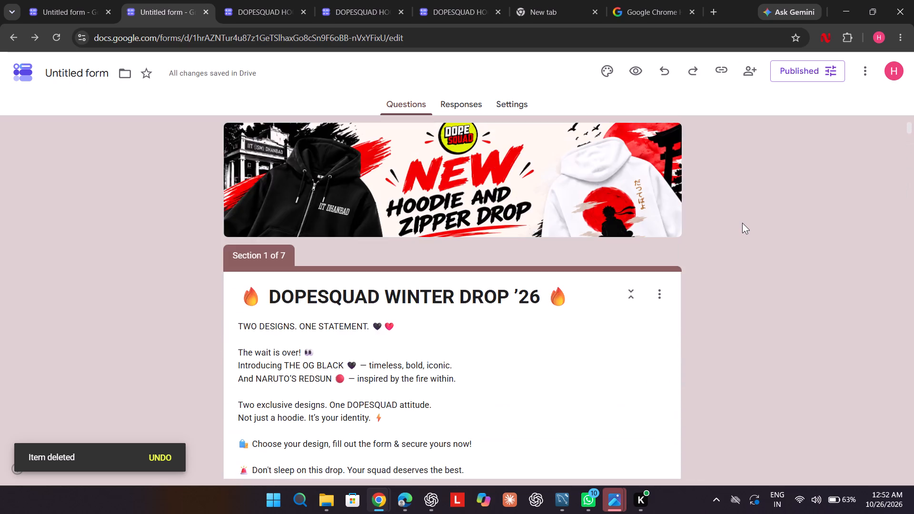
scroll(742, 223, "down", 11)
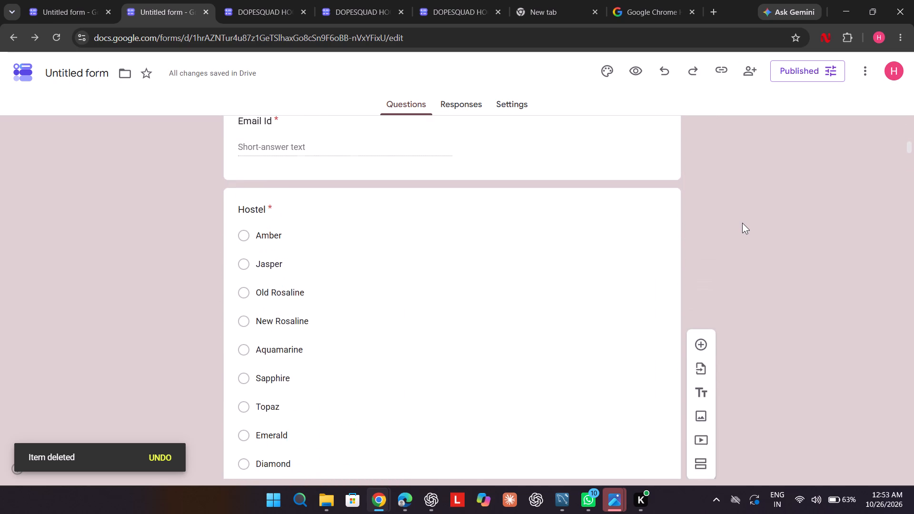
scroll(742, 223, "down", 6)
scroll(742, 223, "up", 3)
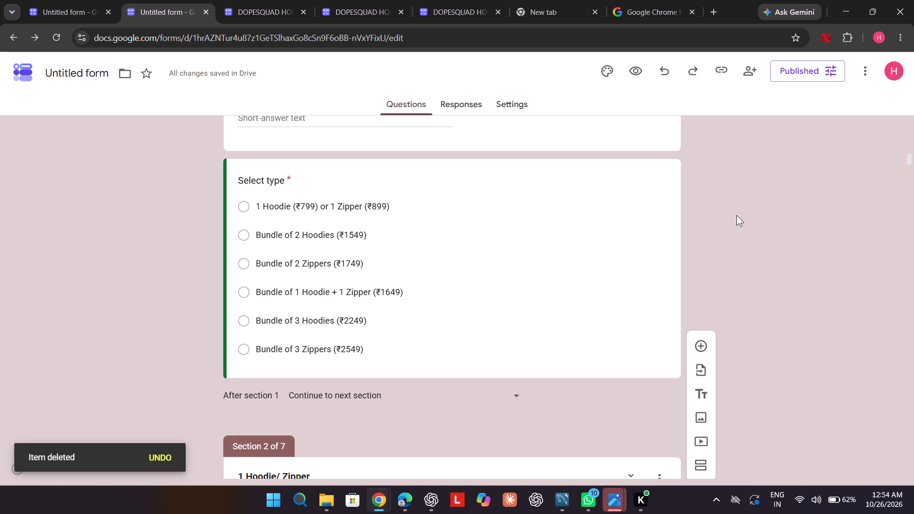
scroll(736, 215, "down", 7)
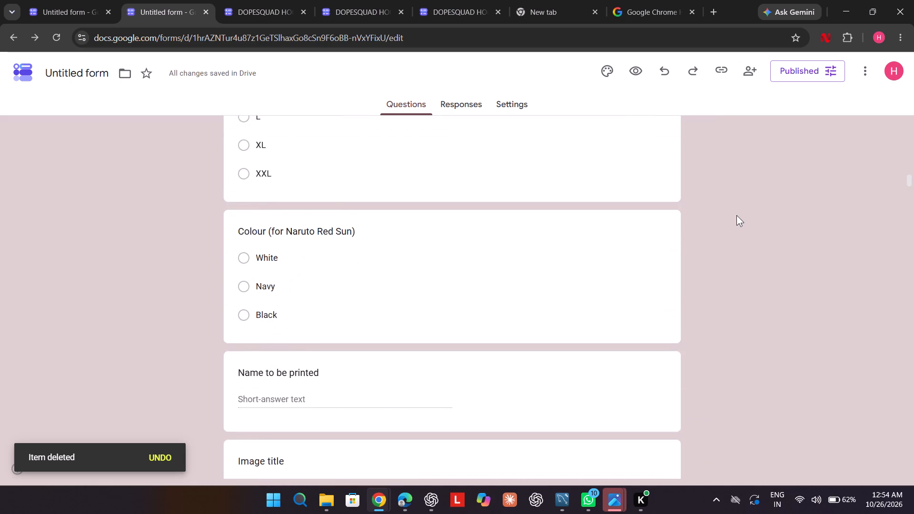
scroll(736, 215, "up", 2)
scroll(736, 215, "down", 2)
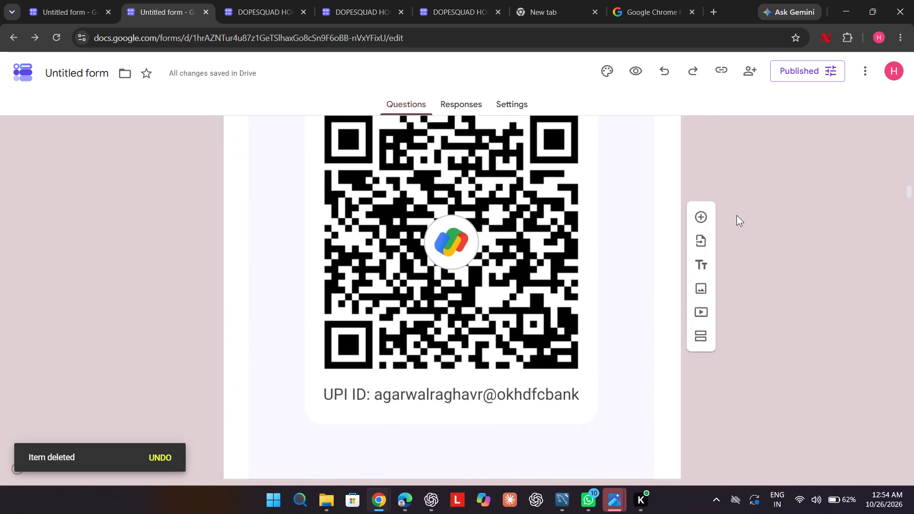
scroll(736, 215, "down", 4)
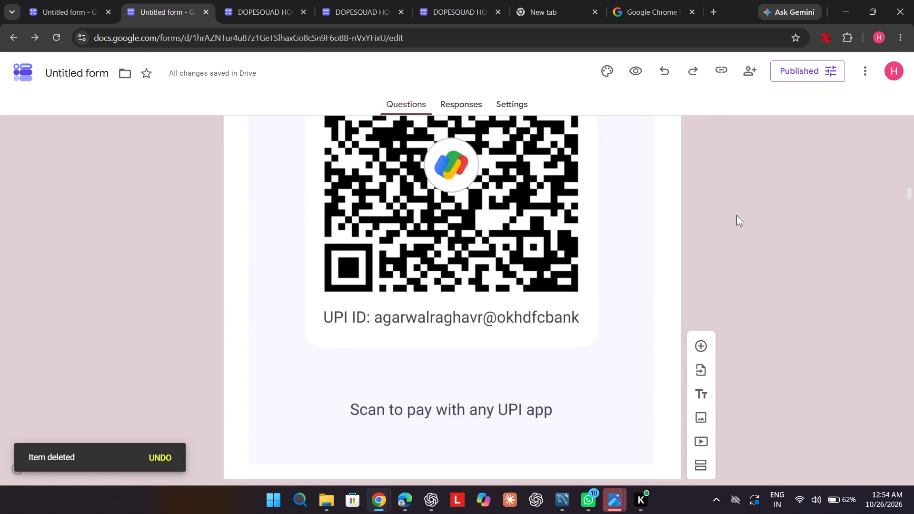
scroll(736, 215, "down", 4)
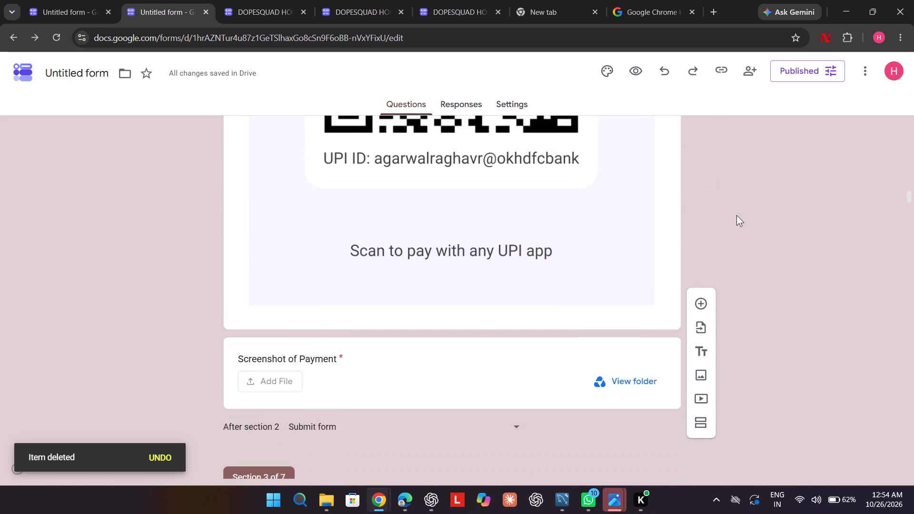
Remove the XS option from the Size of Hoodie 2 question in the two-hoodie bundle section.
scroll(736, 215, "down", 4)
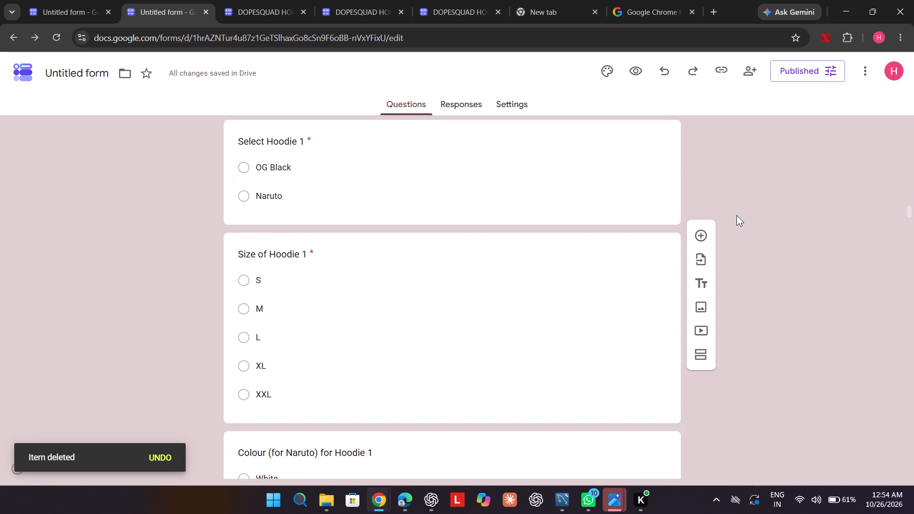
scroll(736, 215, "down", 3)
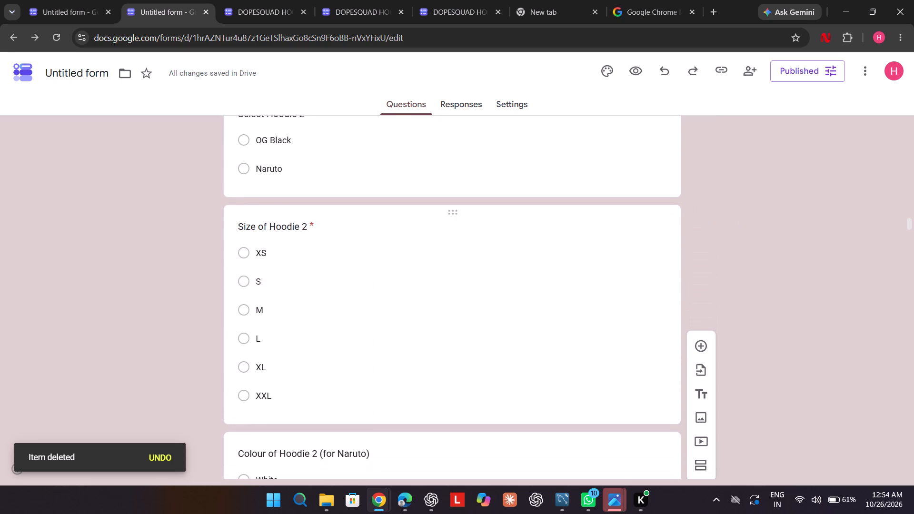
left_click(534, 251)
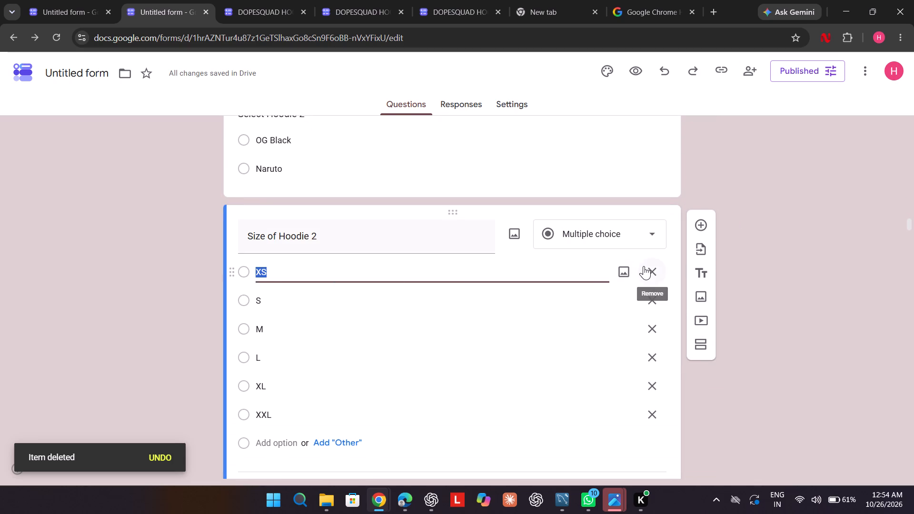
left_click(643, 266)
Remove the XS option from the Size of Zipper 2 question in the Bundle of 2 Zippers section.
scroll(817, 226, "down", 2)
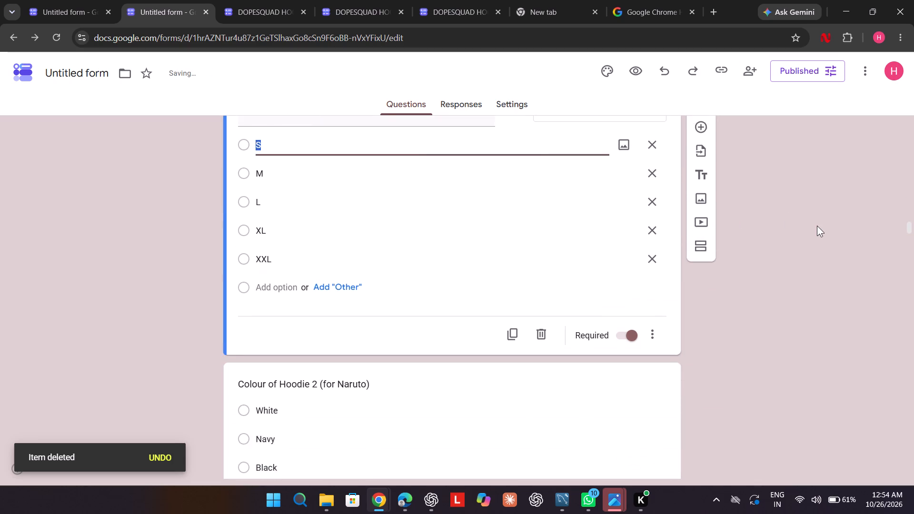
scroll(817, 226, "down", 6)
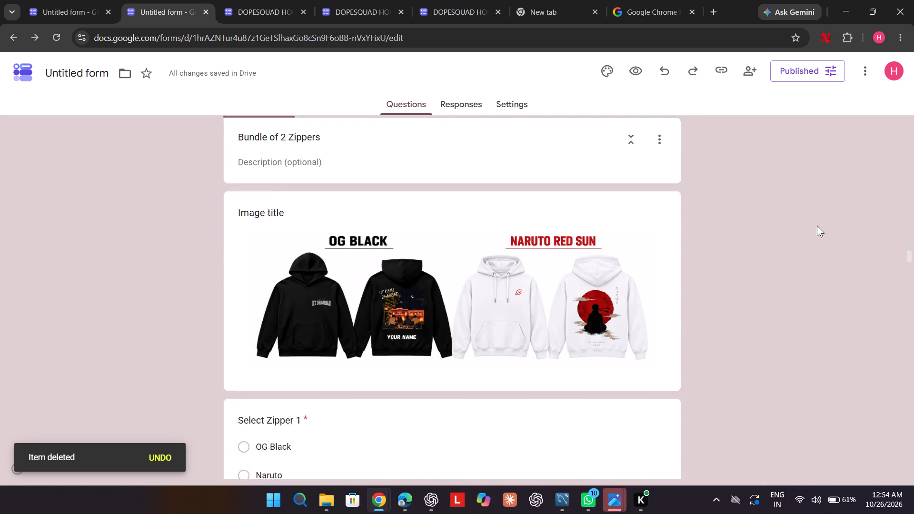
scroll(817, 226, "down", 5)
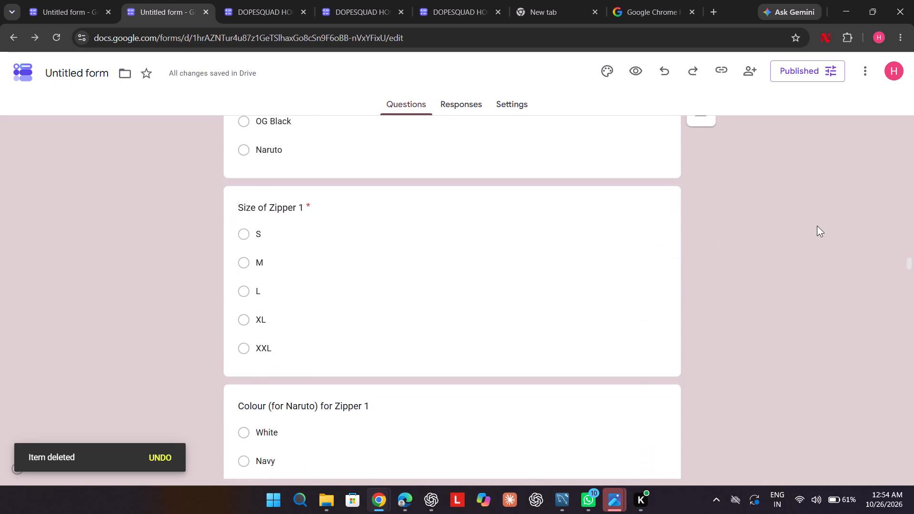
scroll(817, 226, "down", 5)
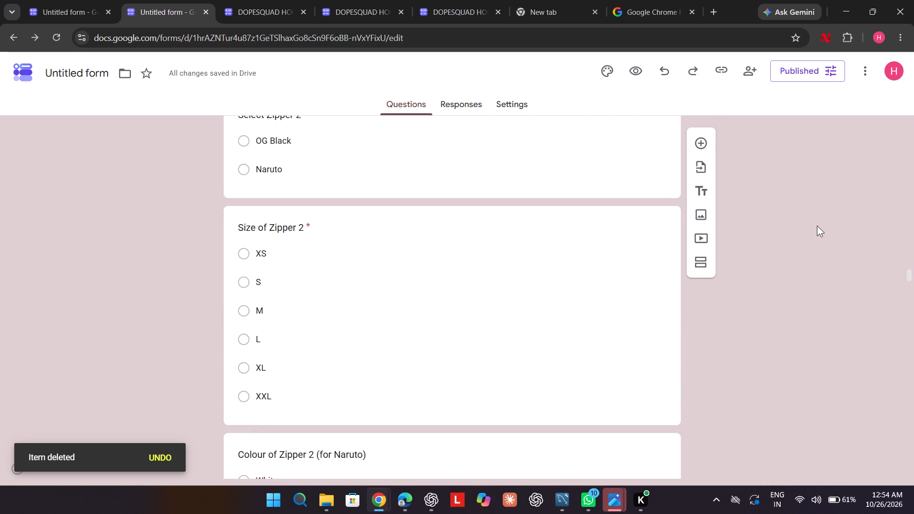
left_click(646, 294)
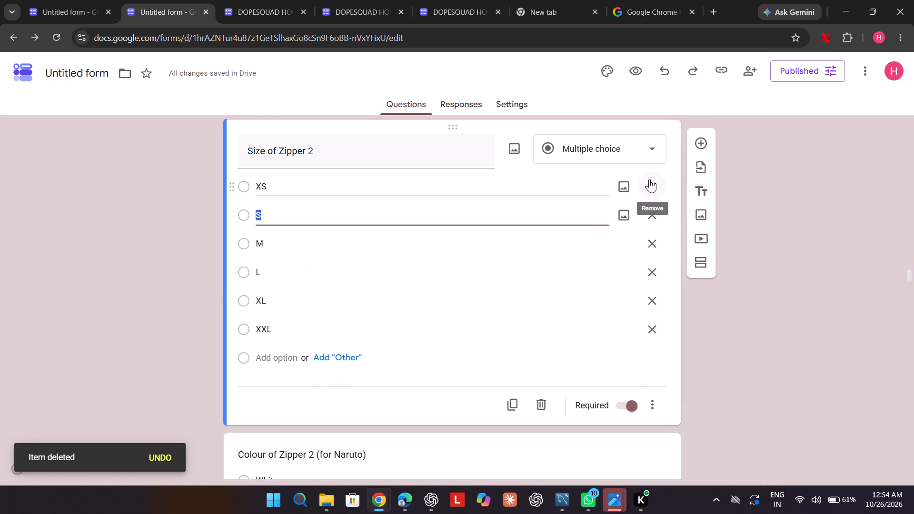
left_click(648, 179)
left_click(798, 238)
Remove the XS option from the Size of Hoodie question in the one hoodie plus one zipper bundle section.
scroll(798, 238, "down", 1)
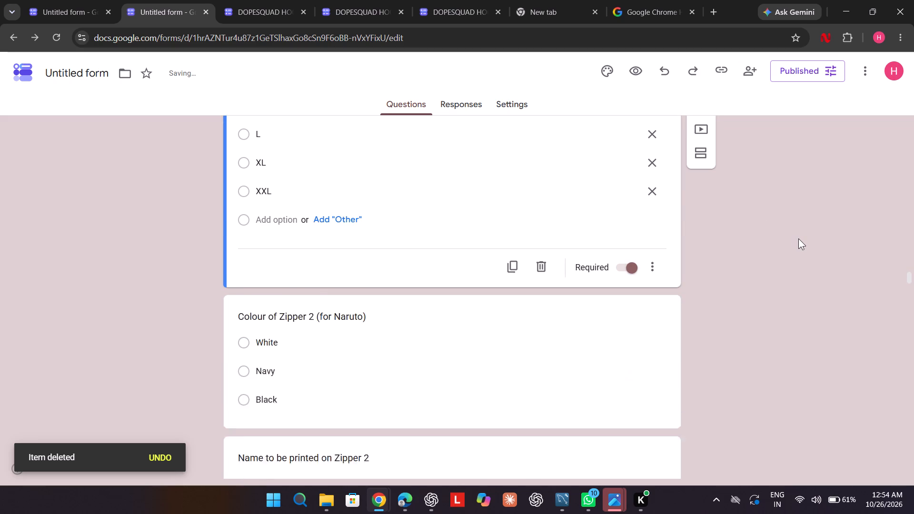
scroll(798, 238, "down", 6)
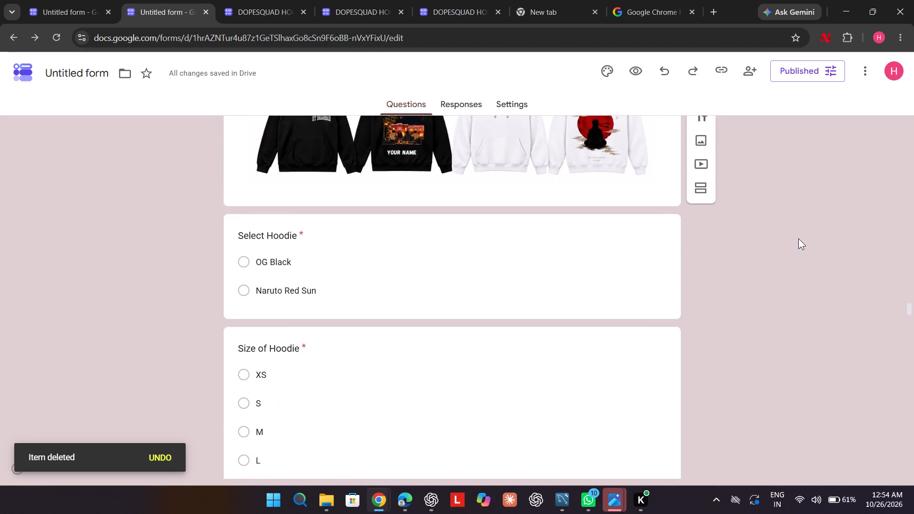
scroll(798, 238, "up", 3)
scroll(798, 238, "down", 2)
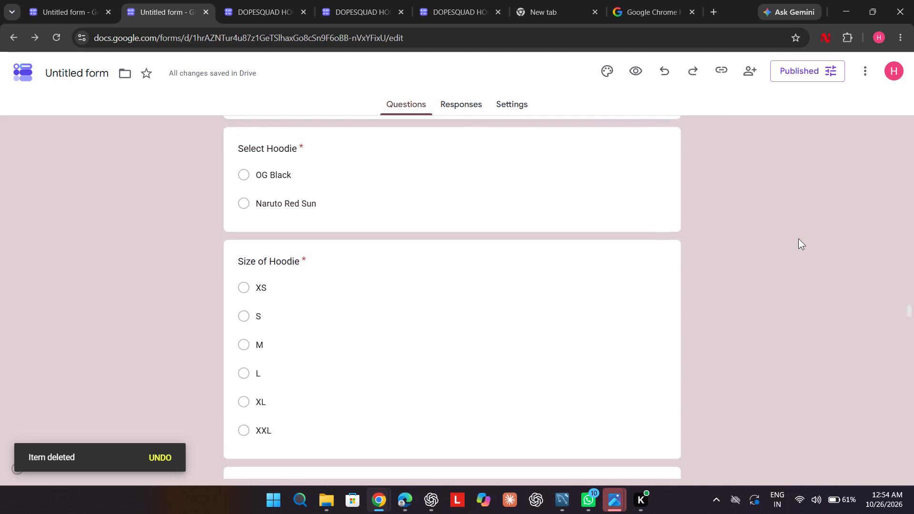
scroll(798, 238, "down", 1)
left_click(676, 300)
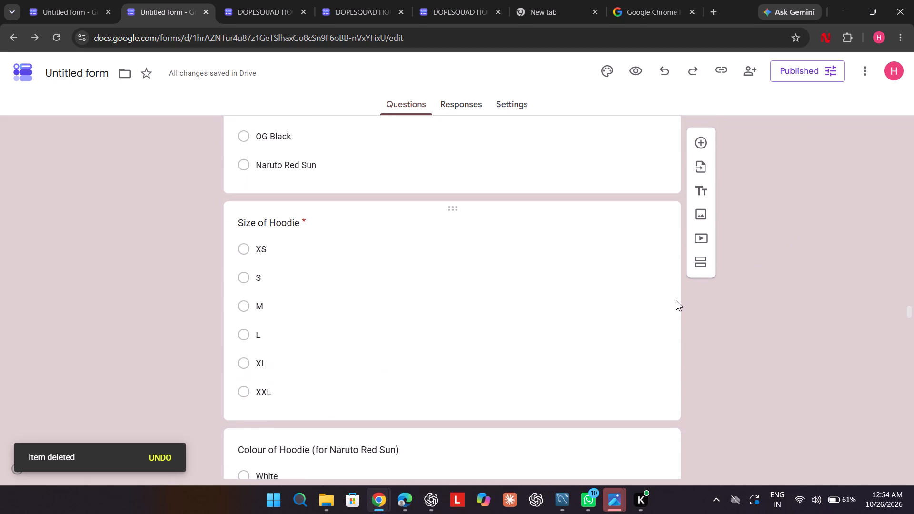
left_click(650, 205)
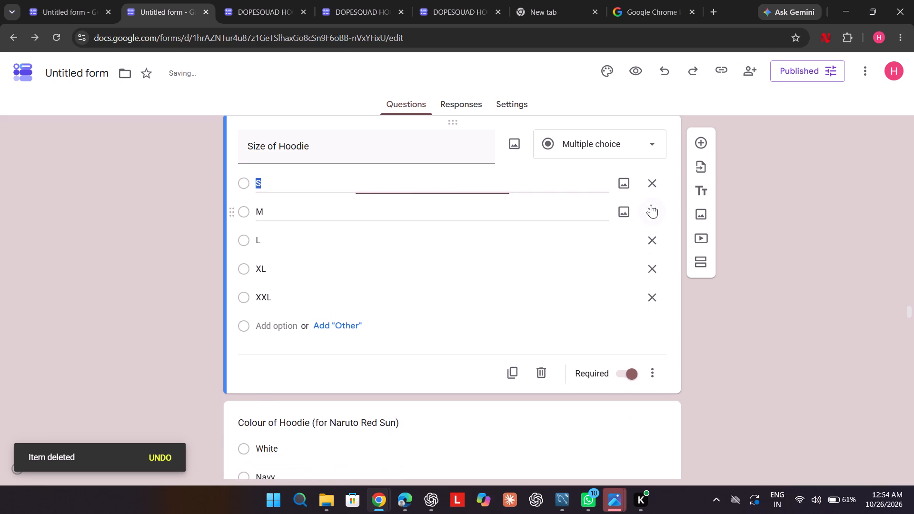
left_click(806, 247)
Remove the XS option from the Size of Hoodie 1 question in the Bundle of 3 Hoodies section.
scroll(806, 247, "down", 4)
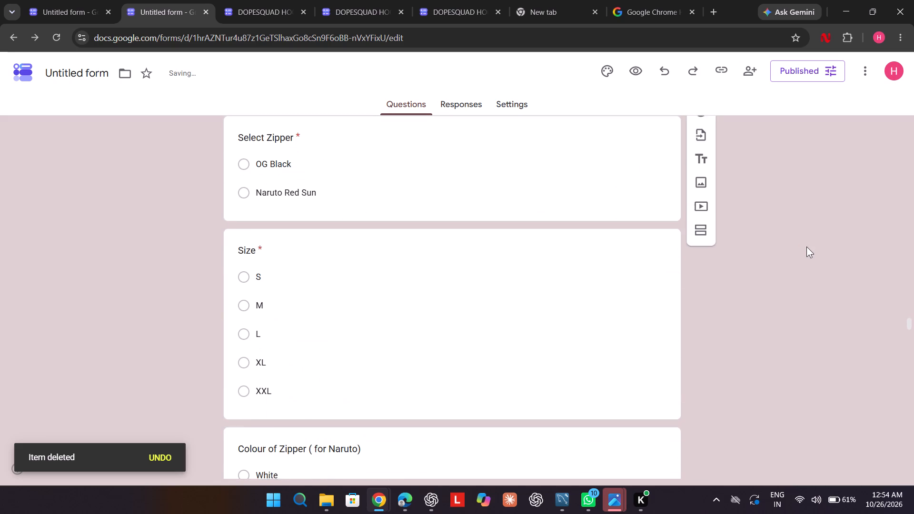
scroll(806, 247, "down", 7)
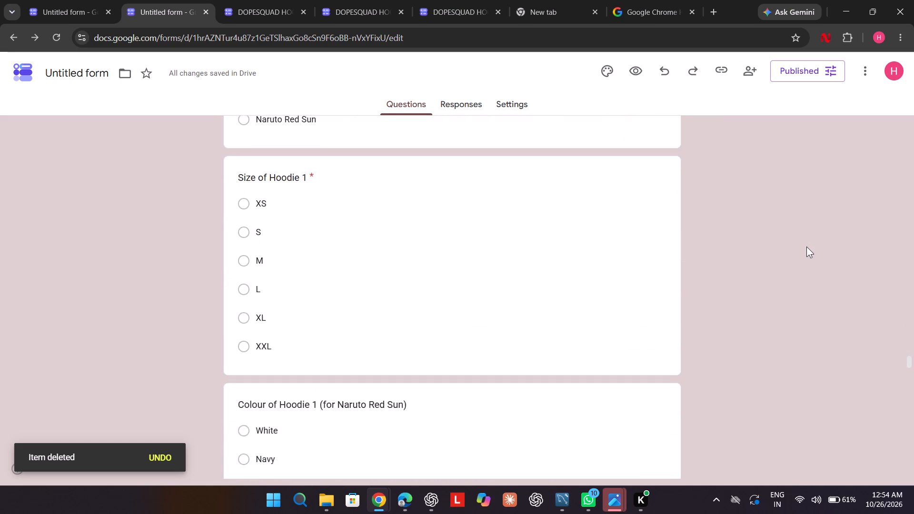
scroll(806, 247, "up", 6)
scroll(806, 247, "down", 1)
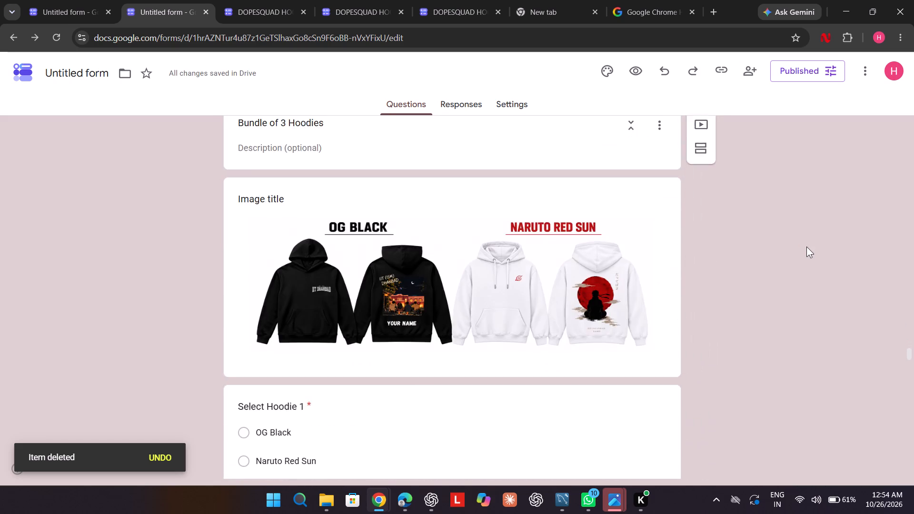
scroll(806, 247, "down", 2)
left_click(664, 291)
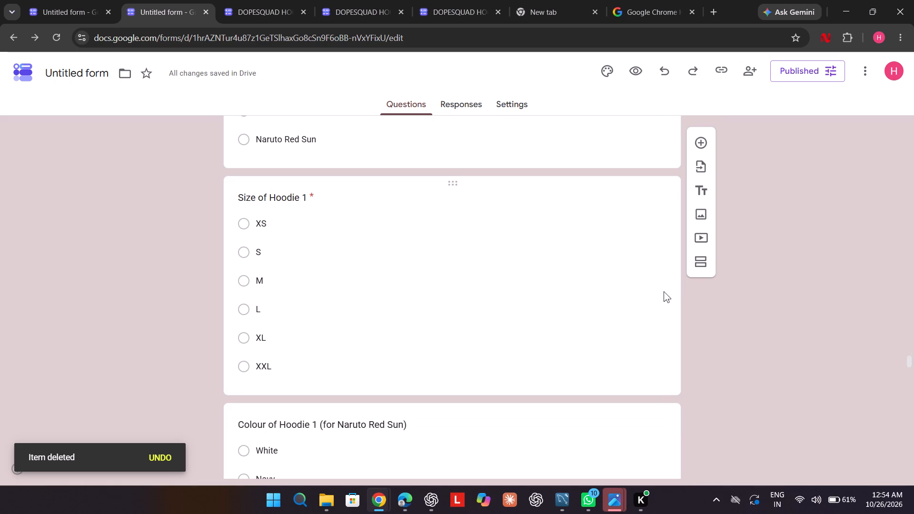
left_click(652, 148)
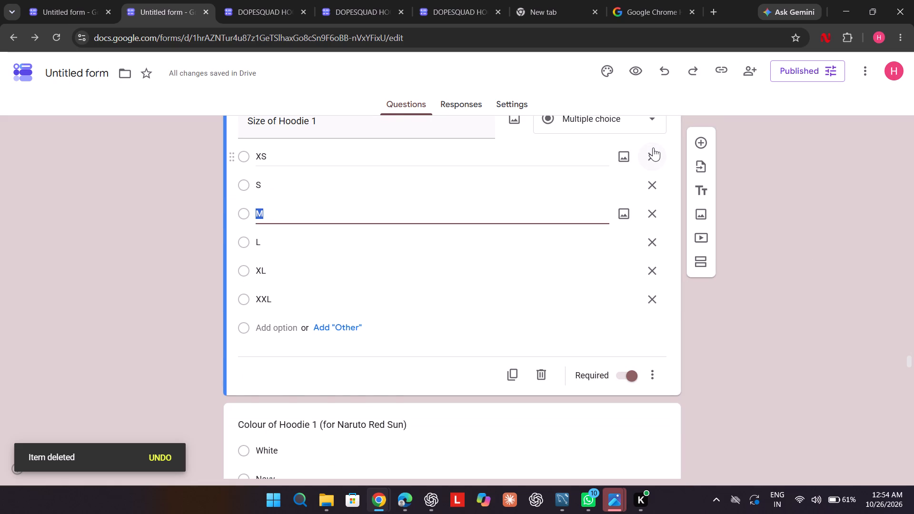
left_click(792, 228)
Remove the XS option from the Size of Hoodie 2 question in the Bundle of 3 Hoodies section.
scroll(792, 228, "down", 3)
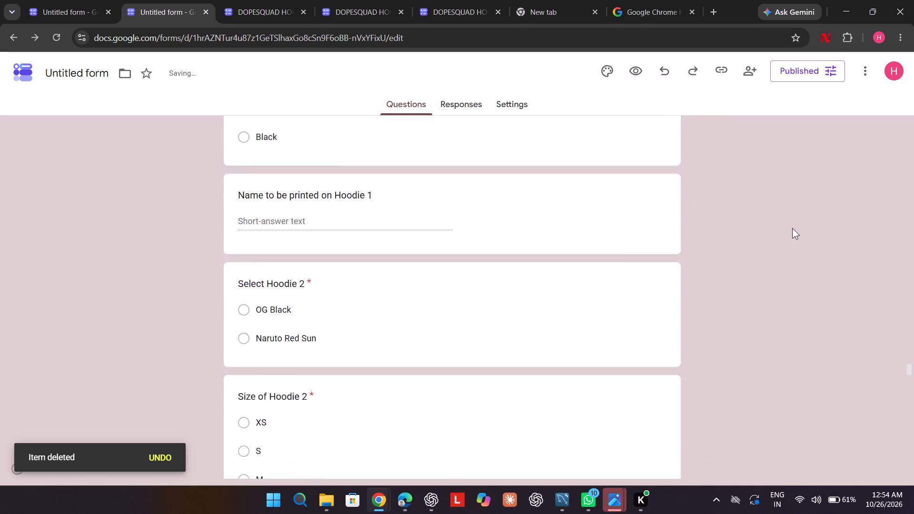
scroll(792, 228, "down", 3)
left_click(618, 312)
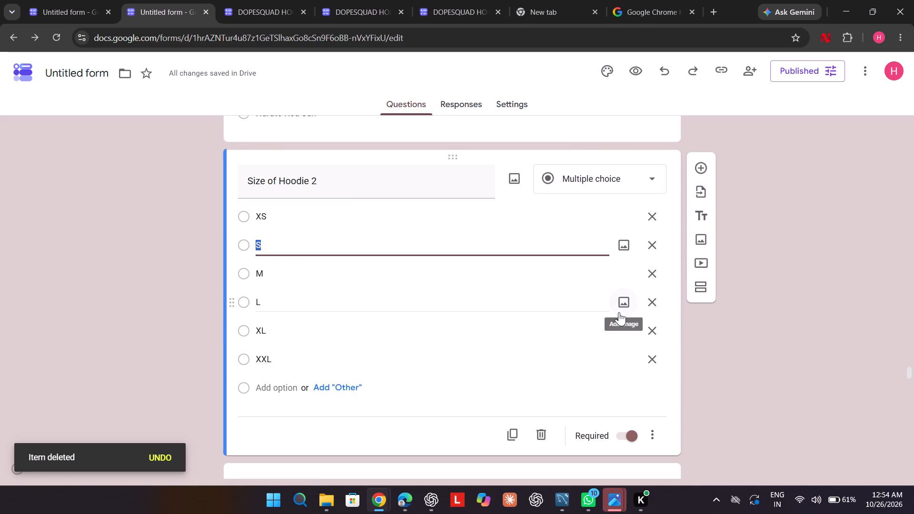
left_click(653, 217)
Remove the XS option from the Size of Hoodie 3 question in the Bundle of 3 Hoodies section.
scroll(848, 306, "down", 3)
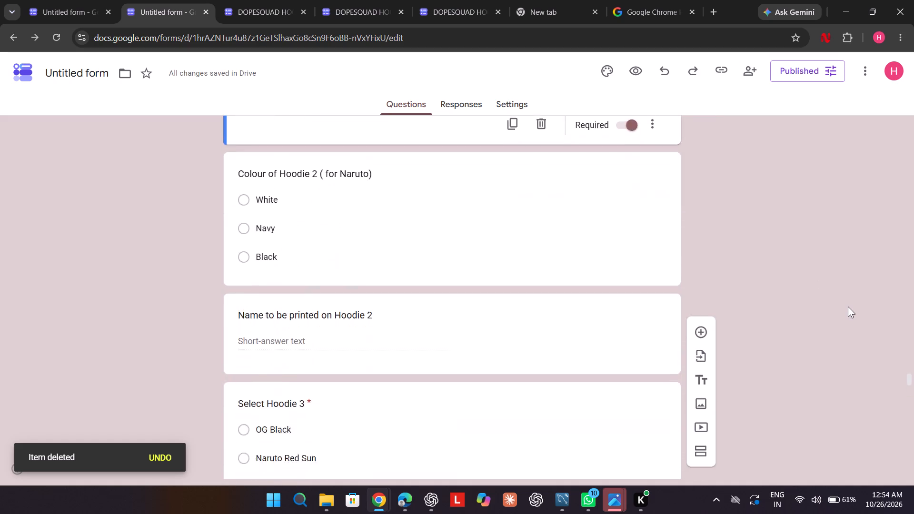
scroll(848, 306, "down", 2)
left_click(627, 319)
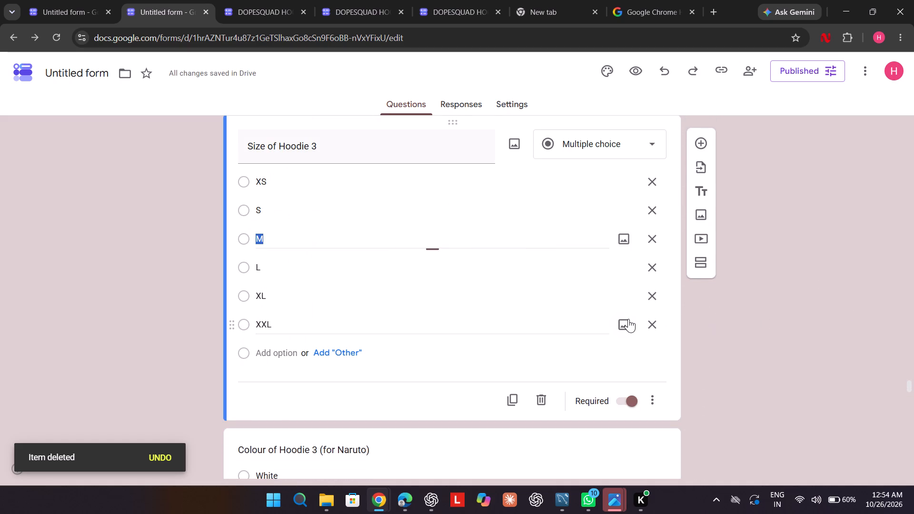
left_click(653, 178)
Remove the XS option from the Size of Zipper 1 question in the Bundle of 3 Zippers section.
scroll(763, 225, "down", 1)
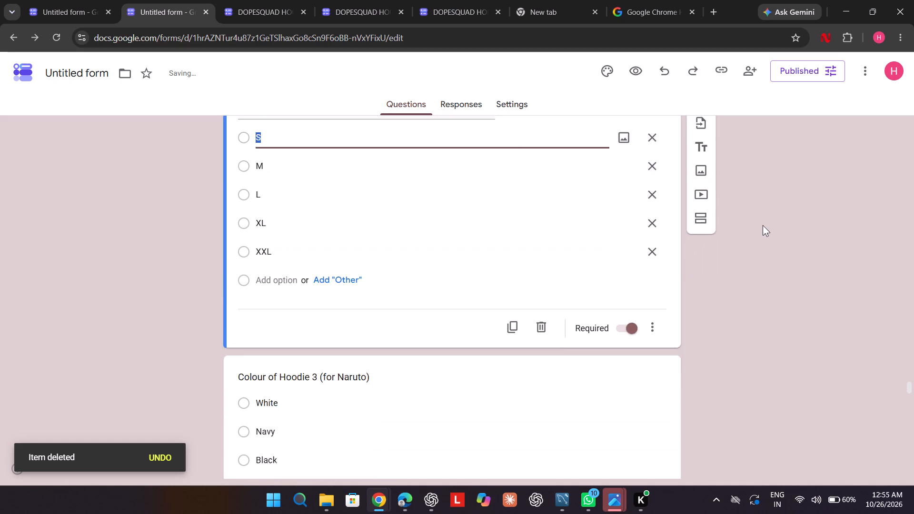
scroll(763, 225, "down", 7)
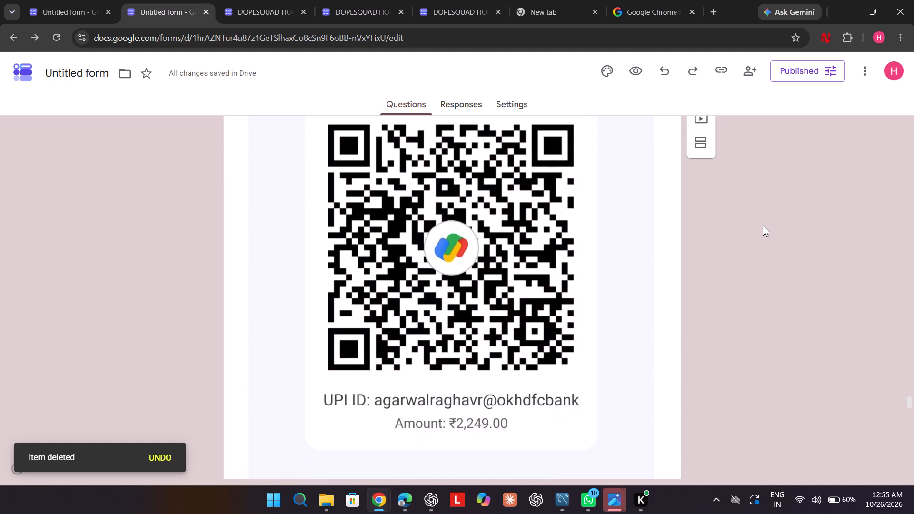
scroll(763, 225, "down", 4)
scroll(763, 225, "up", 3)
scroll(763, 225, "down", 1)
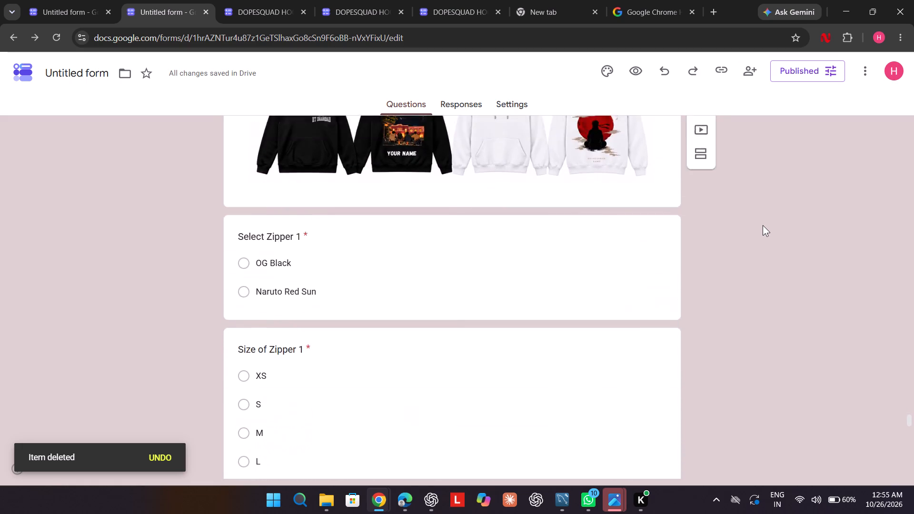
scroll(763, 225, "down", 2)
left_click(556, 299)
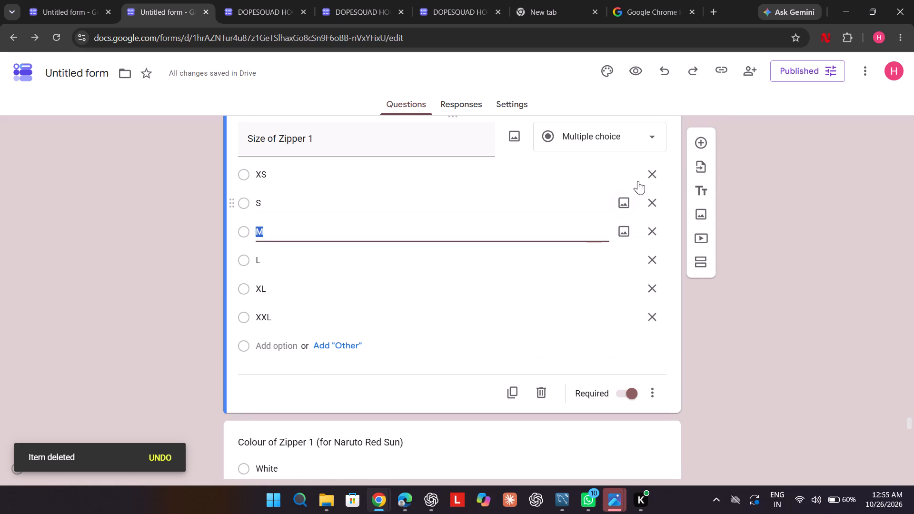
left_click(651, 171)
Remove the XS option from the Size of Zipper 2 question in the Bundle of 3 Zippers section.
scroll(773, 204, "down", 2)
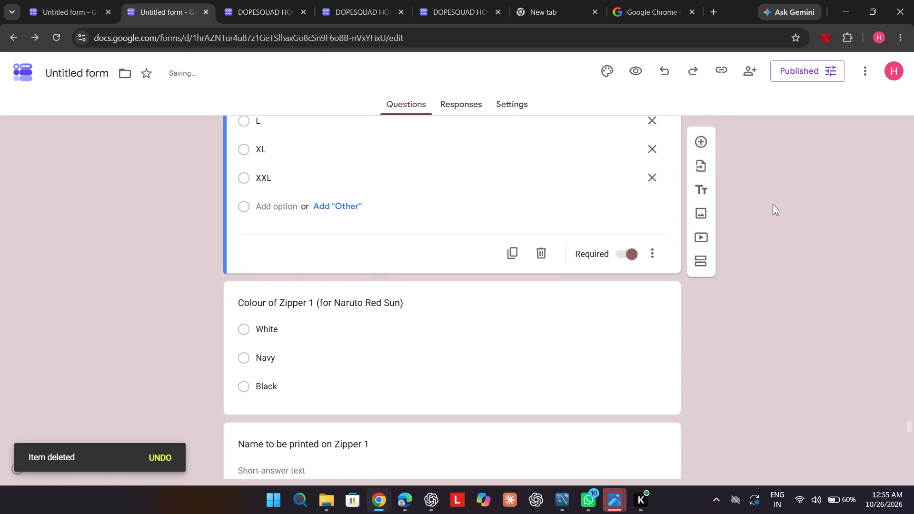
scroll(773, 204, "down", 4)
left_click(596, 285)
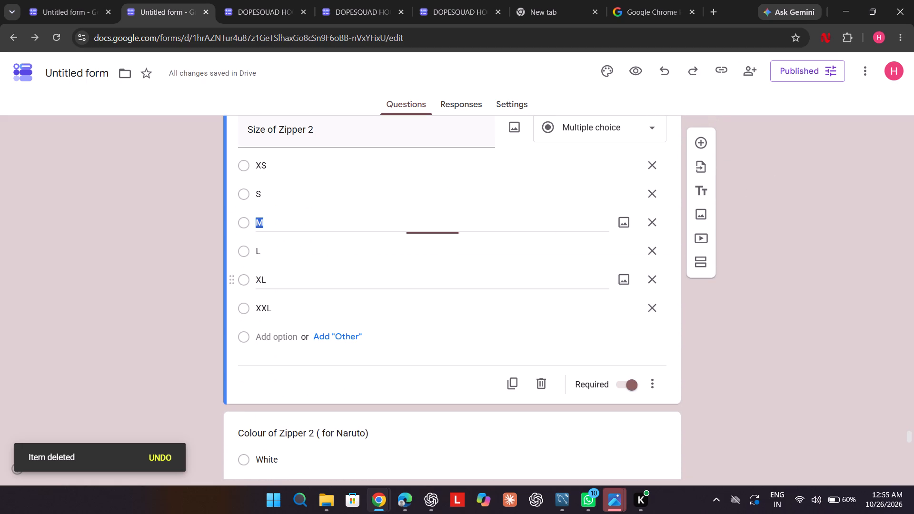
left_click(656, 162)
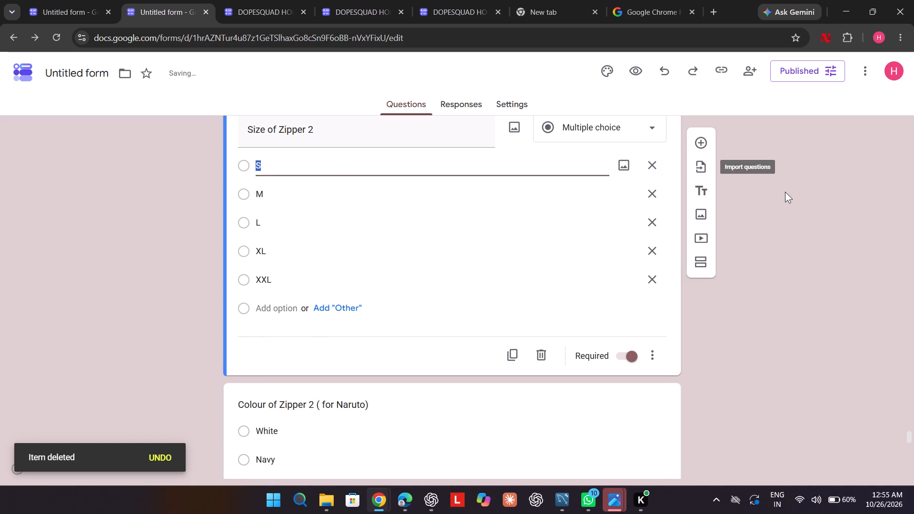
left_click(785, 192)
Remove the XS option from the Size of Zipper 3 question in the Bundle of 3 Zippers section.
scroll(785, 192, "down", 5)
scroll(785, 192, "up", 1)
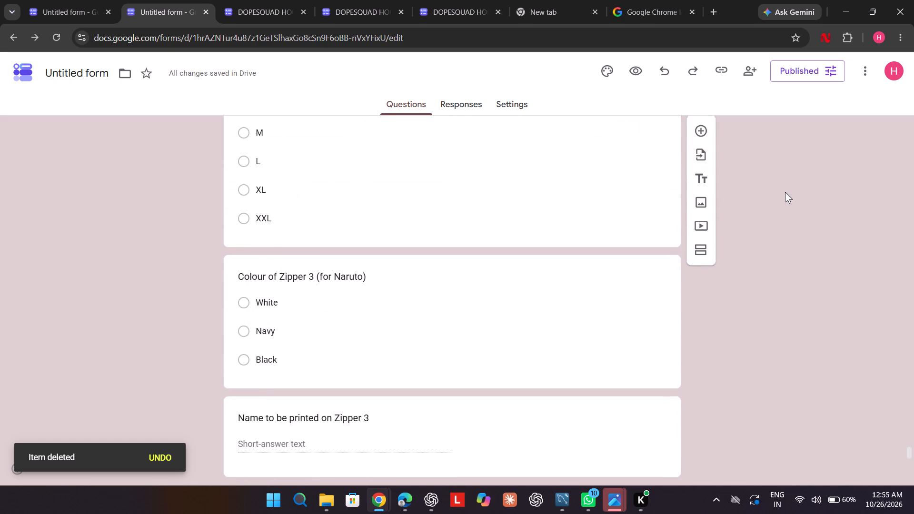
scroll(785, 192, "up", 1)
left_click(627, 178)
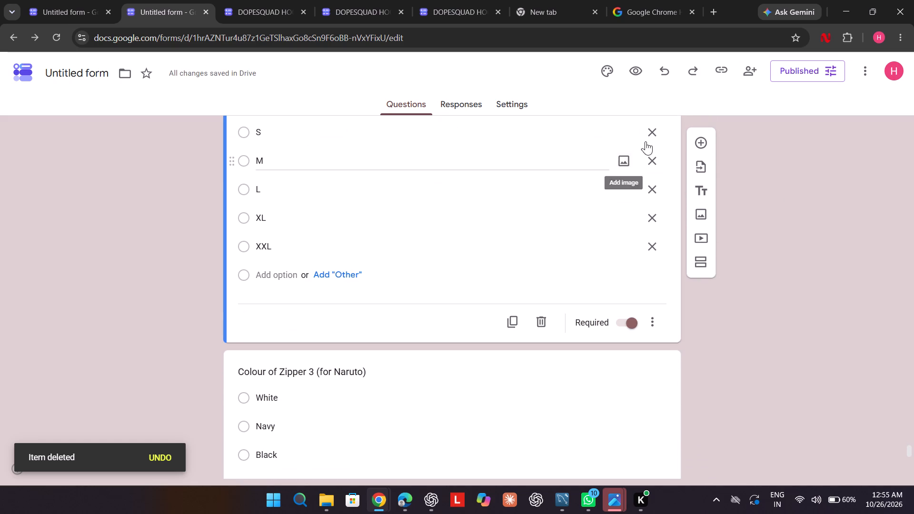
scroll(630, 188, "up", 1)
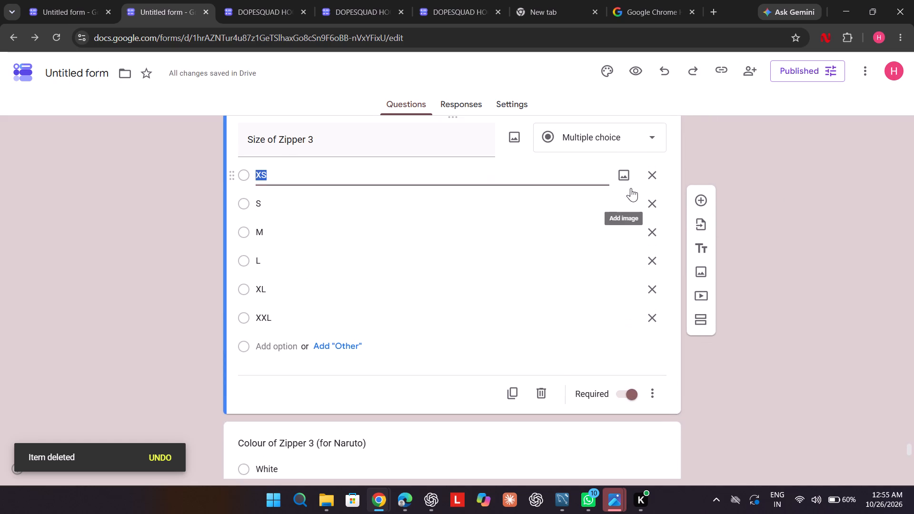
scroll(630, 188, "up", 1)
left_click(653, 177)
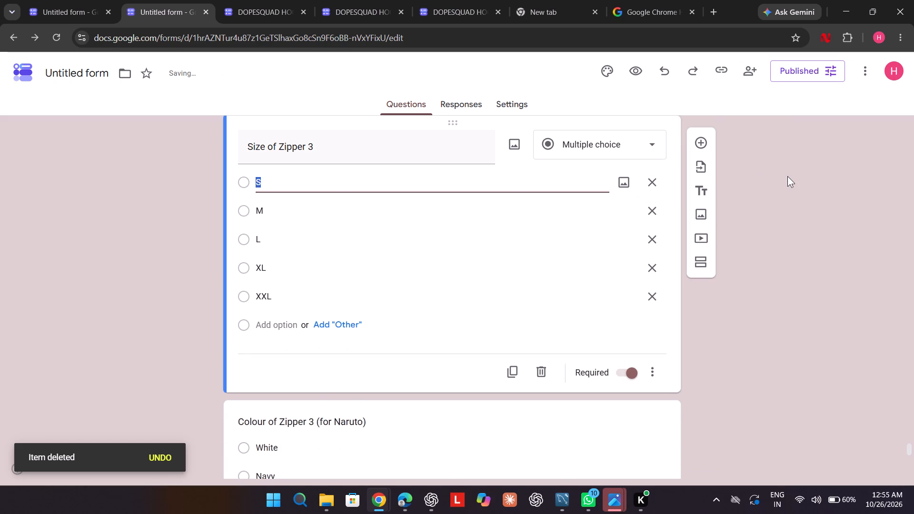
left_click(787, 176)
Add the option "Bundle of 2 Hoodies and 1 Zipper" to the Select type question in section 1.
scroll(787, 176, "down", 6)
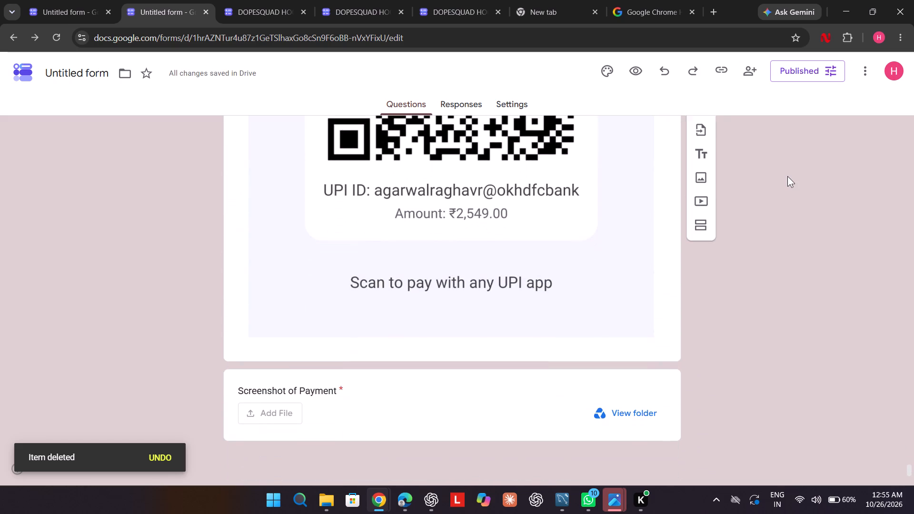
scroll(787, 176, "down", 4)
scroll(787, 176, "up", 4)
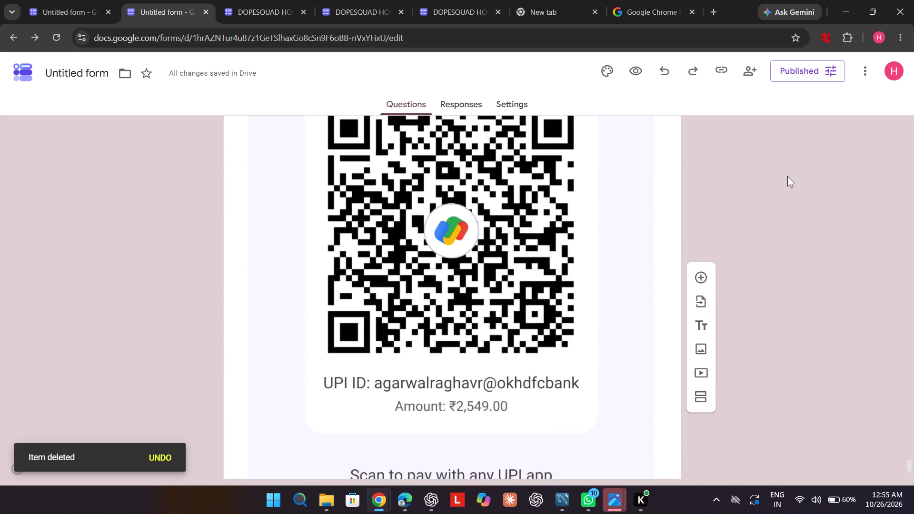
scroll(787, 176, "up", 16)
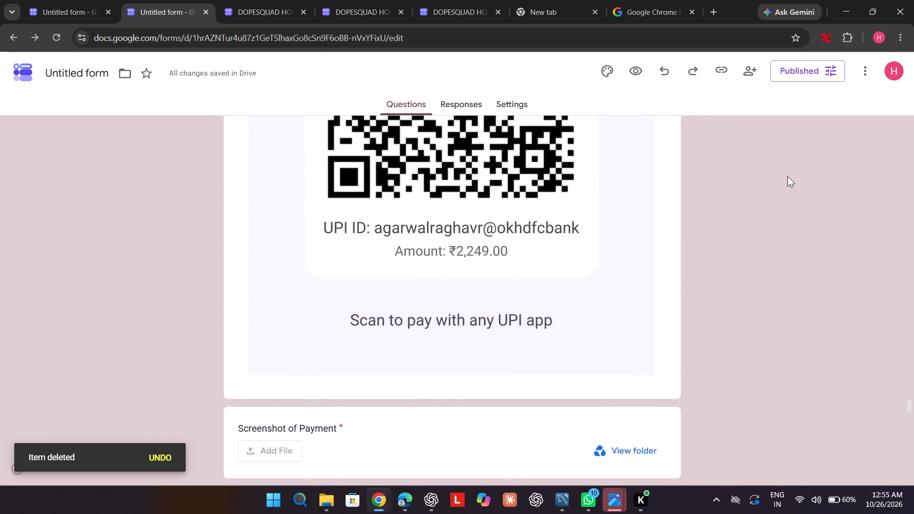
scroll(787, 176, "up", 16)
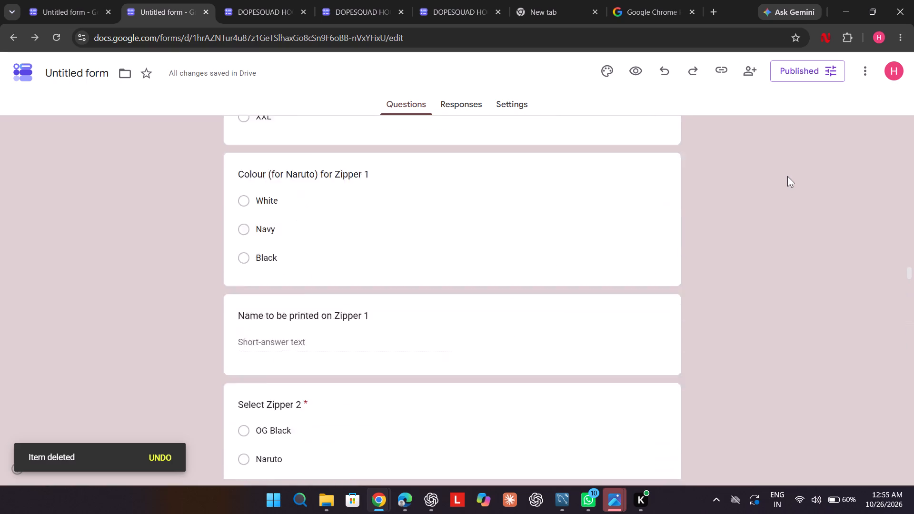
scroll(787, 176, "up", 12)
scroll(787, 176, "down", 2)
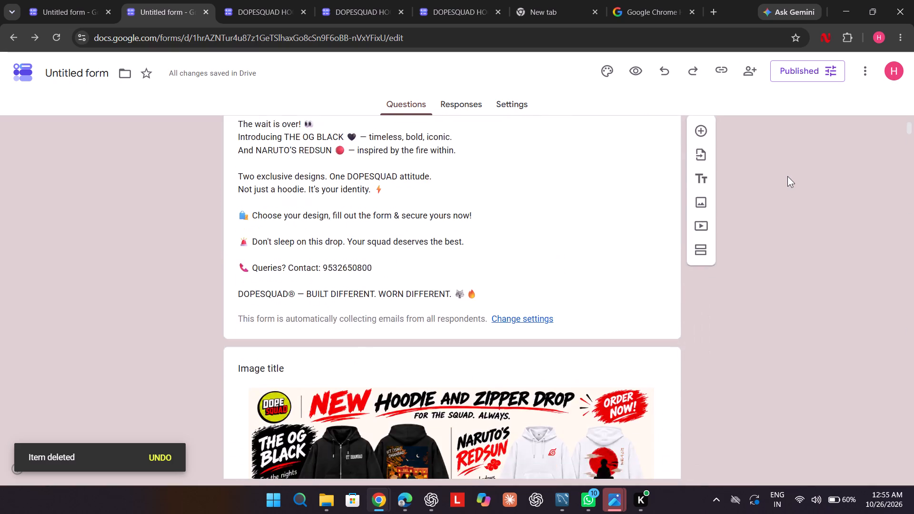
scroll(787, 176, "down", 6)
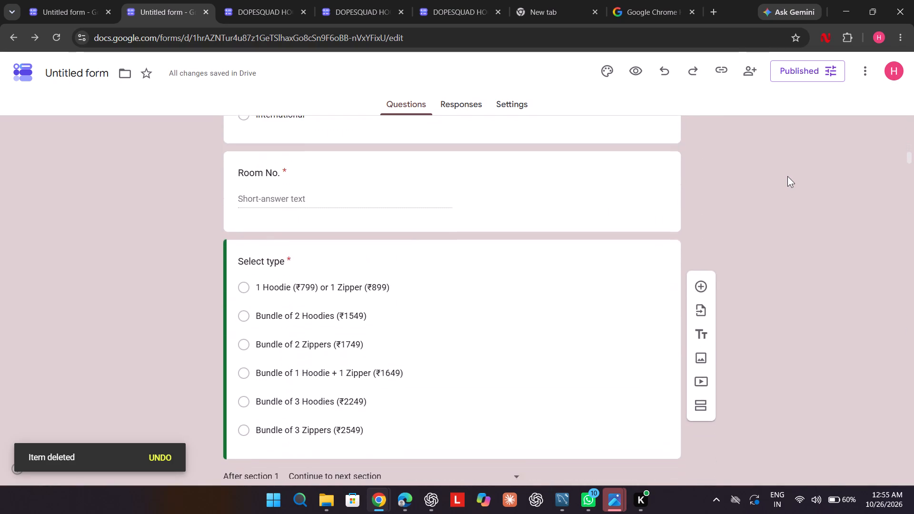
scroll(787, 176, "down", 4)
scroll(787, 176, "up", 1)
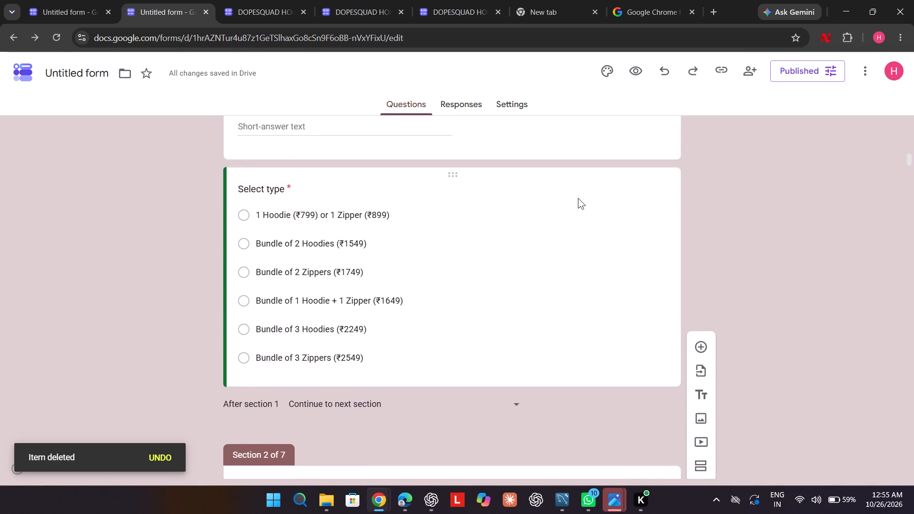
left_click(579, 198)
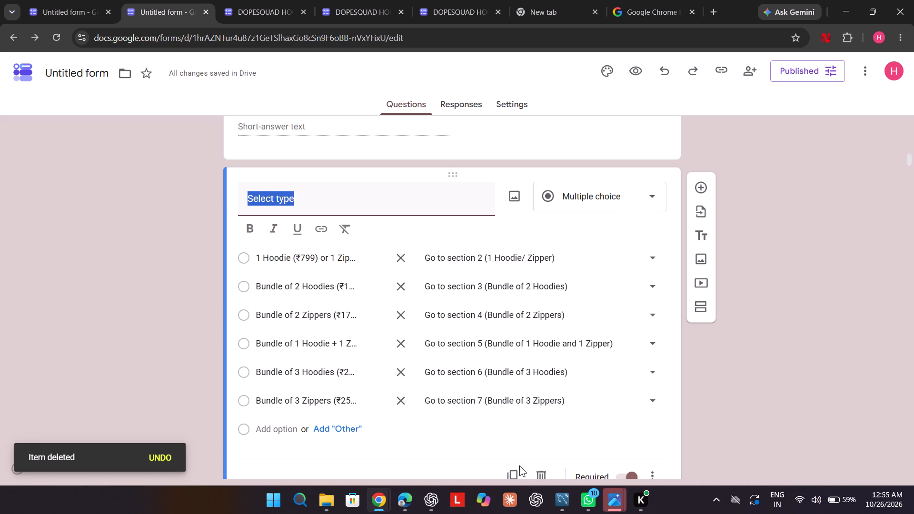
left_click(291, 431)
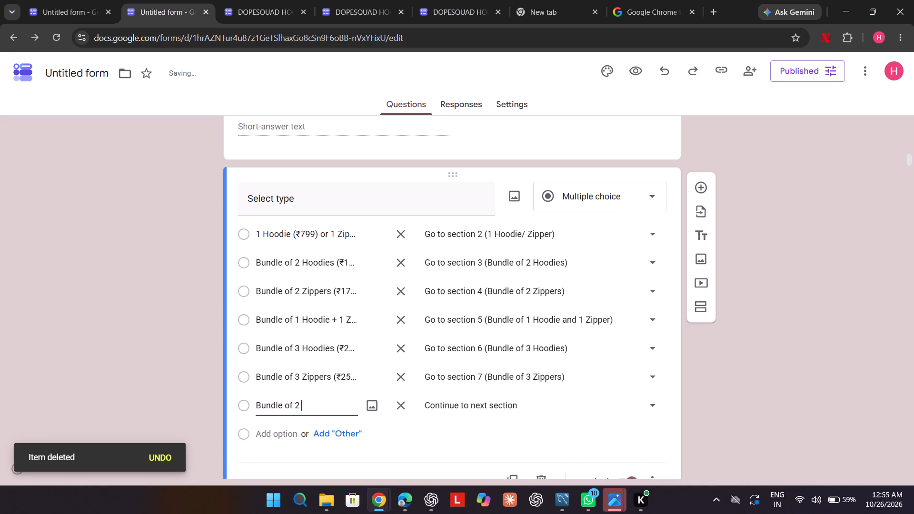
type("oodies an")
key("d")
key("space")
type("1")
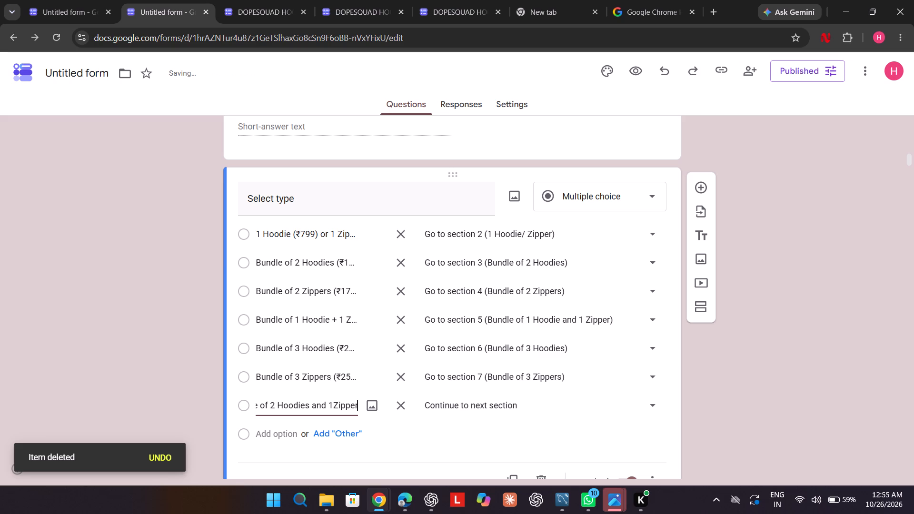
left_click(333, 403)
key("space")
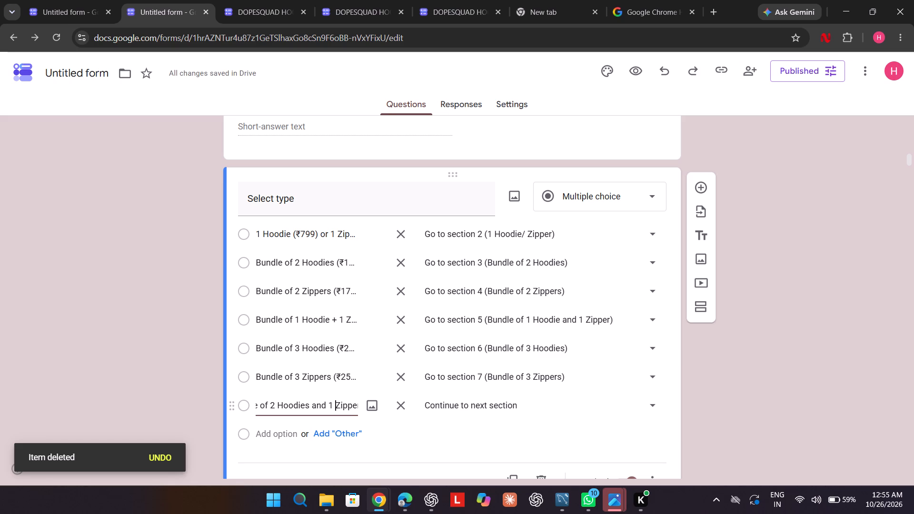
Add another option, "Bundle of 1 Hoodie and 1 Zipper", to the end of the Select type question.
left_click(291, 430)
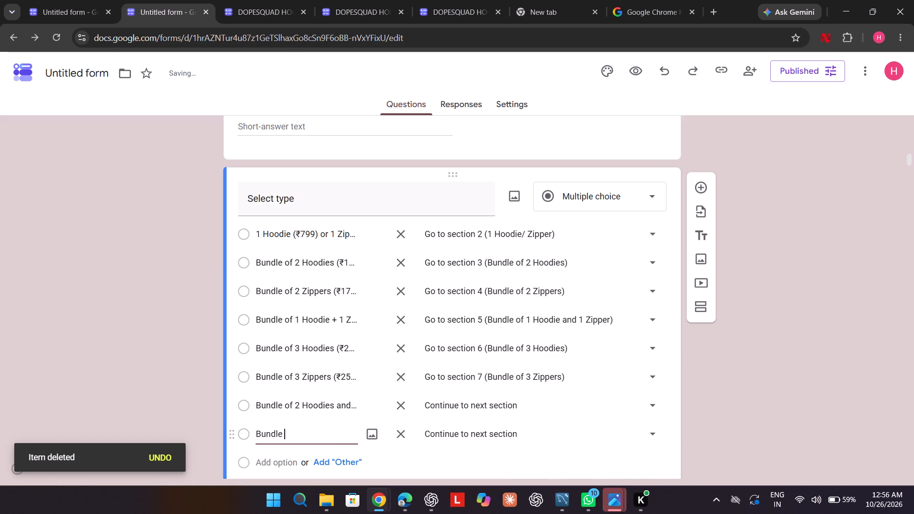
type("1 H")
key("1")
type("ipper")
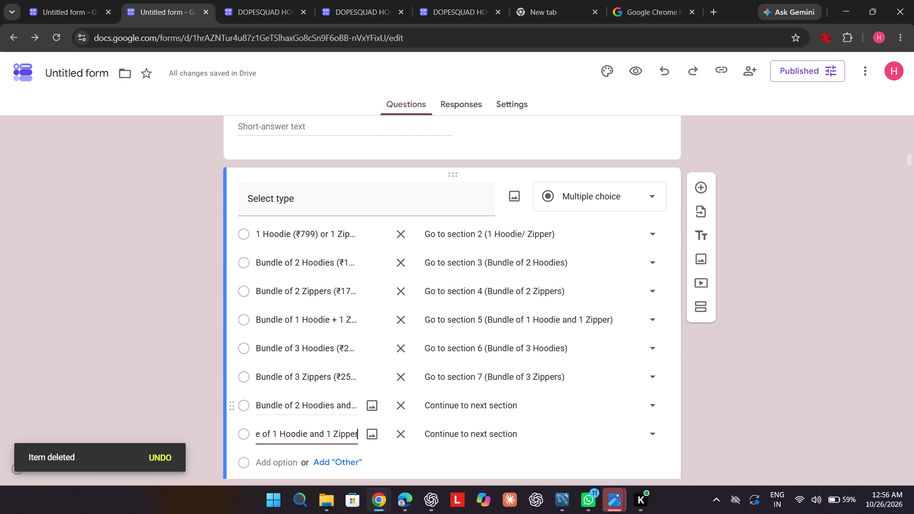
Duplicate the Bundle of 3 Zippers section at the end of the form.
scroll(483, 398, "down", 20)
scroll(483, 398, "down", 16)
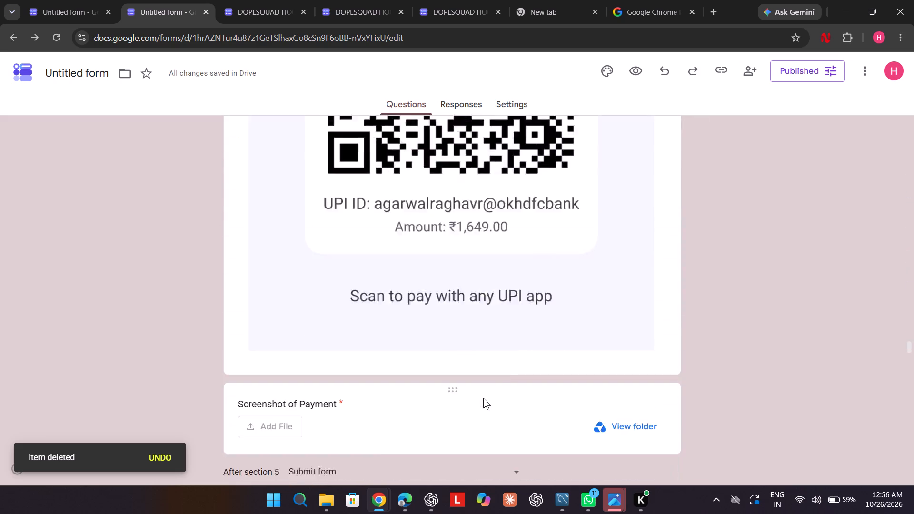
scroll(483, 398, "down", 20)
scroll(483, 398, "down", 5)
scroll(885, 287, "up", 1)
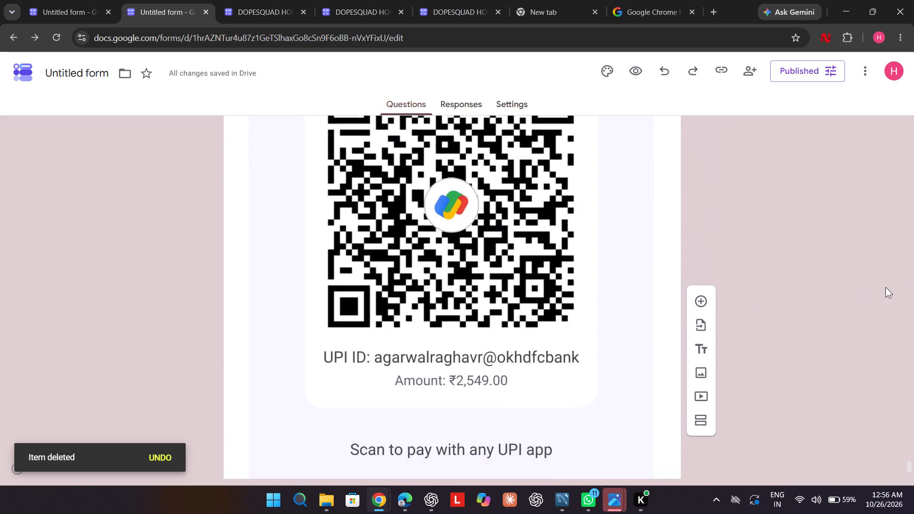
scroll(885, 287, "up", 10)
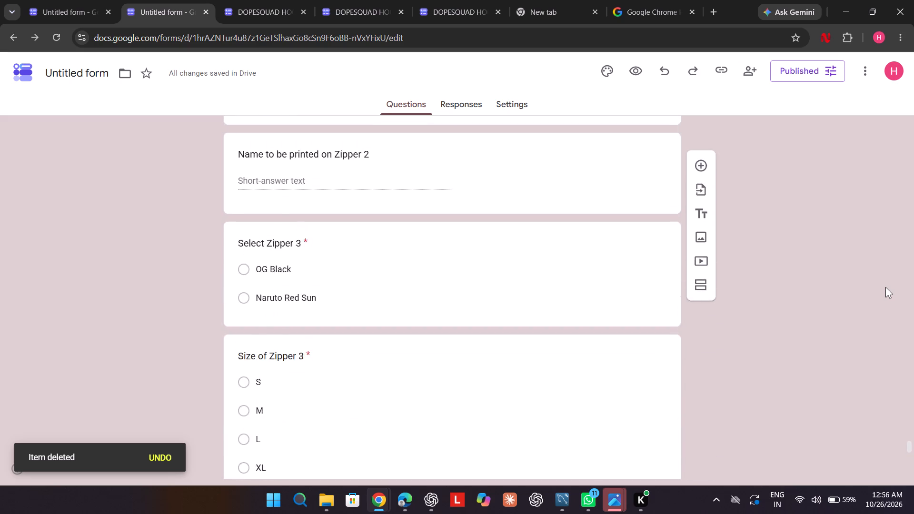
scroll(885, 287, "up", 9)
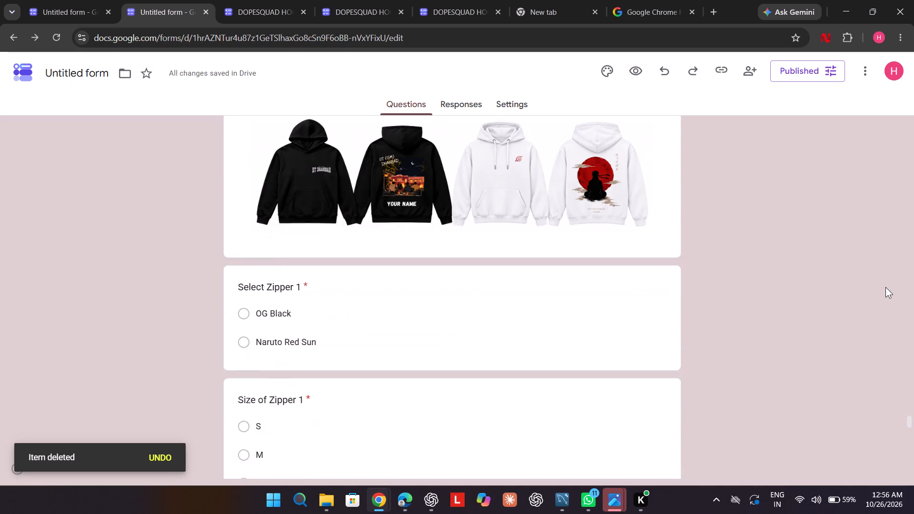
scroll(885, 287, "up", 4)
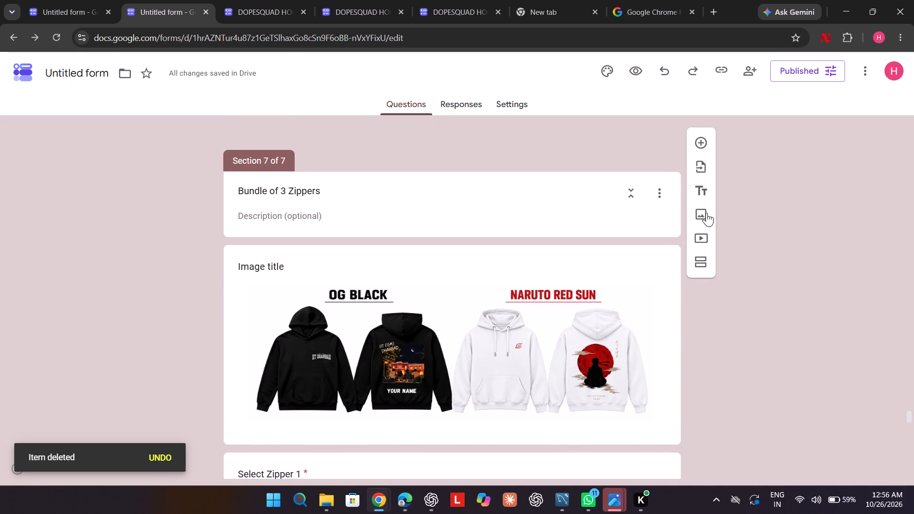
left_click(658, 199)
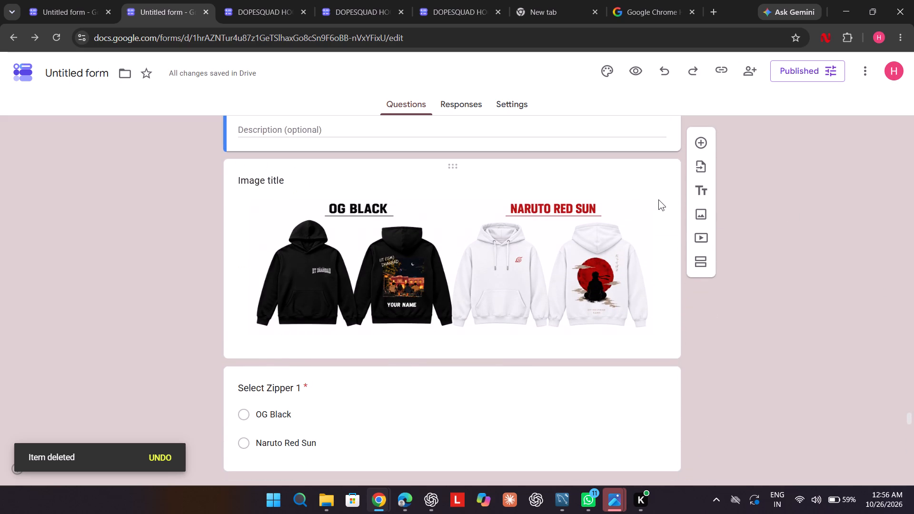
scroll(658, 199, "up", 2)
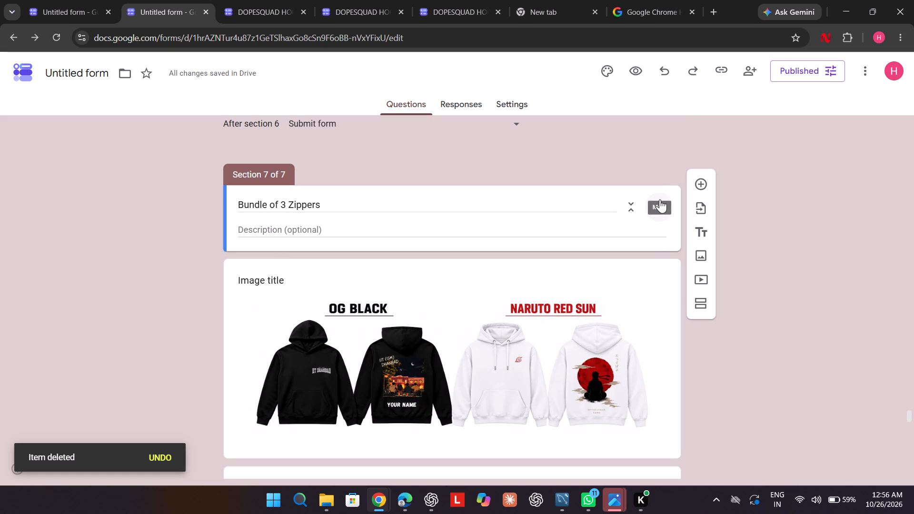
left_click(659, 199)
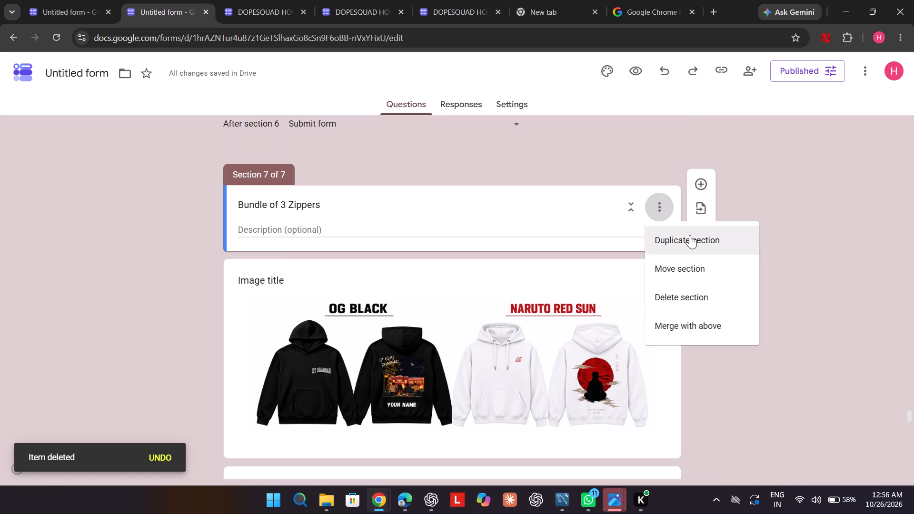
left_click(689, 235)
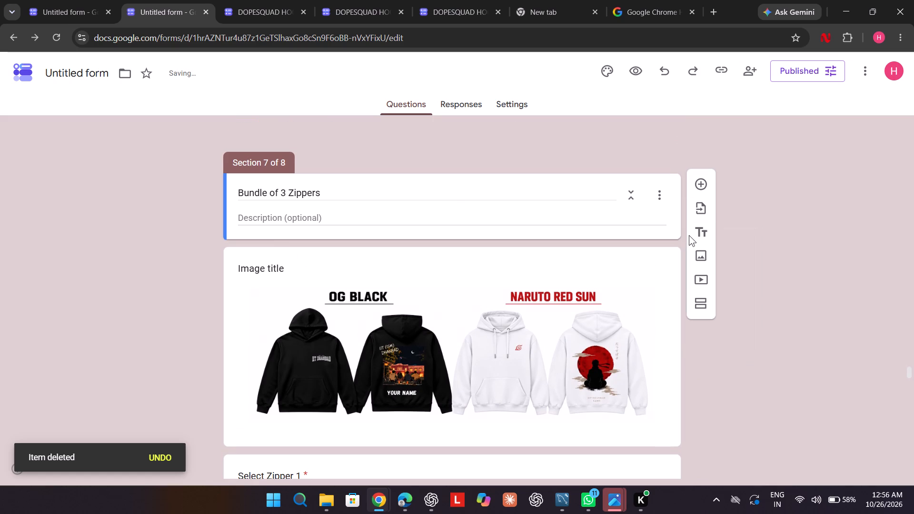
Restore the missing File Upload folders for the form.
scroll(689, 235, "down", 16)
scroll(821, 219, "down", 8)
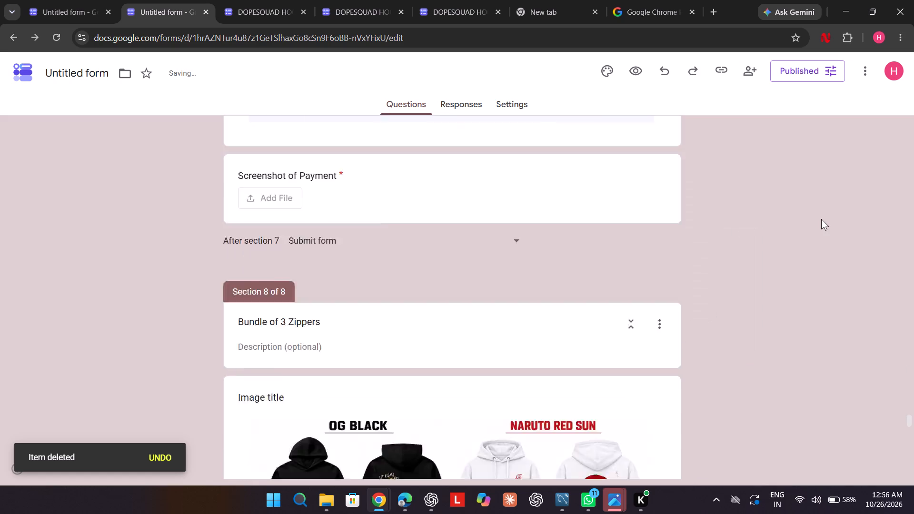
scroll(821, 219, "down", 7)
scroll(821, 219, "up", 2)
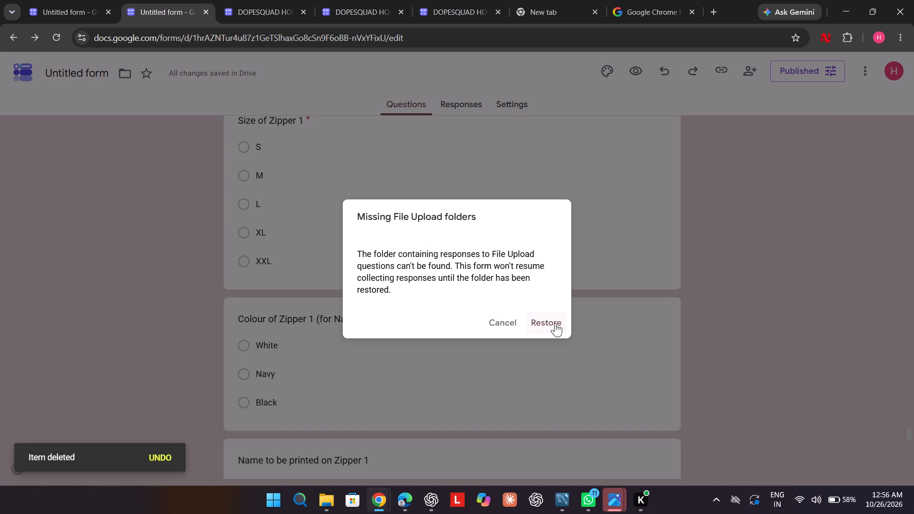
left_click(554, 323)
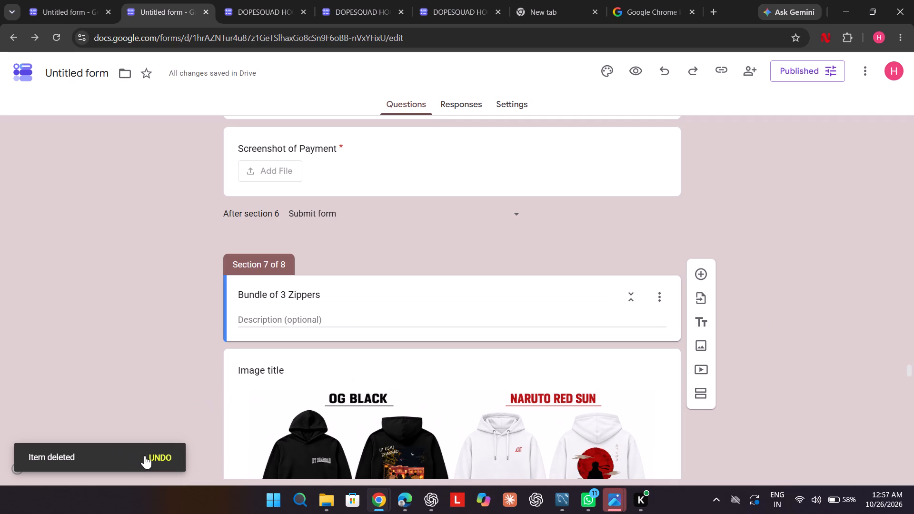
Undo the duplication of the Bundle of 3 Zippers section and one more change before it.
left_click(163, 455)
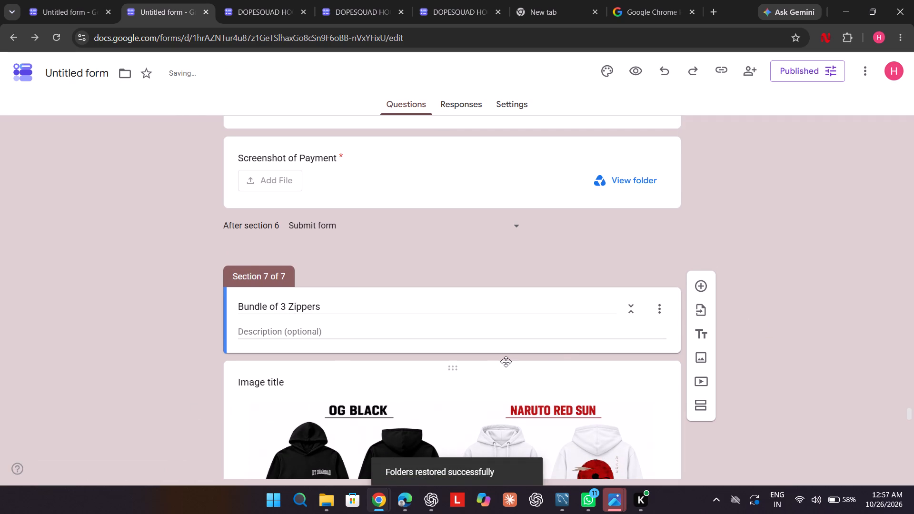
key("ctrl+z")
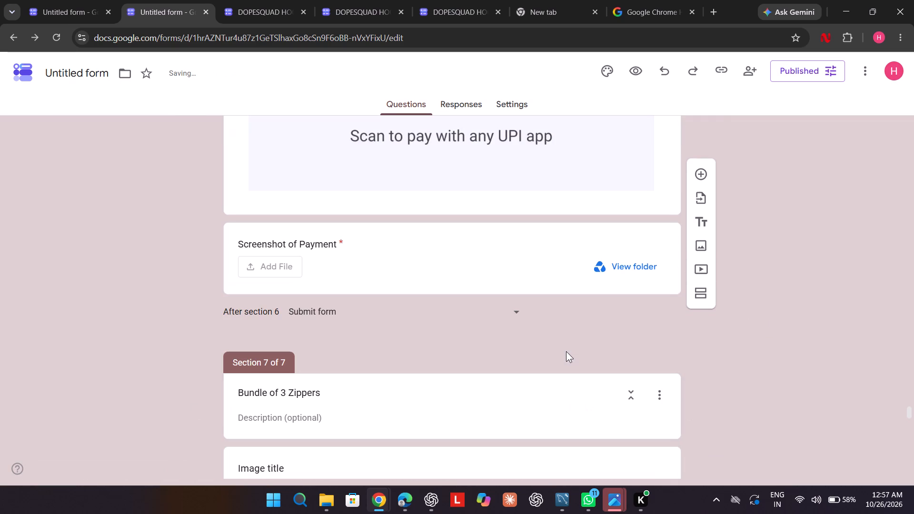
Duplicate the Bundle of 3 Zippers section once more as a base for a new bundle section.
scroll(566, 351, "down", 1)
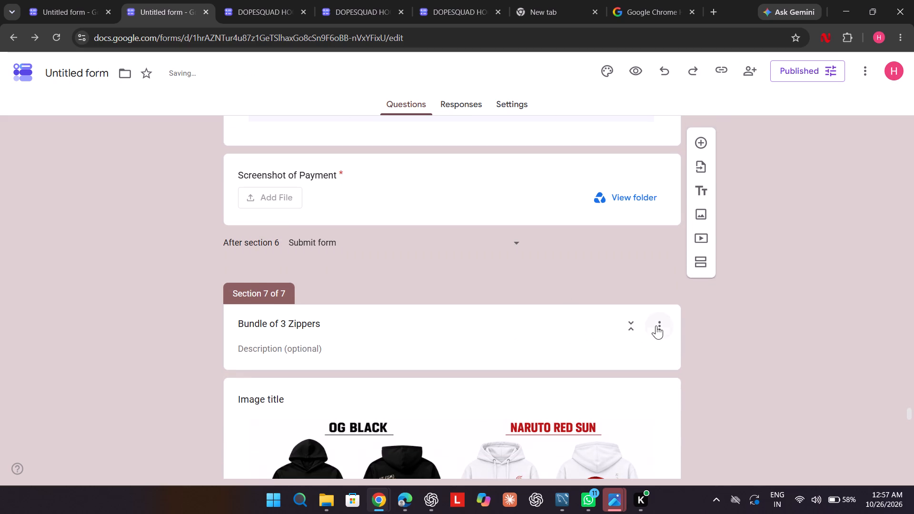
left_click(655, 326)
left_click(662, 242)
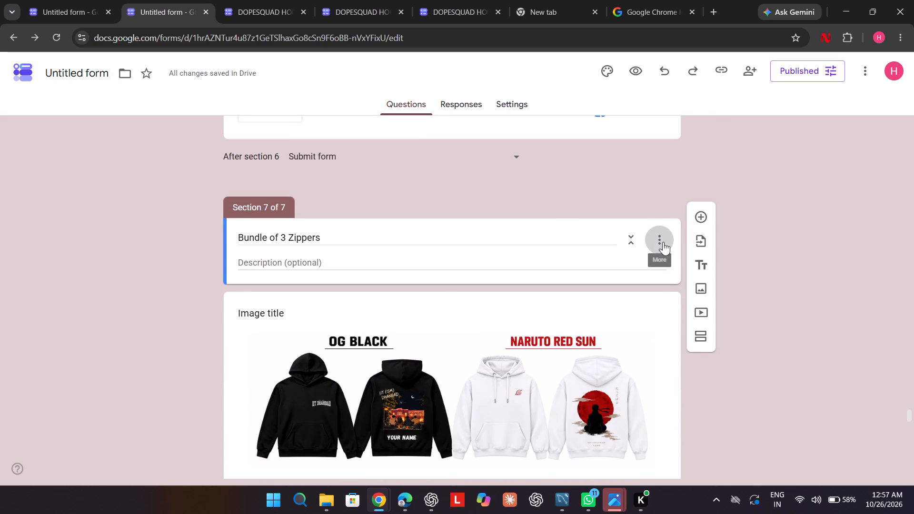
left_click(685, 268)
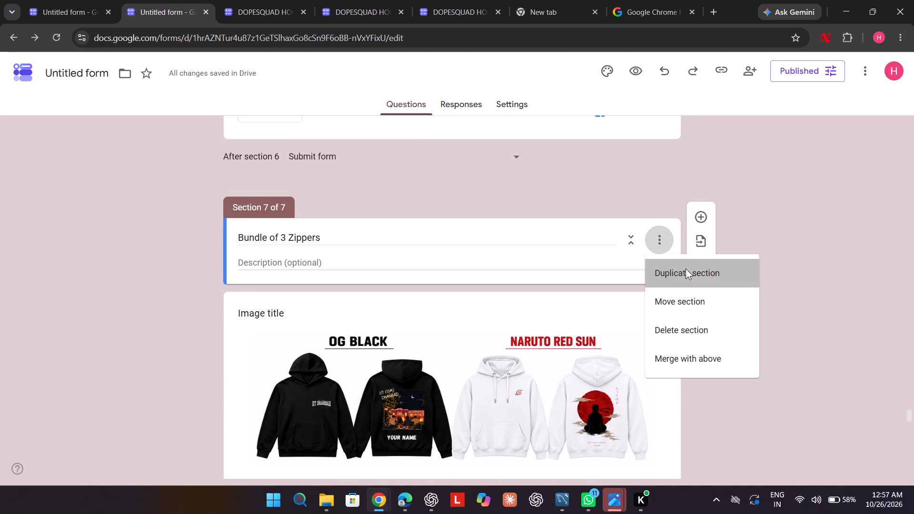
Restore the missing File Upload folders so the form can collect responses.
scroll(685, 268, "down", 3)
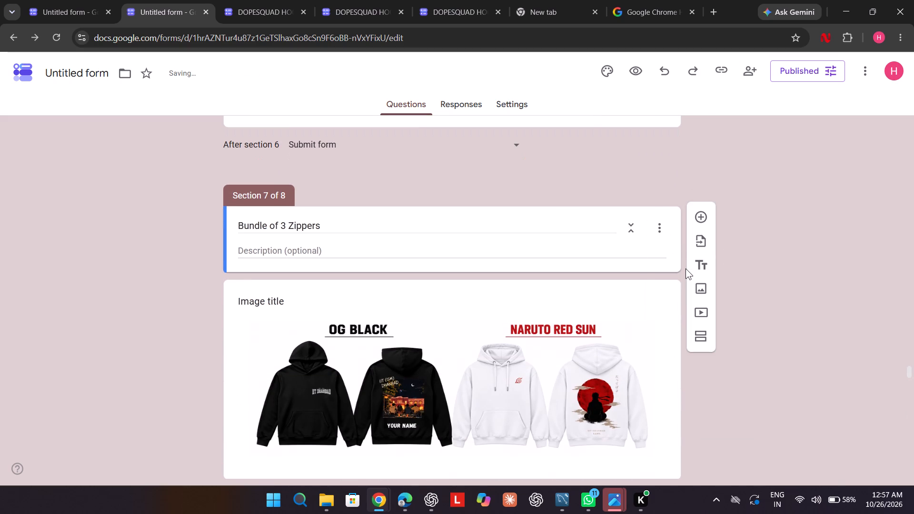
scroll(795, 285, "down", 1)
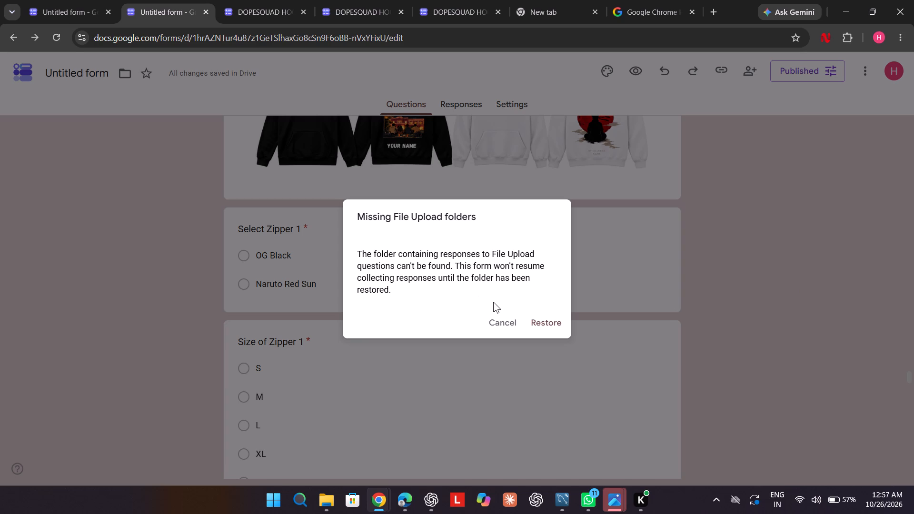
left_click(538, 318)
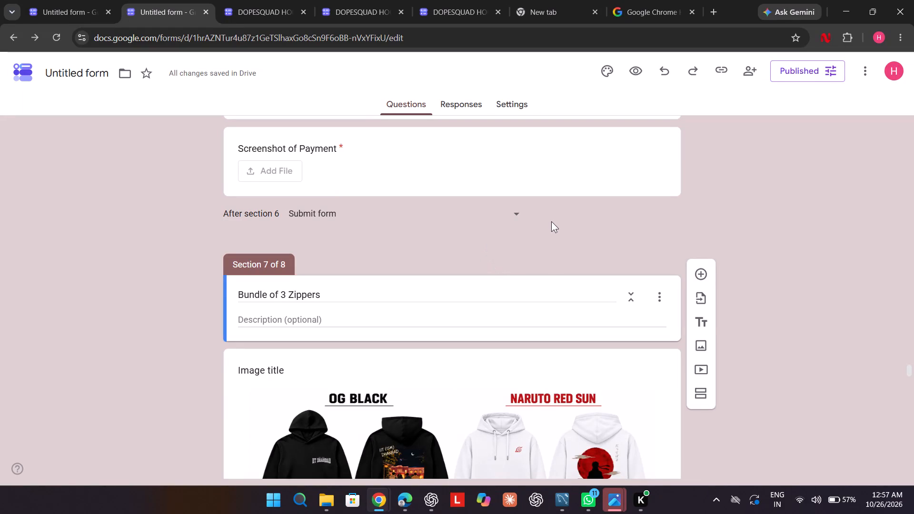
Duplicate the Bundle of 3 Zippers section in section 7 again to get a second copy.
scroll(548, 227, "up", 3)
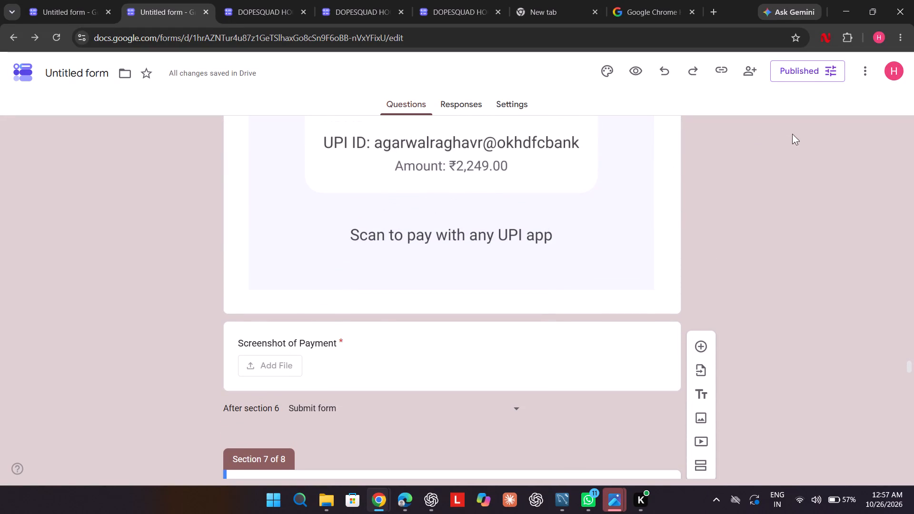
left_click(758, 227)
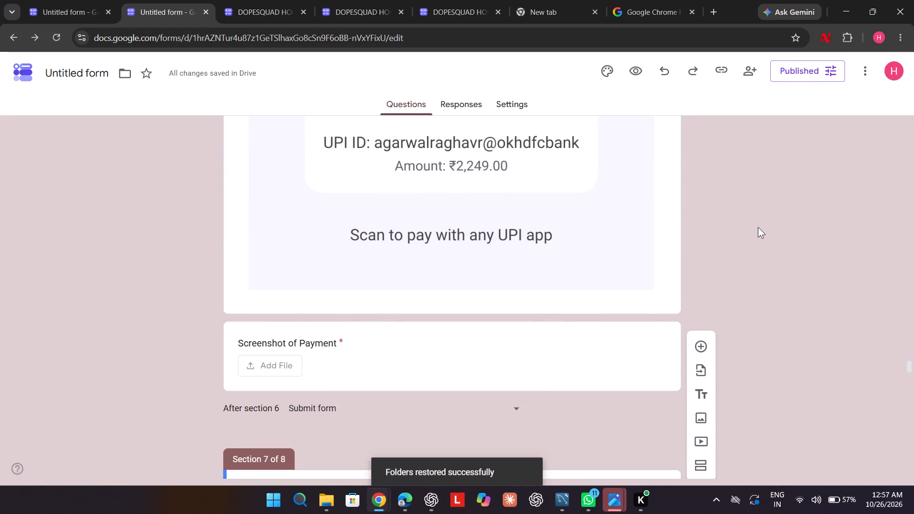
scroll(758, 227, "down", 2)
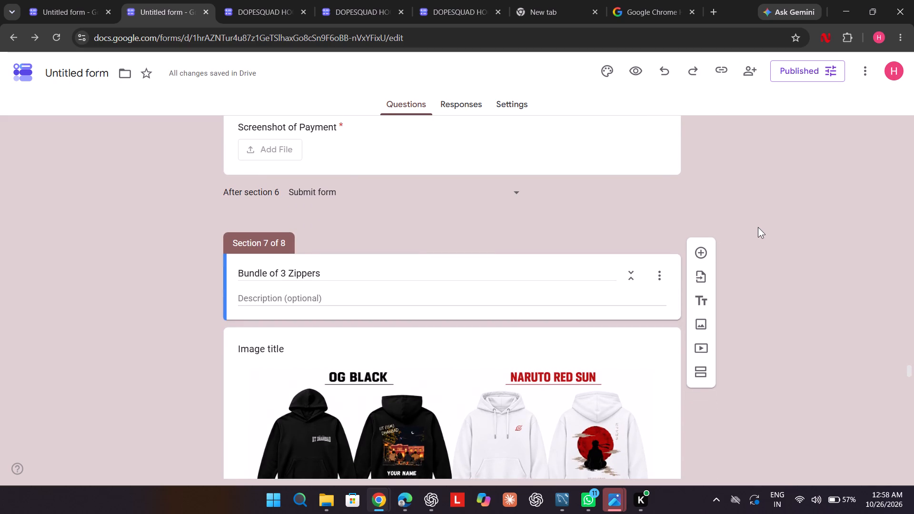
scroll(758, 227, "down", 1)
left_click(662, 220)
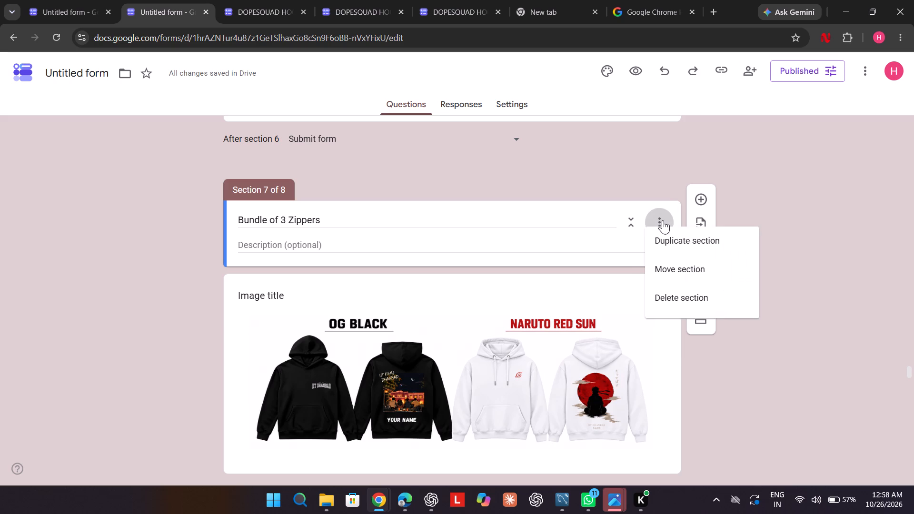
left_click(705, 246)
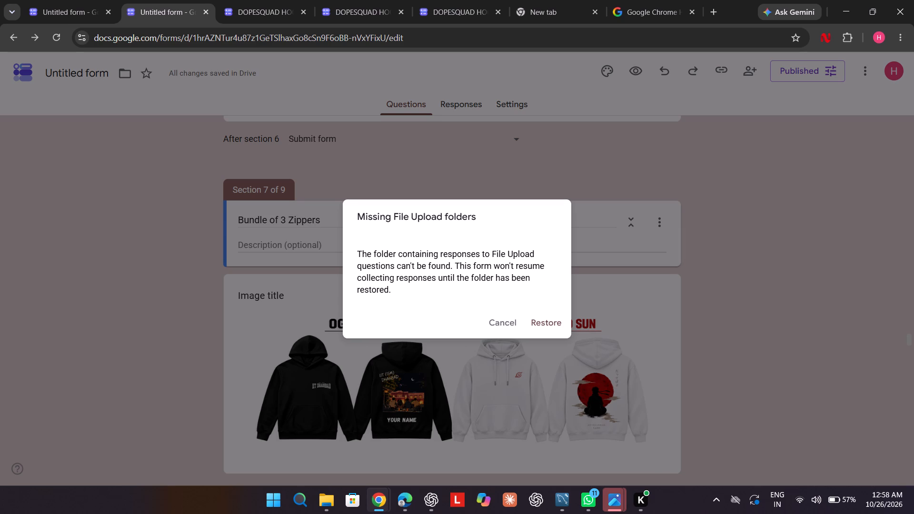
Restore the missing File Upload folders after the second section duplication.
left_click(534, 322)
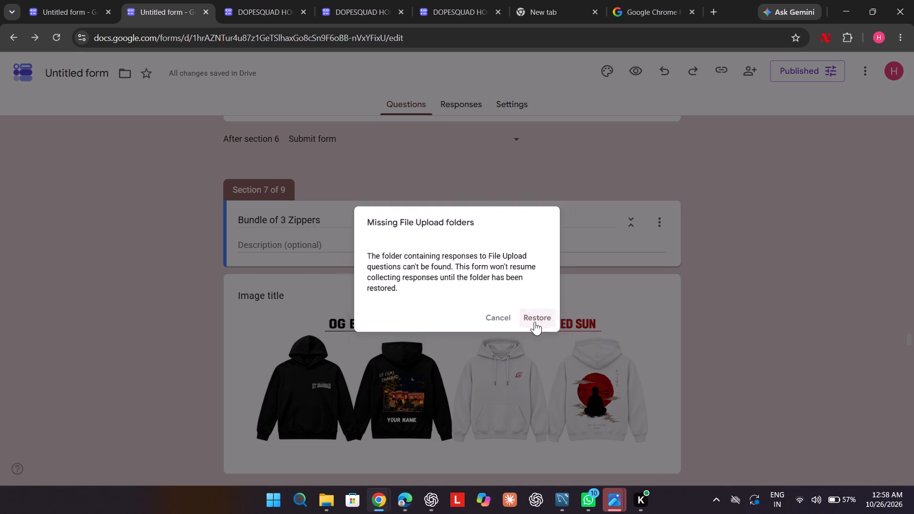
left_click(804, 293)
Examine the Bundle of 3 Zippers section in section 7, including the settings of its Screenshot of Payment question.
scroll(804, 293, "down", 2)
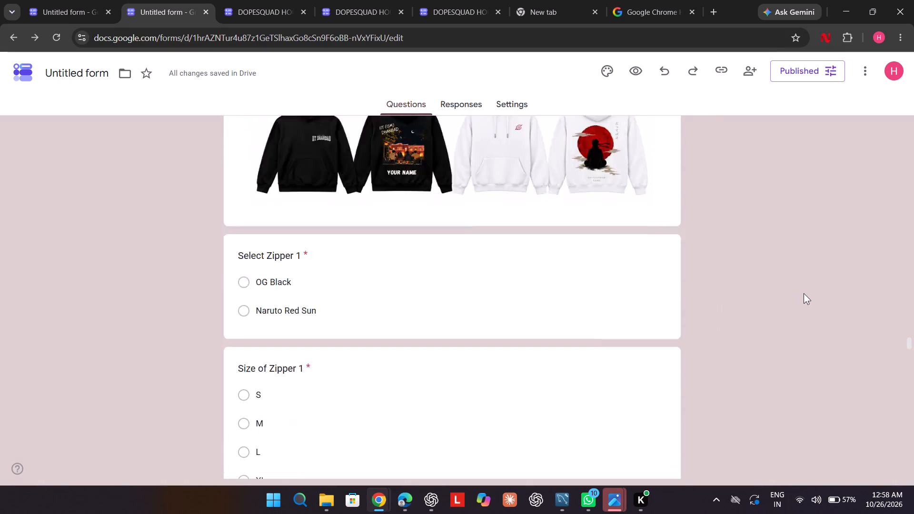
scroll(804, 293, "down", 12)
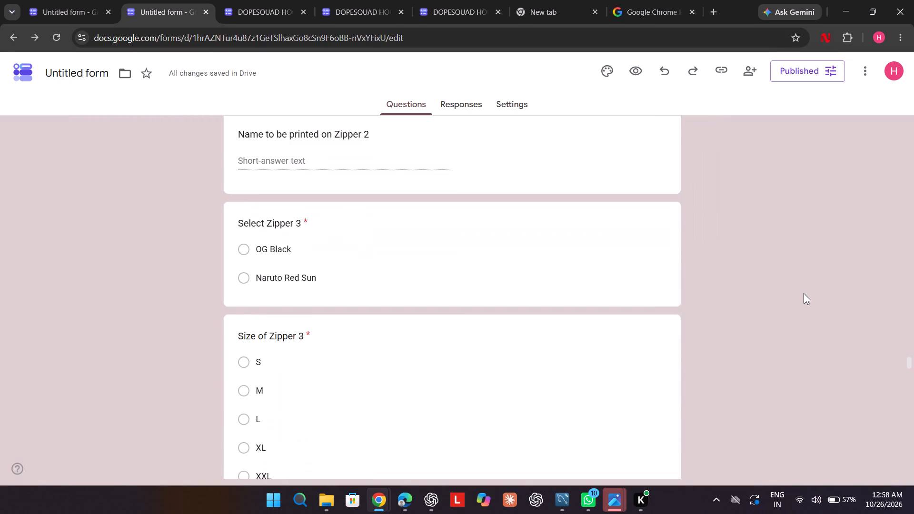
scroll(804, 293, "down", 11)
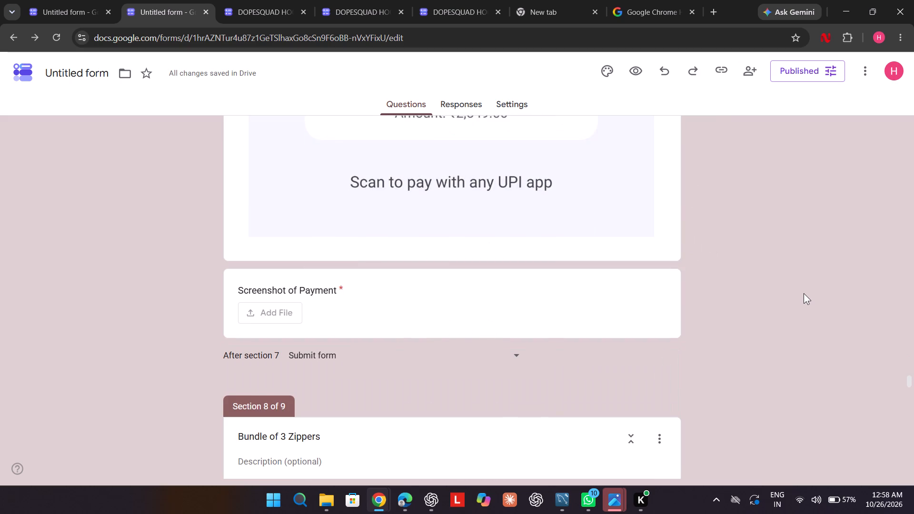
left_click(536, 285)
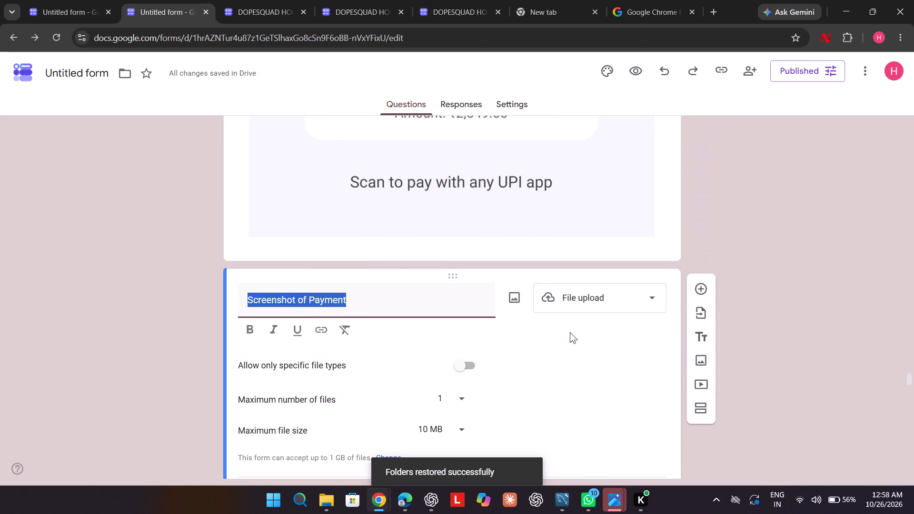
left_click(618, 302)
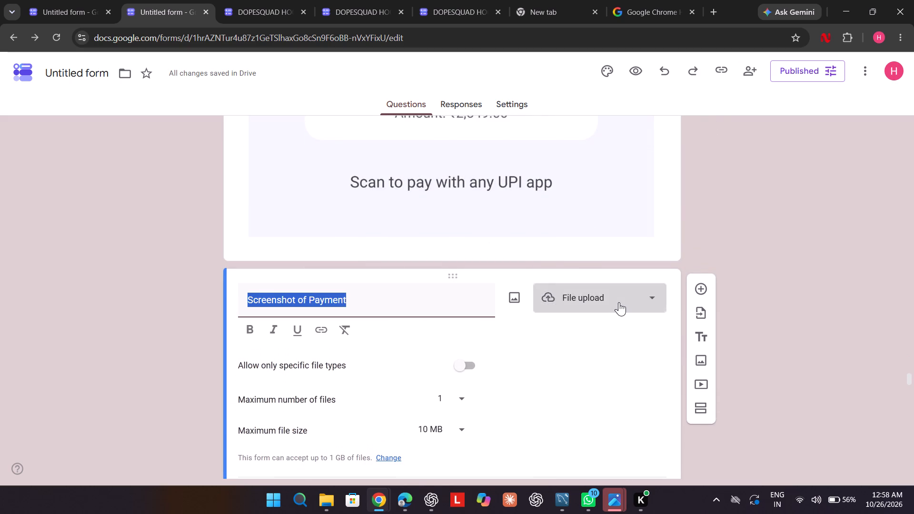
left_click(618, 262)
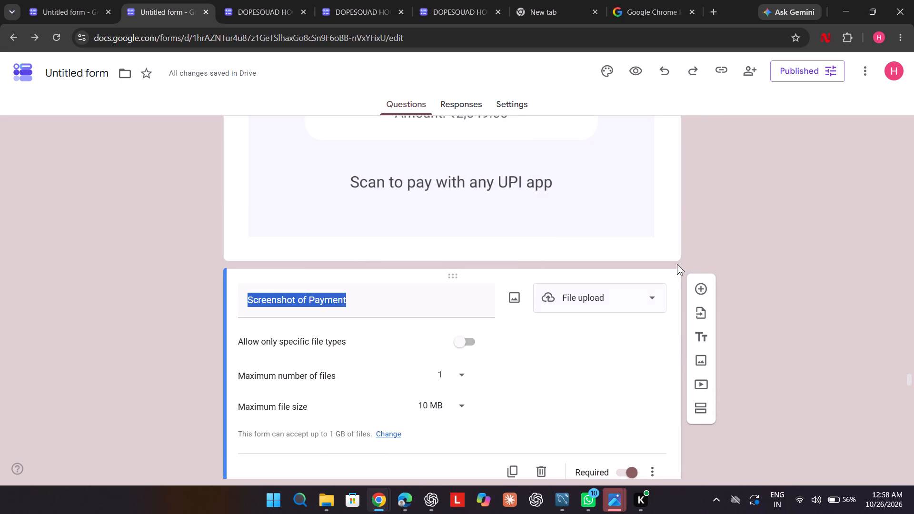
left_click(758, 254)
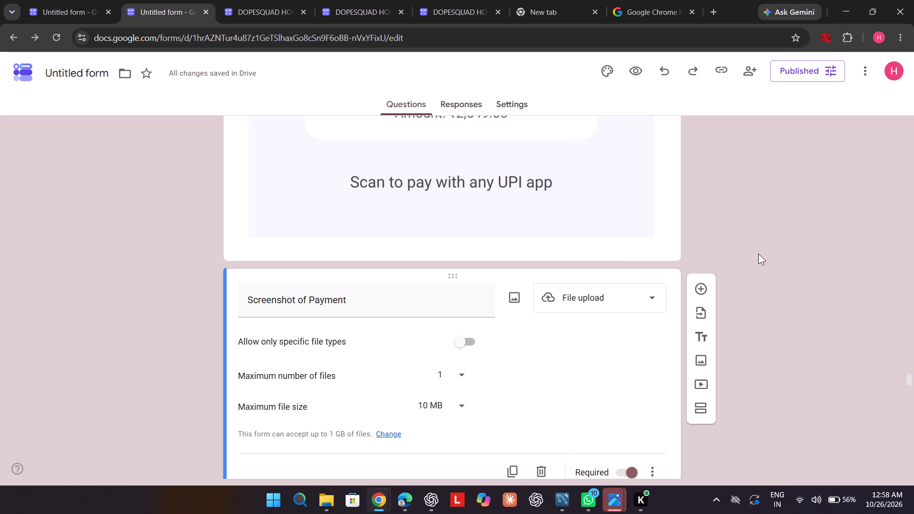
Review the Bundle of 3 Hoodies and Bundle of 3 Zippers questions and payment QR codes in sections 6 and 7.
scroll(758, 254, "up", 16)
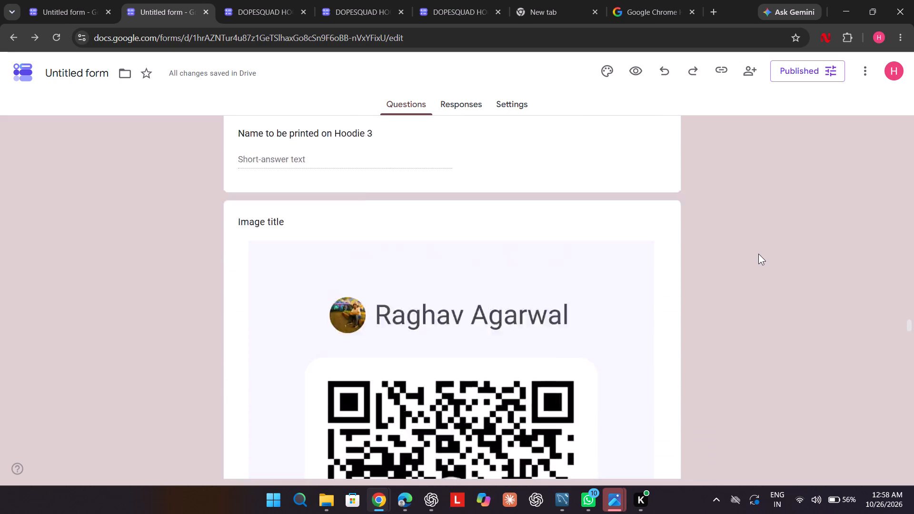
scroll(758, 254, "up", 4)
scroll(758, 254, "right", 1)
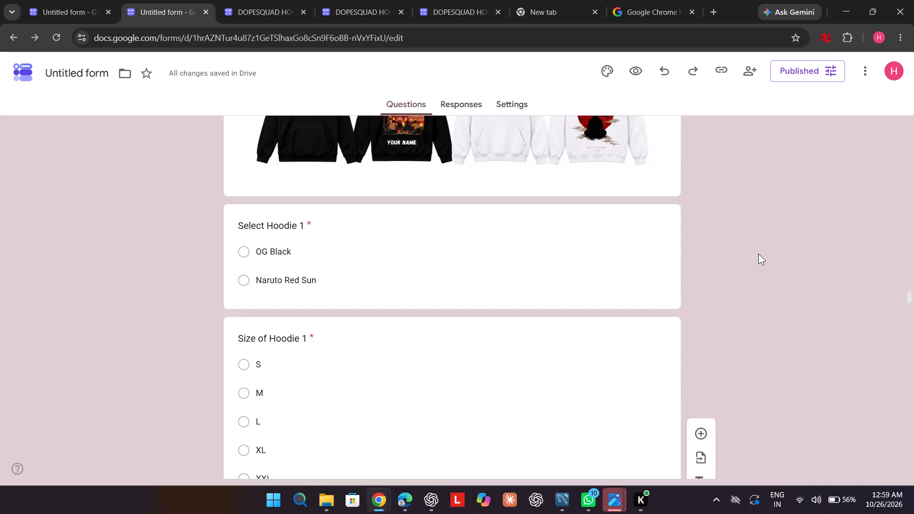
scroll(758, 254, "right", 1)
scroll(758, 254, "up", 6)
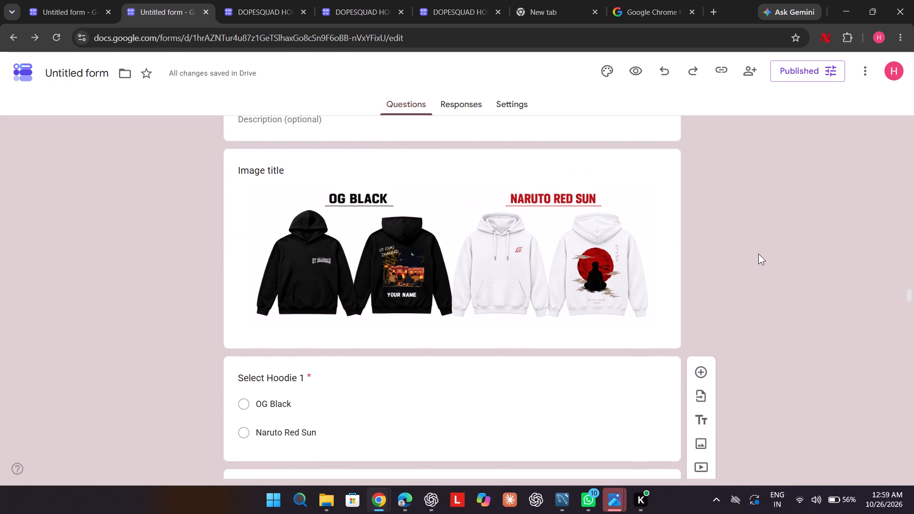
scroll(758, 254, "up", 1)
scroll(737, 211, "down", 3)
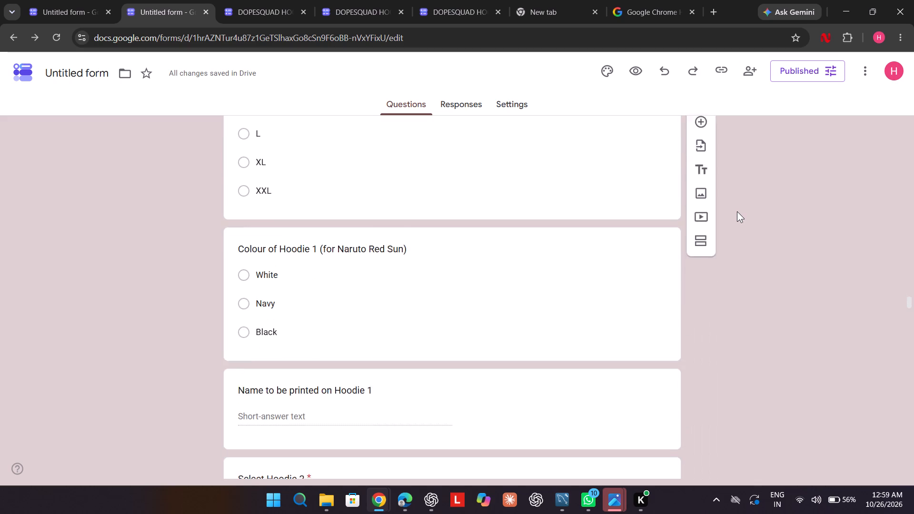
scroll(737, 211, "down", 9)
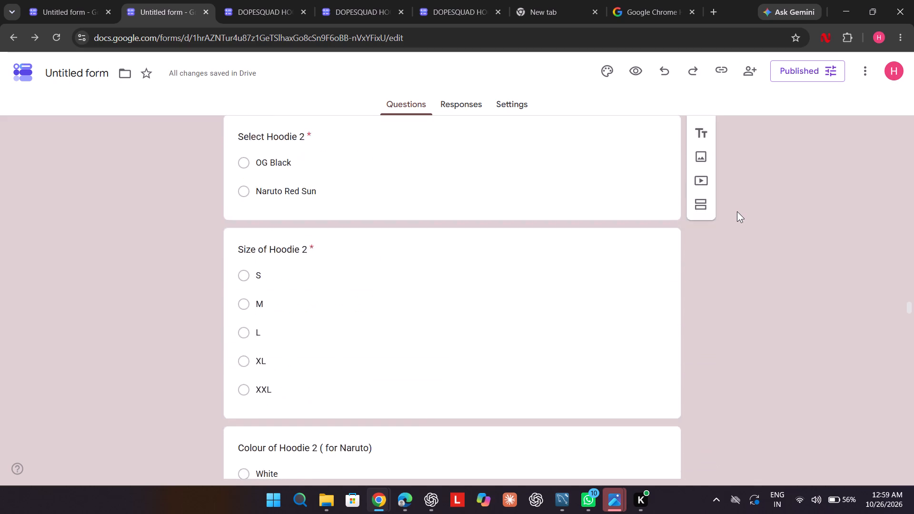
scroll(737, 211, "down", 7)
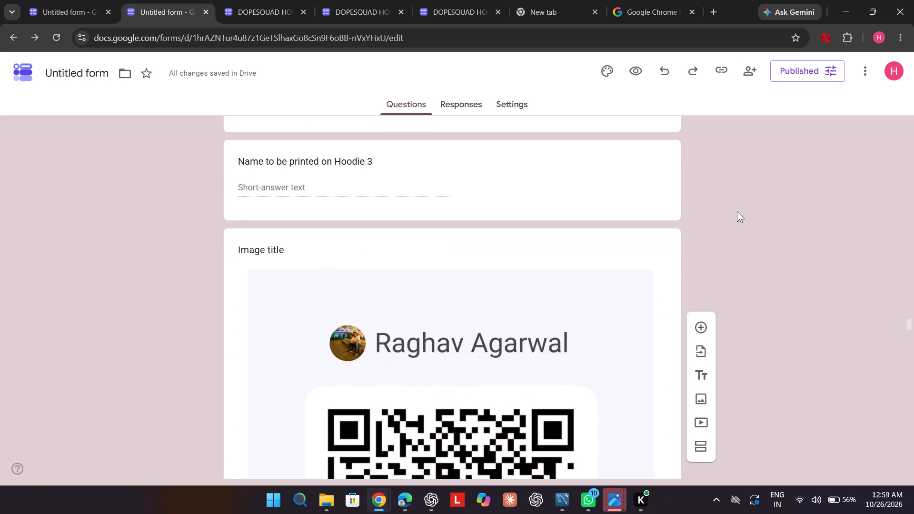
scroll(737, 211, "down", 7)
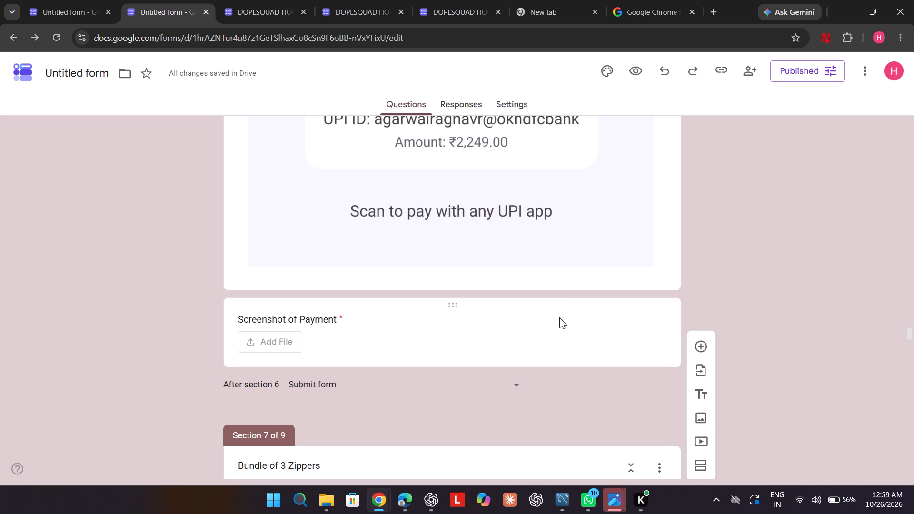
scroll(559, 317, "down", 8)
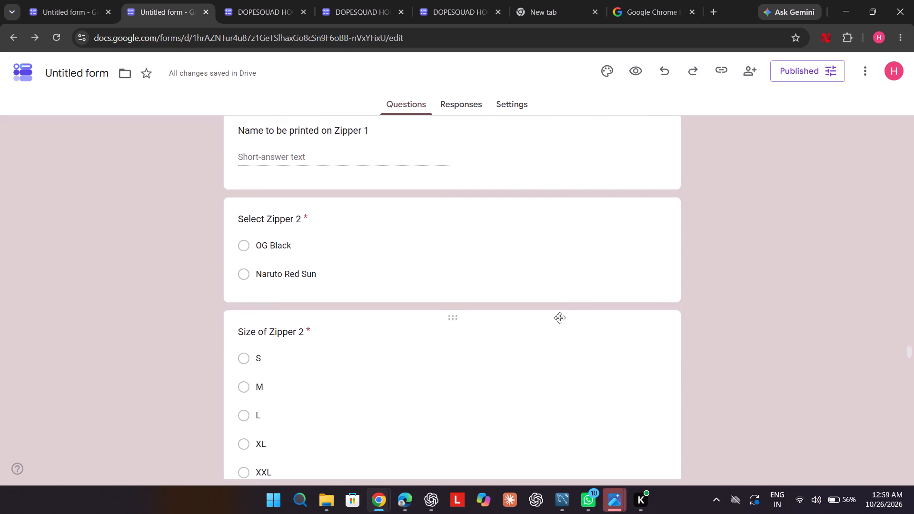
scroll(559, 317, "down", 1)
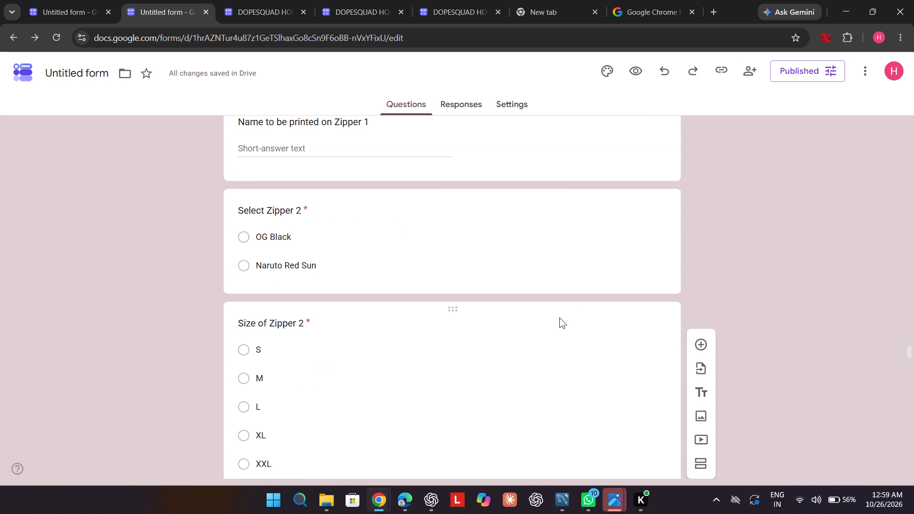
scroll(559, 317, "down", 1)
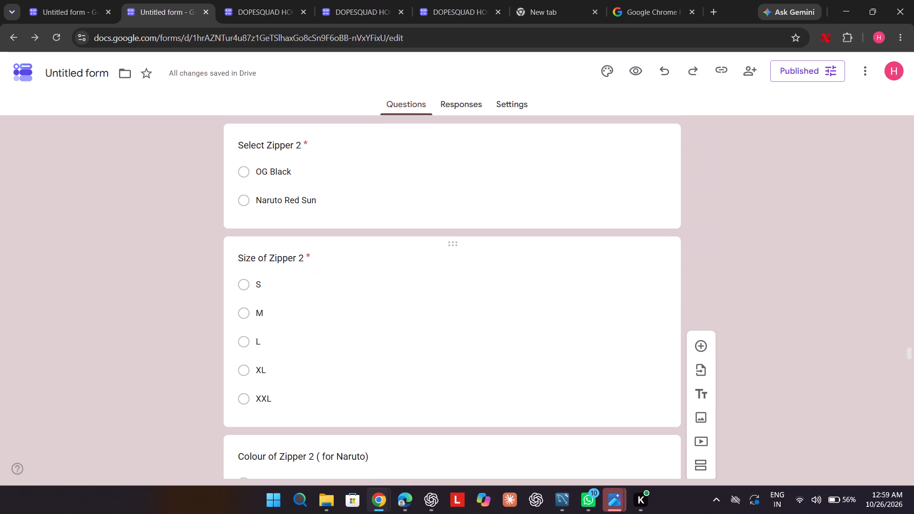
scroll(559, 317, "down", 1)
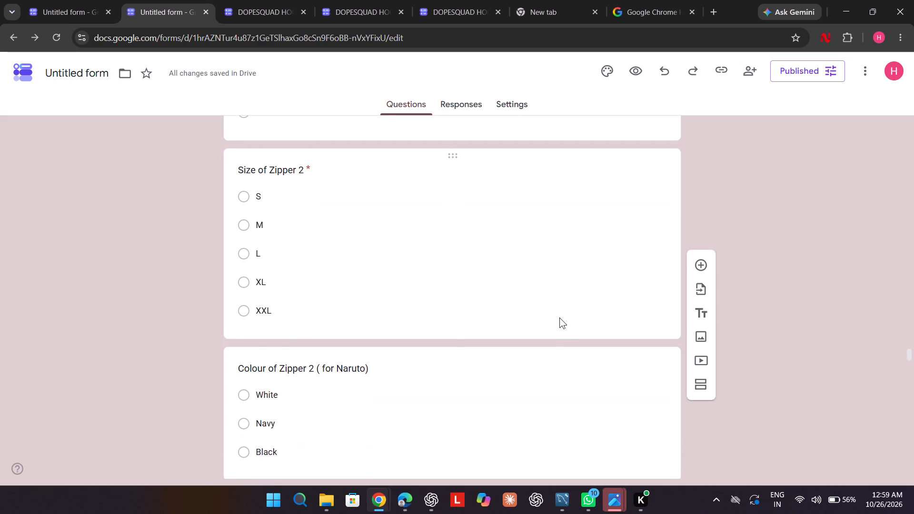
scroll(559, 317, "down", 5)
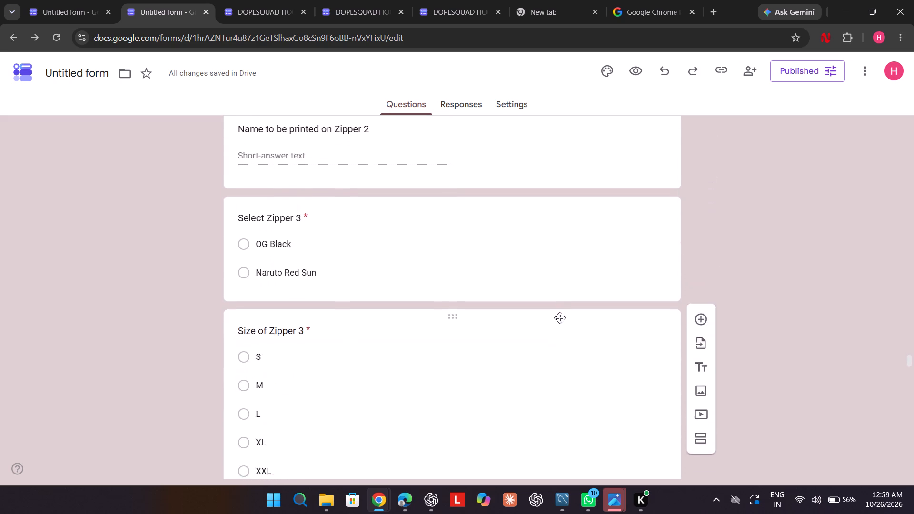
scroll(559, 317, "down", 6)
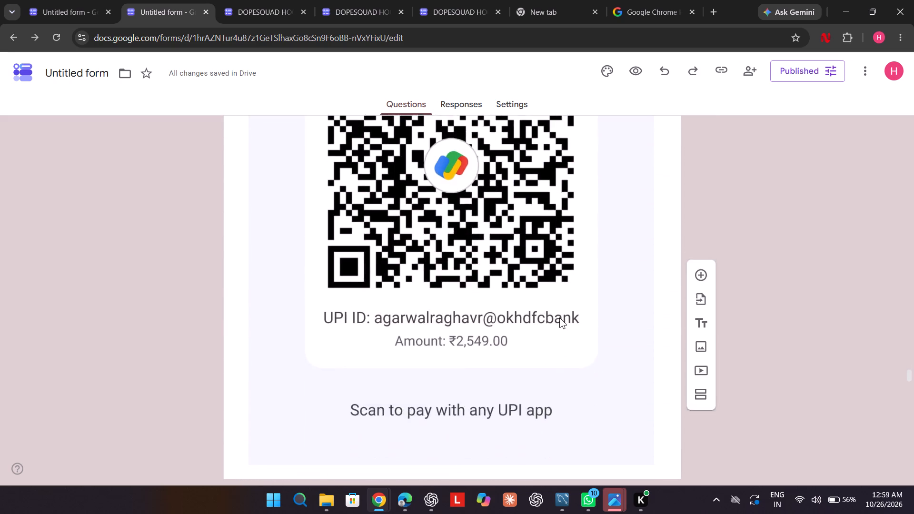
scroll(559, 317, "down", 5)
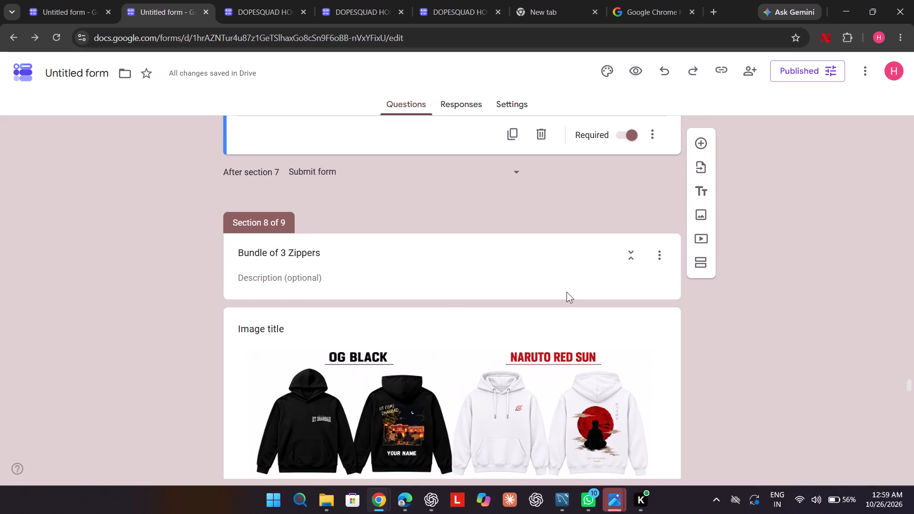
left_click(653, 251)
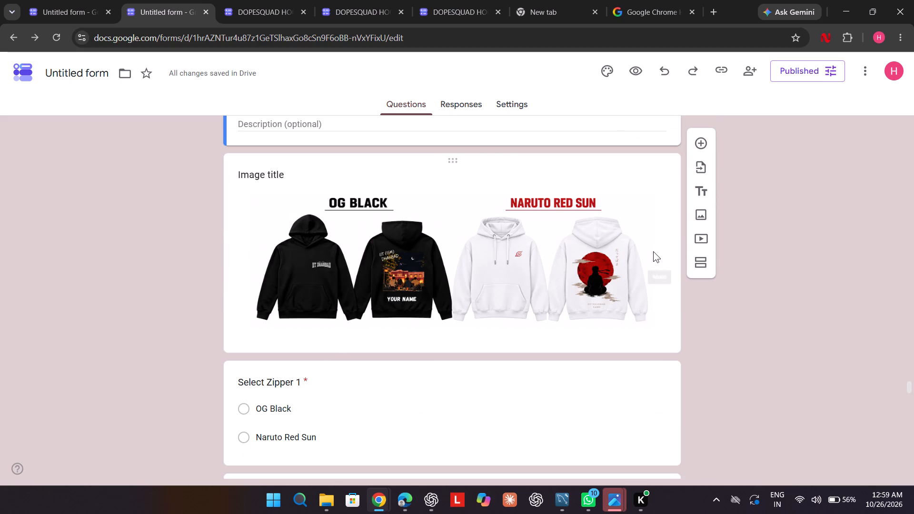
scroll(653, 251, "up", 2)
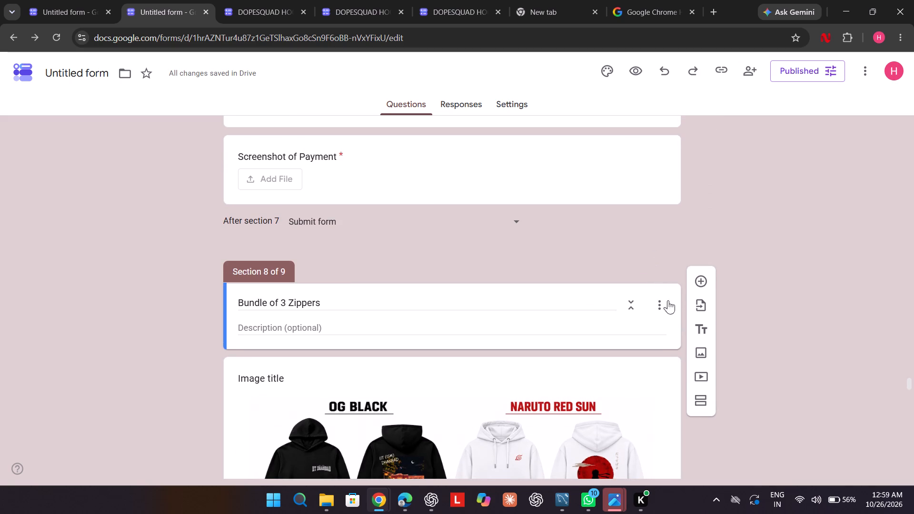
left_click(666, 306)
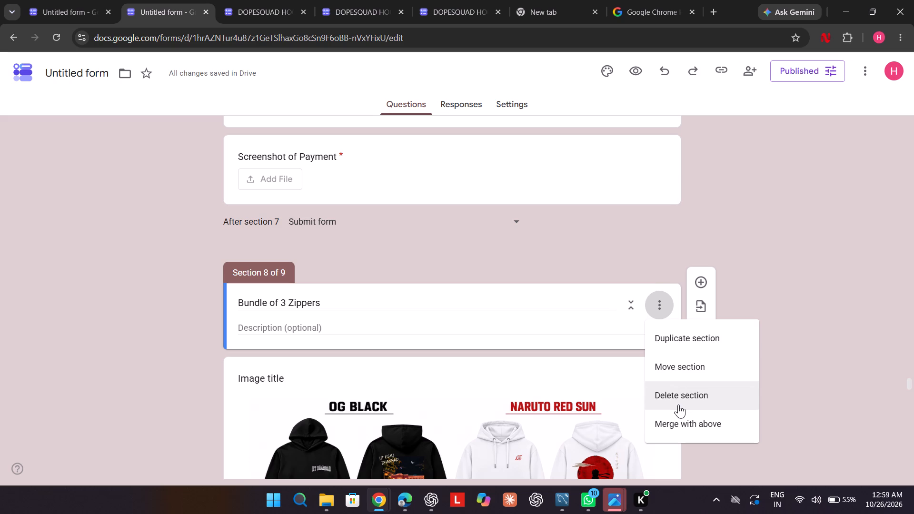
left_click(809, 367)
Review the duplicated Bundle of 3 Zippers section in section 8, including its item questions, payment QR code and payment screenshot question.
scroll(809, 367, "down", 4)
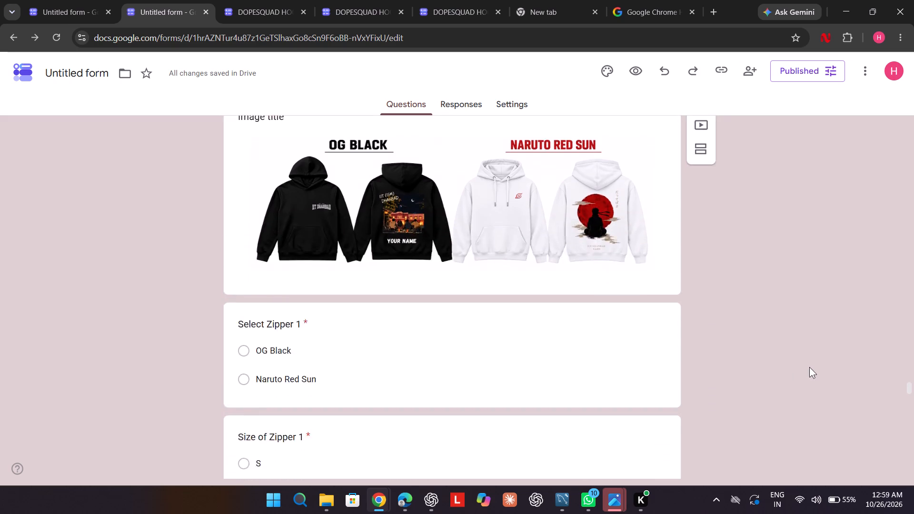
scroll(809, 367, "down", 6)
scroll(809, 367, "up", 1)
scroll(809, 367, "down", 1)
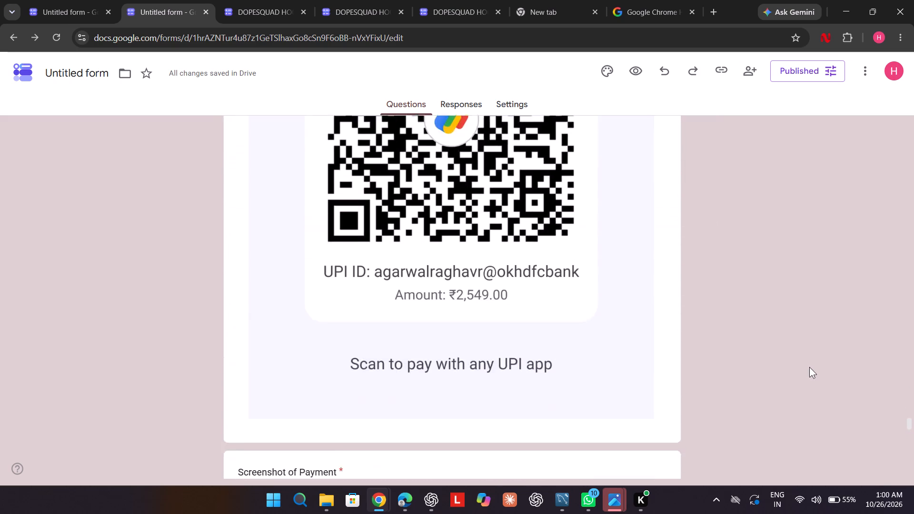
scroll(809, 367, "down", 1)
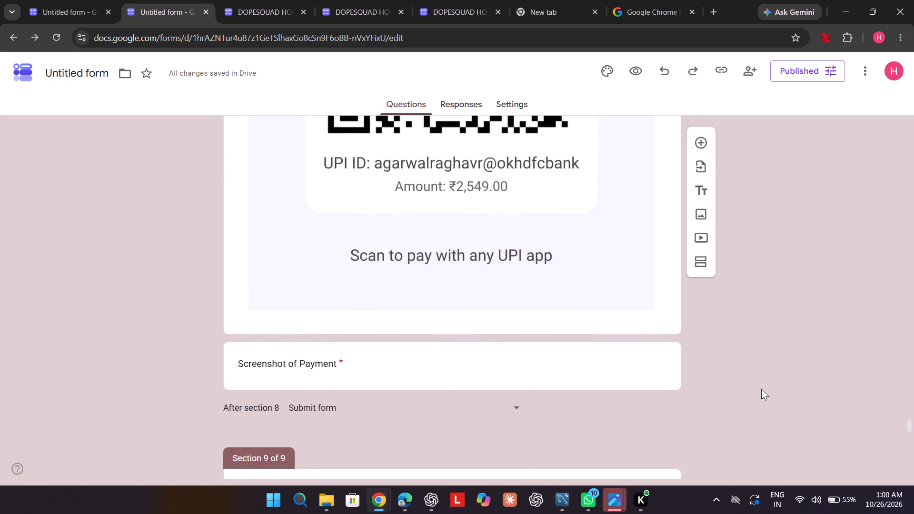
scroll(761, 389, "up", 10)
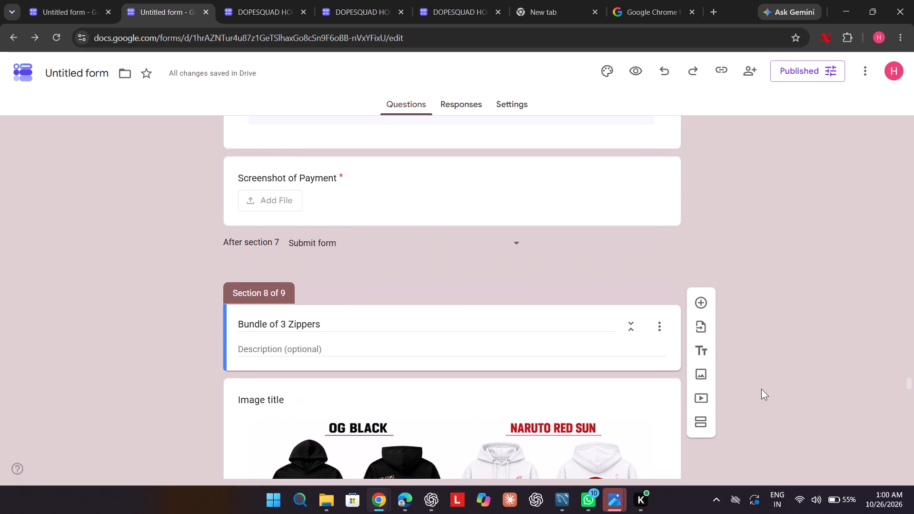
scroll(761, 389, "down", 7)
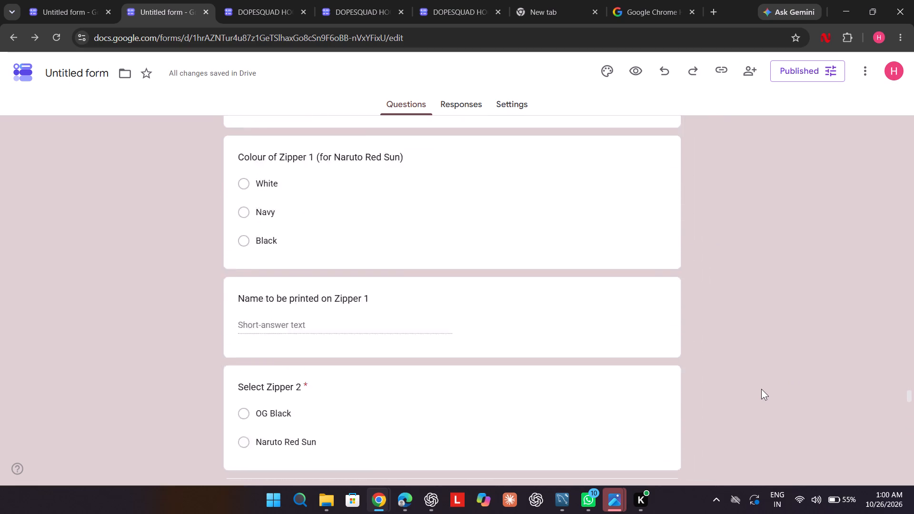
scroll(761, 389, "down", 3)
scroll(761, 389, "up", 2)
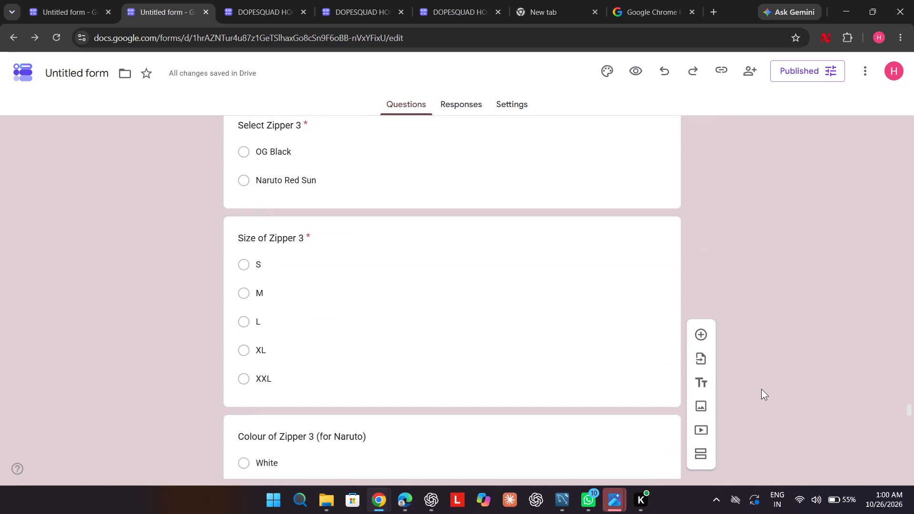
scroll(761, 389, "up", 3)
scroll(761, 389, "down", 1)
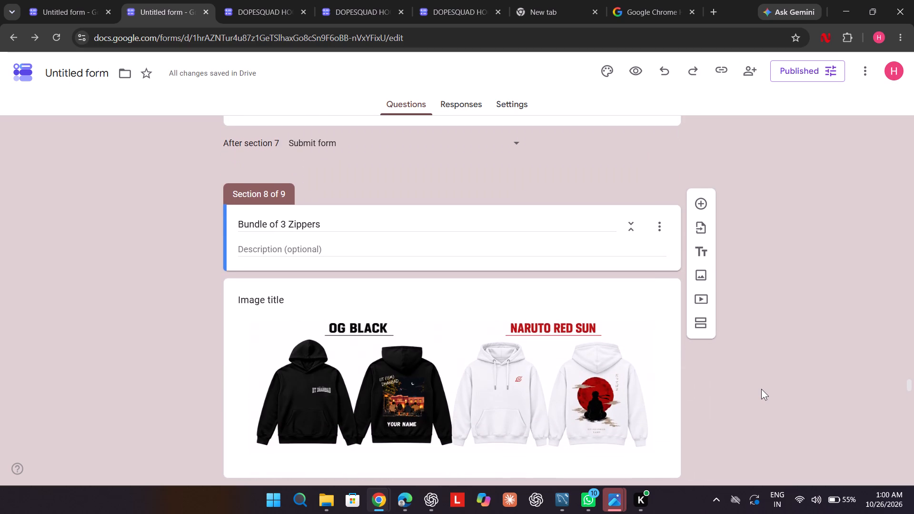
Look back through the earlier sections to the pricing and size chart poster above the Name question.
scroll(913, 447, "up", 14)
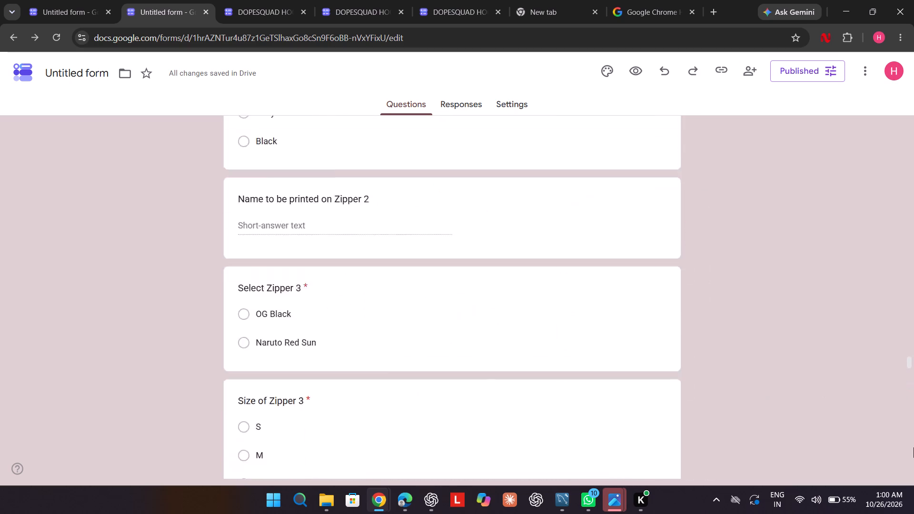
scroll(913, 447, "up", 10)
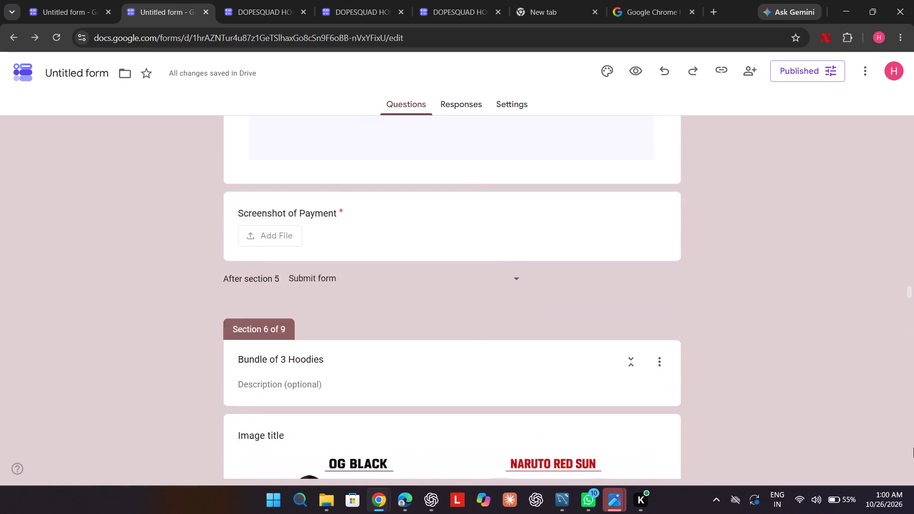
scroll(913, 447, "up", 15)
scroll(913, 447, "up", 6)
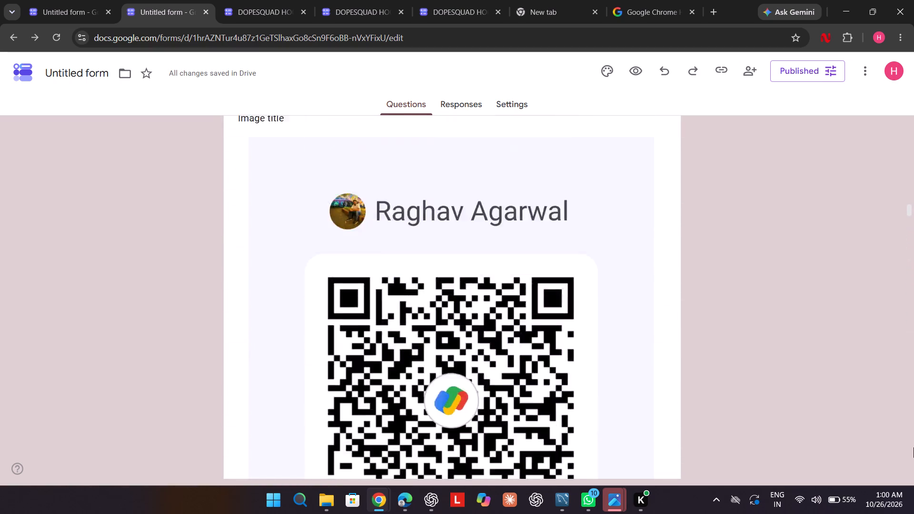
scroll(913, 447, "up", 11)
scroll(913, 447, "up", 18)
scroll(913, 447, "down", 4)
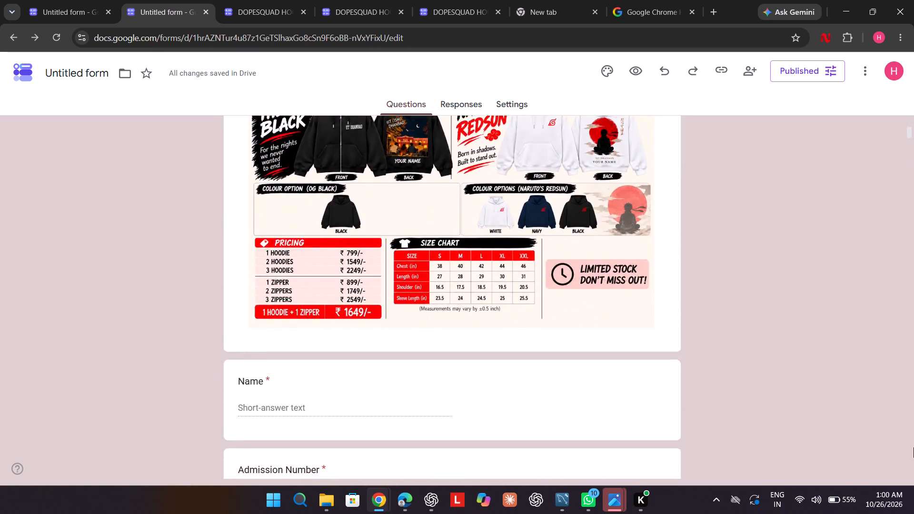
Complete the last option of the Select type question as "Bundle of 1 Hoodie and 2 Zippers".
scroll(913, 447, "down", 6)
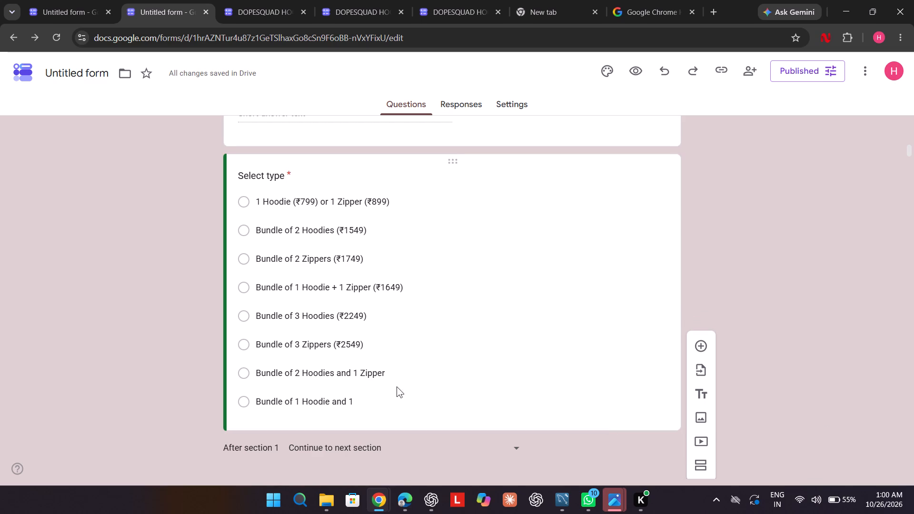
left_click(363, 398)
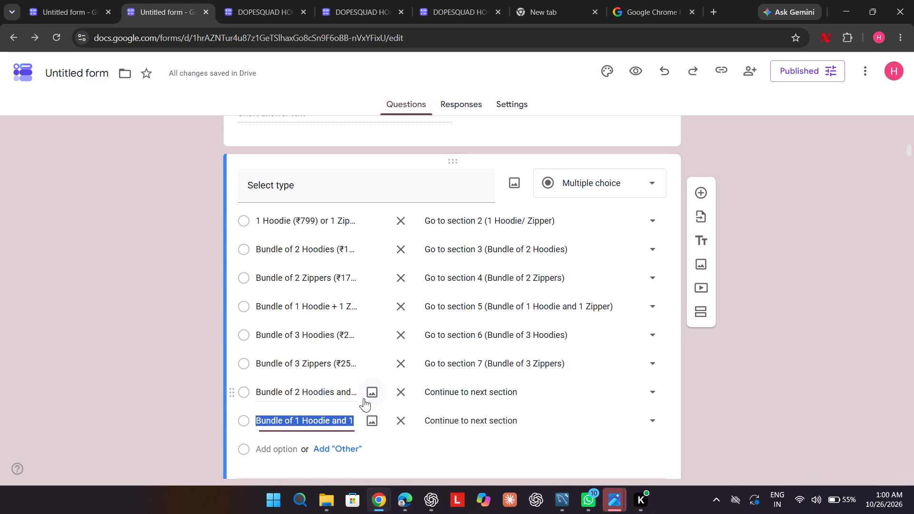
left_click(352, 417)
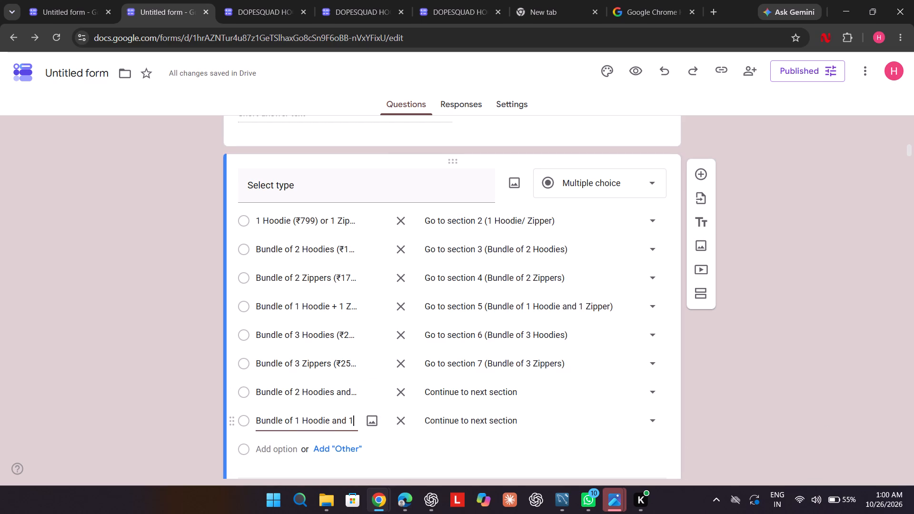
key("BackSpace")
type("2")
key("space")
key("z")
type("ippers")
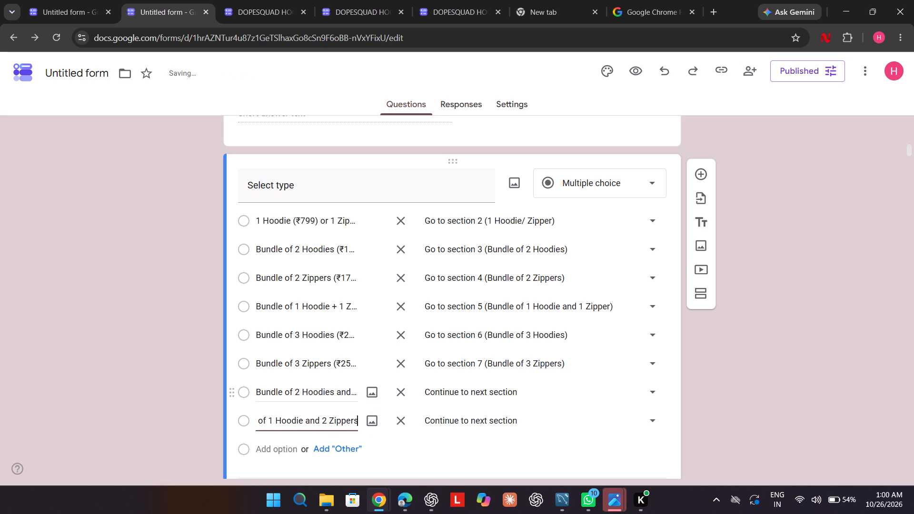
Append the price (₹2349) to the Bundle of 2 Hoodies and 1 Zipper option, copying the rupee sign from the Bundle of 3 Zippers option.
left_click(347, 392)
left_click(347, 392)
left_click(347, 392)
left_click(347, 392)
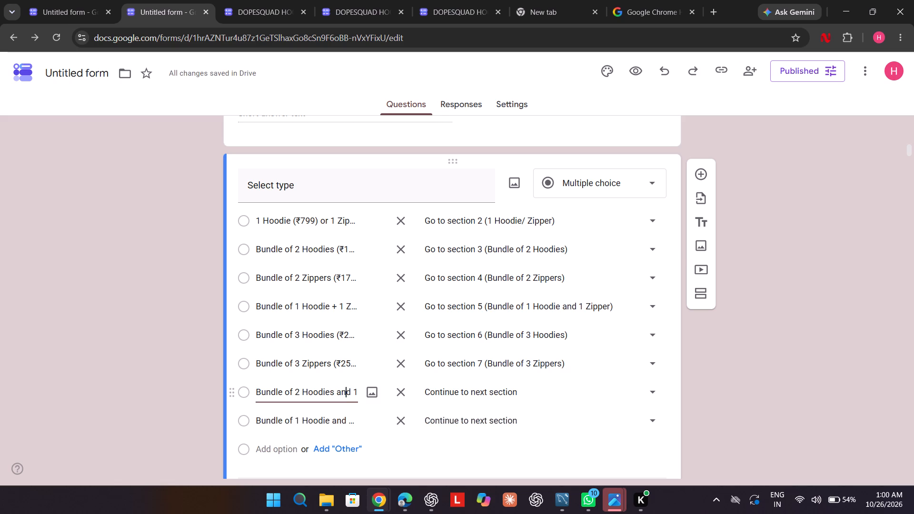
key("Right")
key("Right")
key("Right")
key("Right")
key("Right")
key("Right")
key("Right")
key("Right")
key("Right")
key("Right")
key("Right")
key("Right")
key("Right")
key("Right")
key("Right")
key("Right")
key("Right")
key("Right")
key("Right")
key("Right")
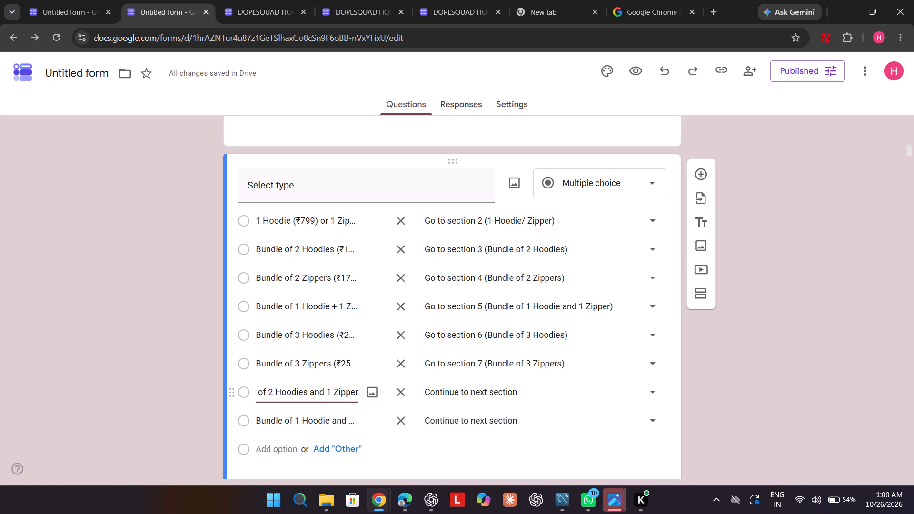
key("shift+parenleft")
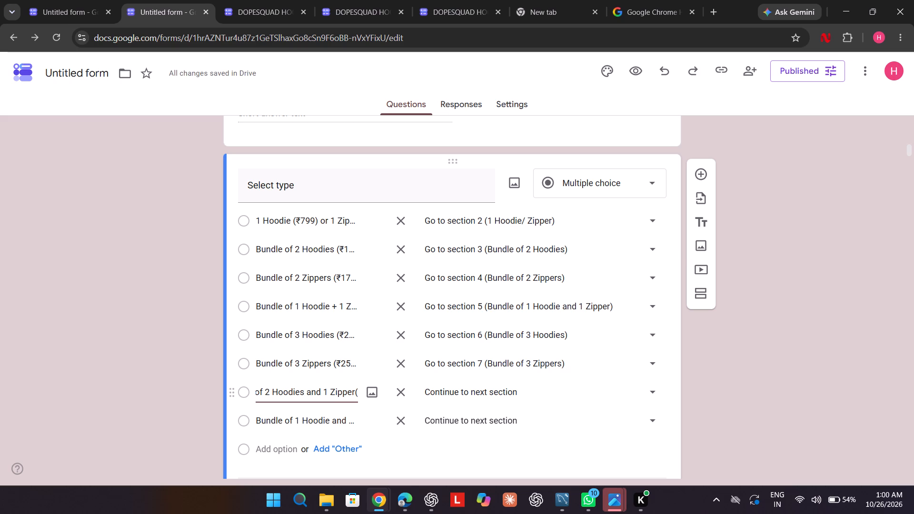
left_click(338, 364)
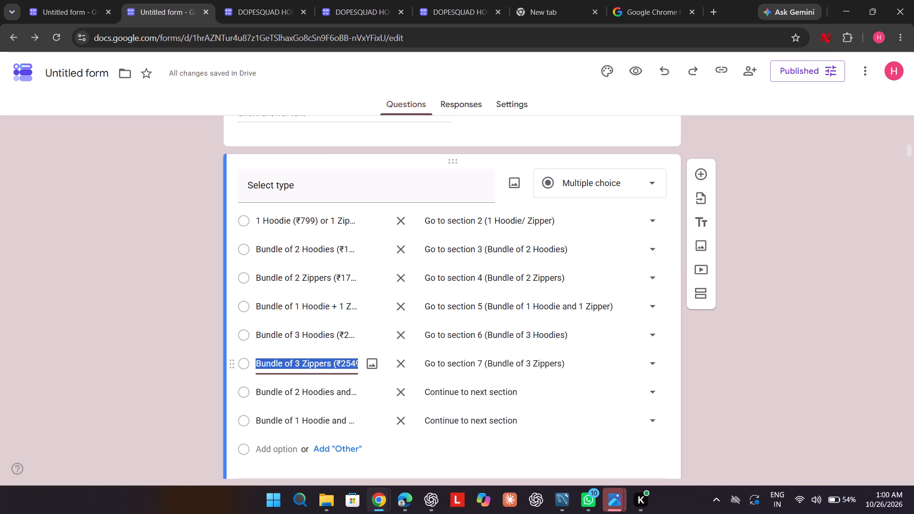
left_click(337, 362)
left_click(337, 362)
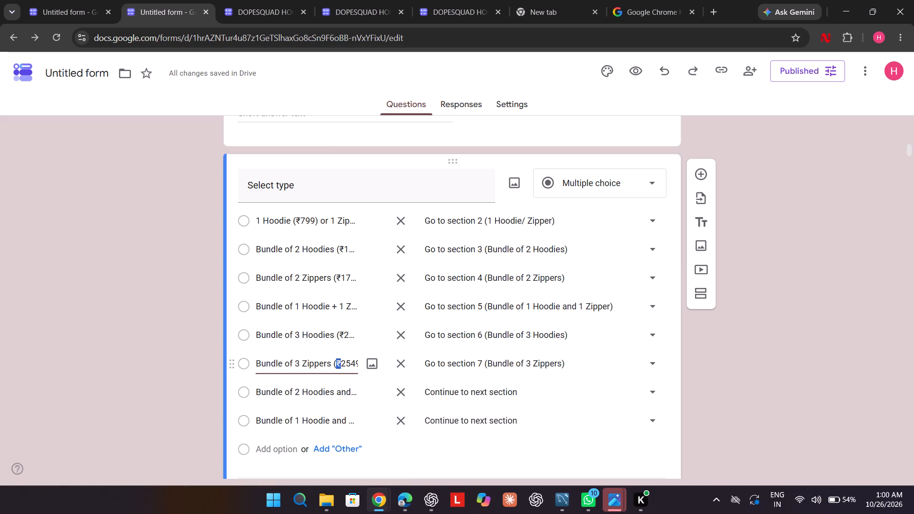
key("ctrl+c")
left_click(351, 392)
left_click(351, 392)
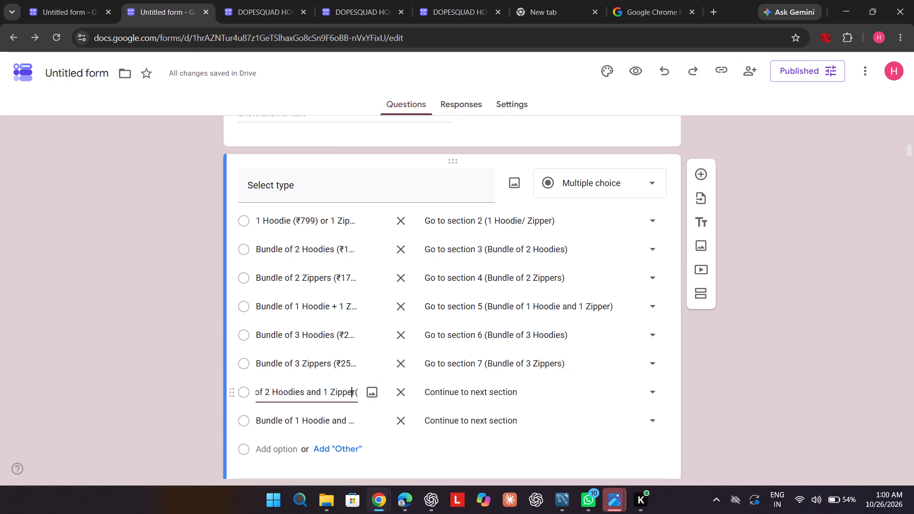
key("Right")
key("Right")
key("Right")
key("Right")
key("Right")
key("Right")
key("Right")
key("Right")
key("Right")
key("Right")
key("ctrl+v")
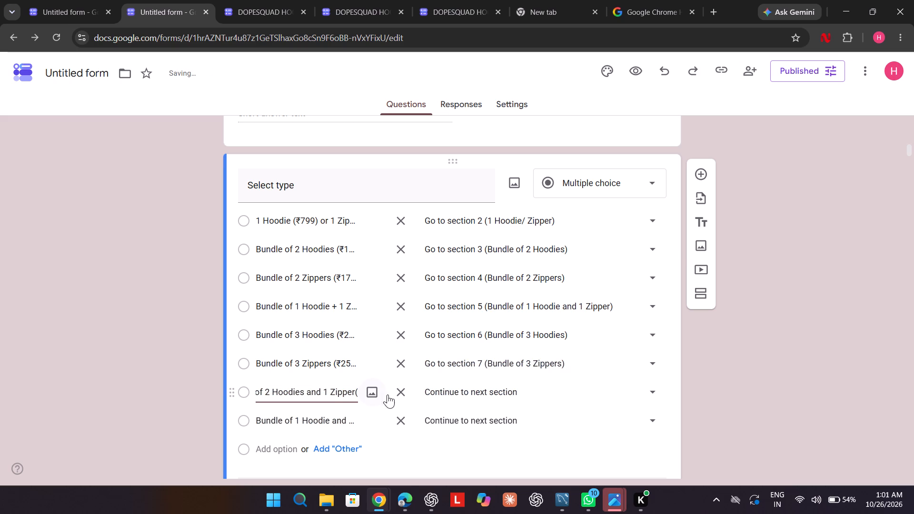
left_click(347, 390)
key("Down")
key("Right")
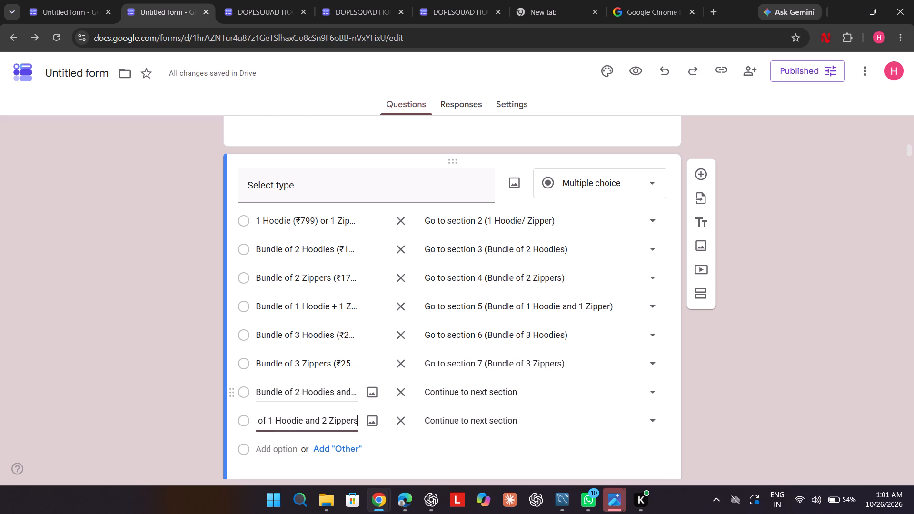
left_click(347, 390)
left_click(347, 390)
key("Right")
key("Right")
key("Right")
key("Right")
key("Right")
key("Right")
key("Right")
key("Right")
key("Right")
key("Right")
key("Right")
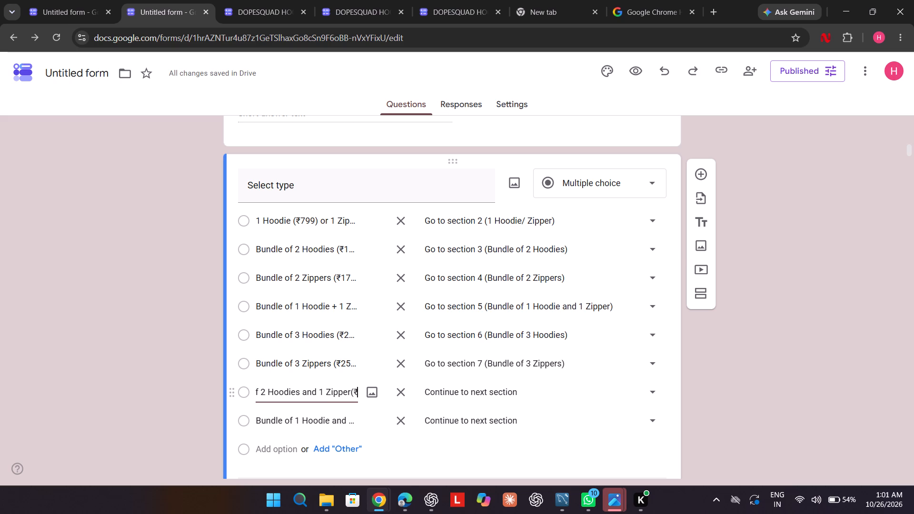
type("234")
key("9")
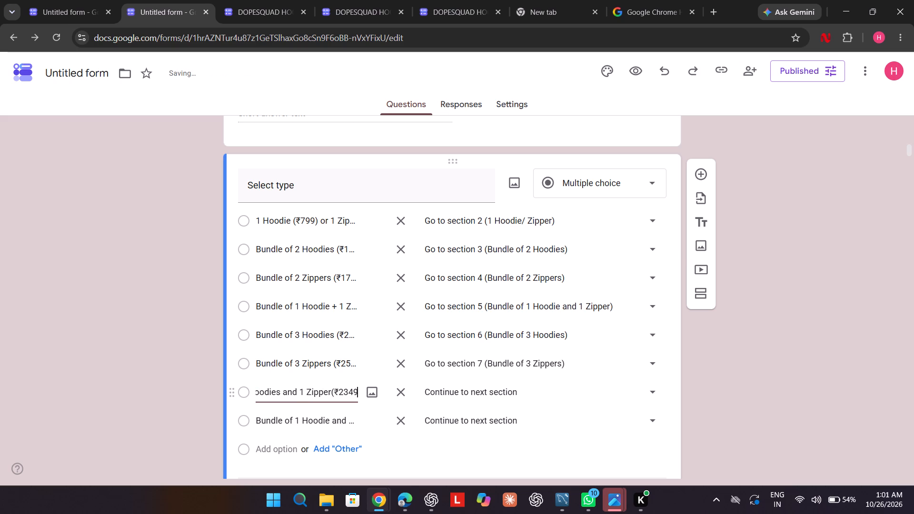
key("shift+parenright")
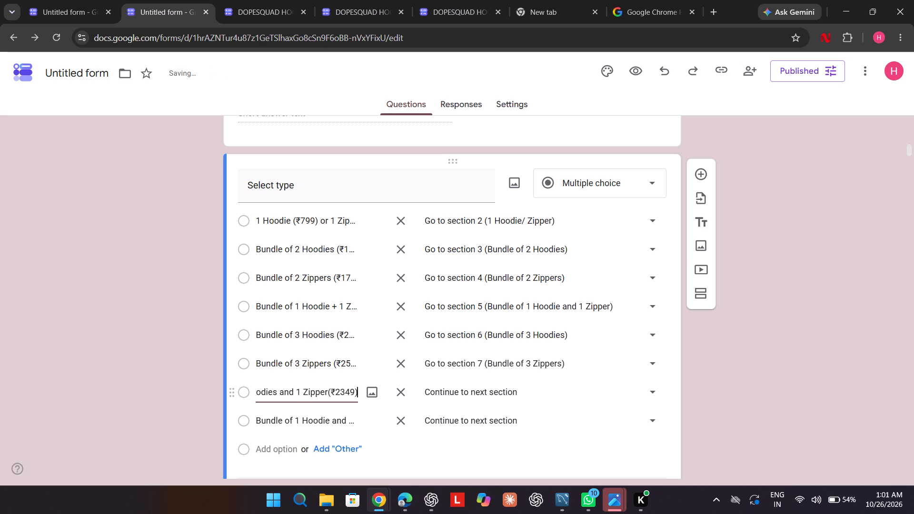
Append a space and the price (₹2449) to the Bundle of 1 Hoodie and 2 Zippers option.
left_click(347, 419)
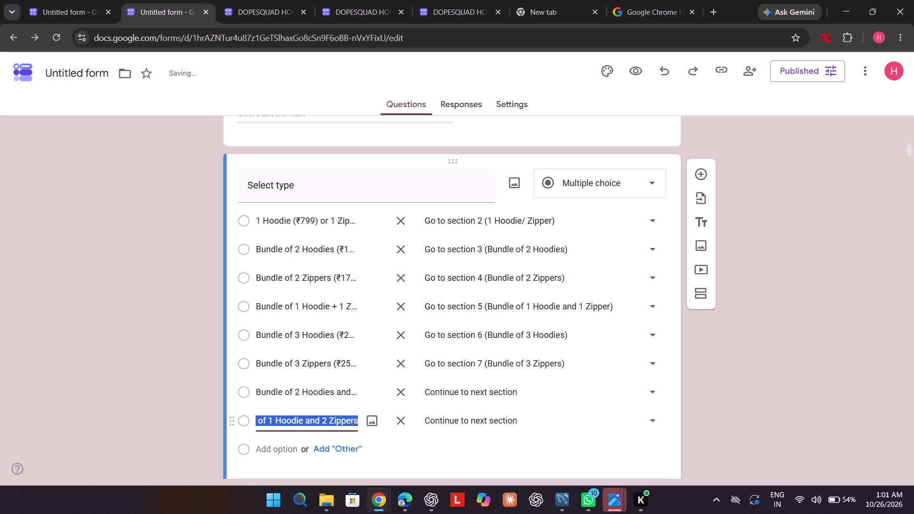
left_click(347, 419)
key("Right")
key("Right")
key("Right")
key("Right")
key("Right")
key("Right")
key("Right")
key("Right")
key("Right")
key("Right")
key("Right")
key("Right")
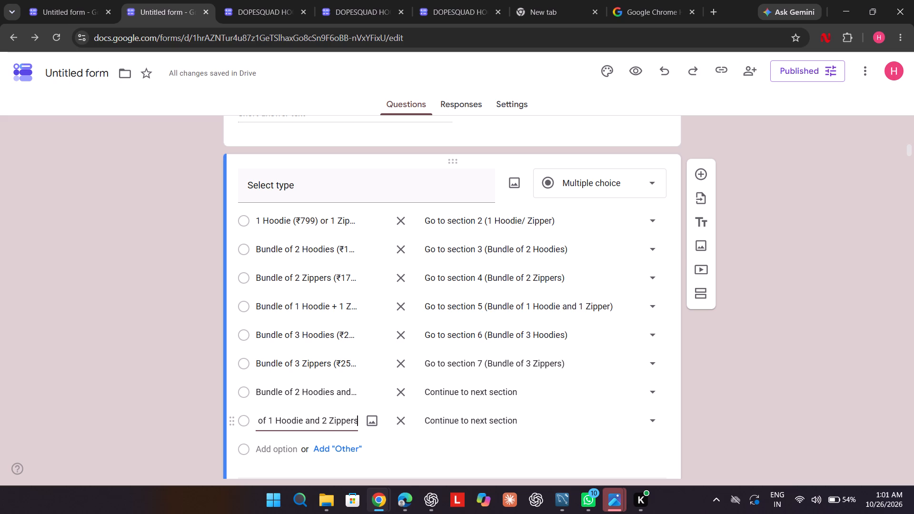
key("shift+parenleft")
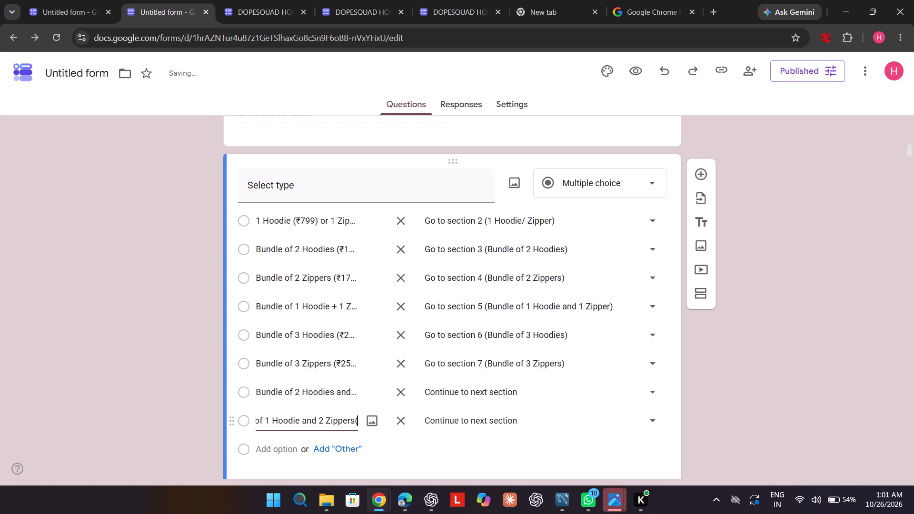
key("ctrl+v")
key("Left")
key("Left")
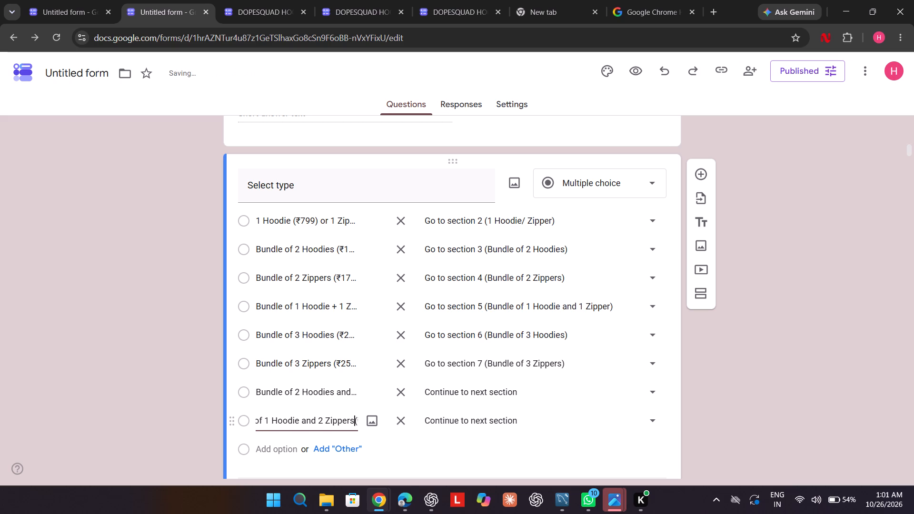
key("space")
key("Right")
key("Right")
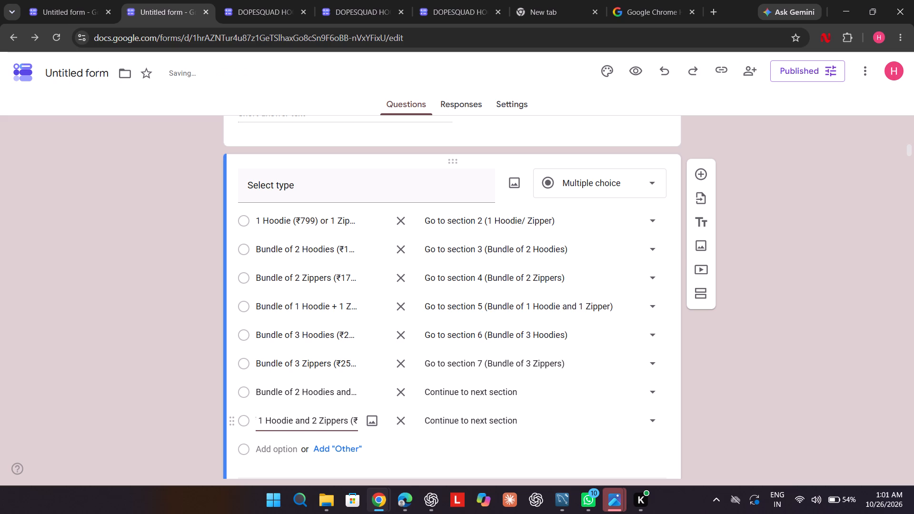
type("244")
key("9")
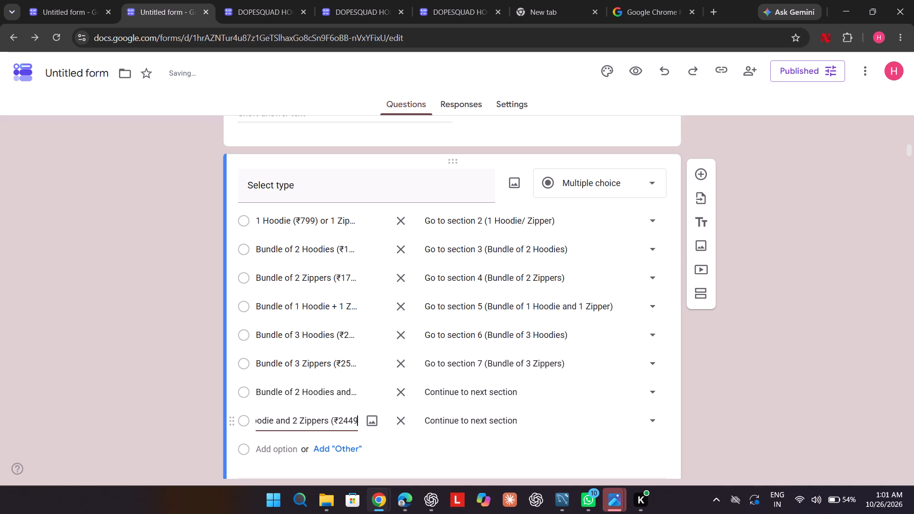
key("shift+parenright")
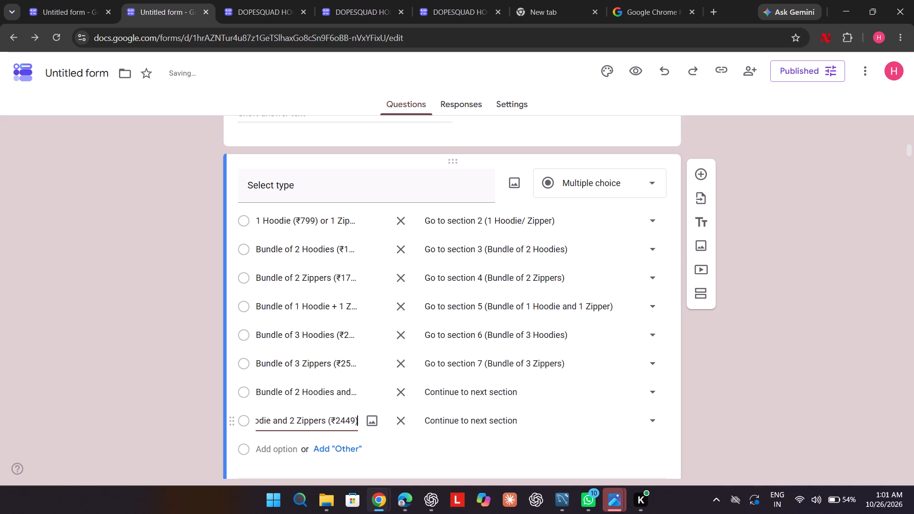
Insert a space before the price in the Bundle of 2 Hoodies and 1 Zipper option.
left_click(342, 393)
left_click(342, 393)
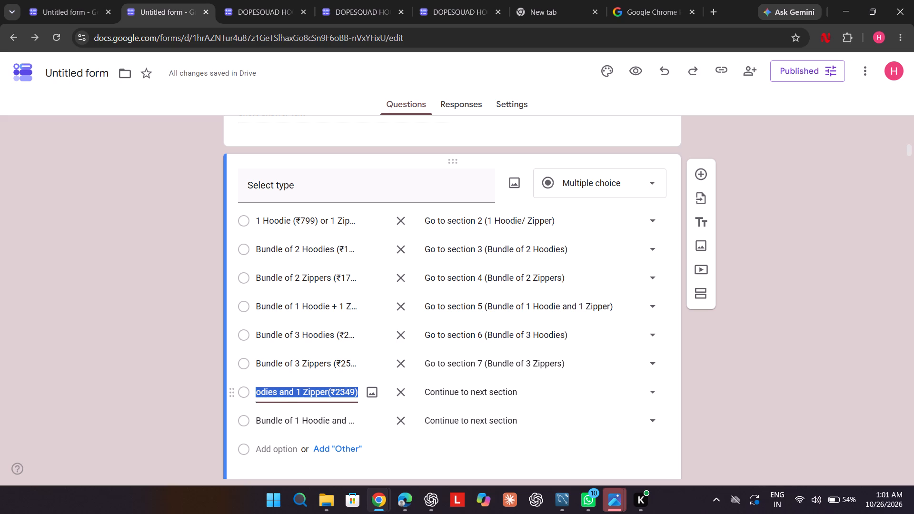
key("Right")
key("Right")
key("Right")
key("Right")
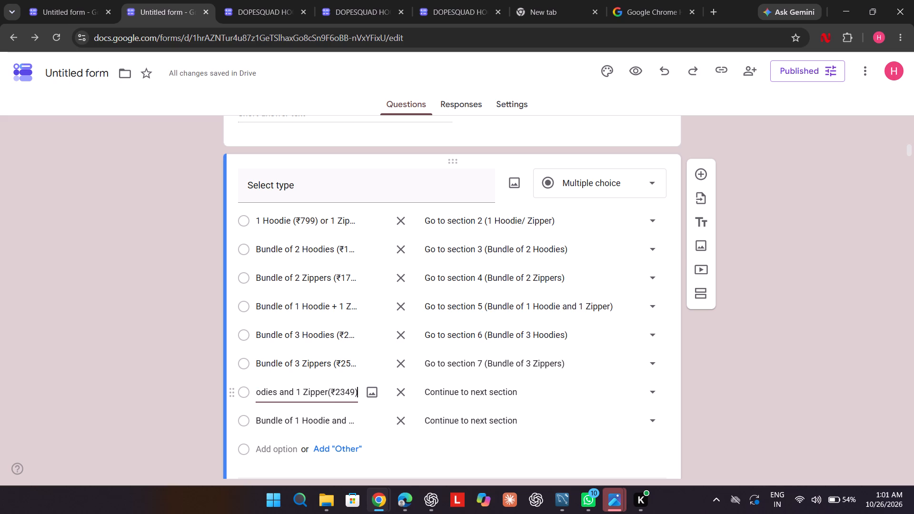
key("Left")
key("Left")
key("Left")
key("Left")
key("Left")
key("Left")
key("Left")
key("space")
Route the Bundle of 2 Hoodies and 1 Zipper option to section 8 (Bundle of 3 Zippers).
left_click(344, 415)
left_click(344, 415)
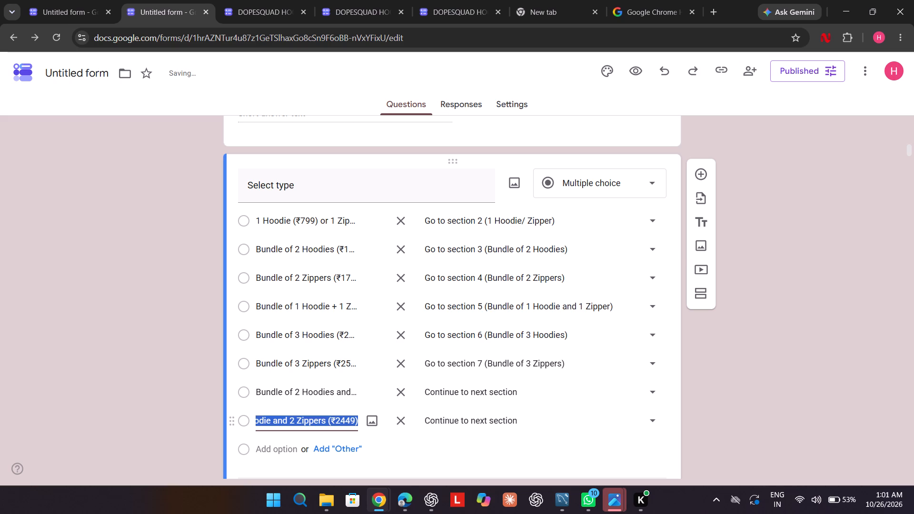
left_click(344, 415)
scroll(344, 415, "down", 2)
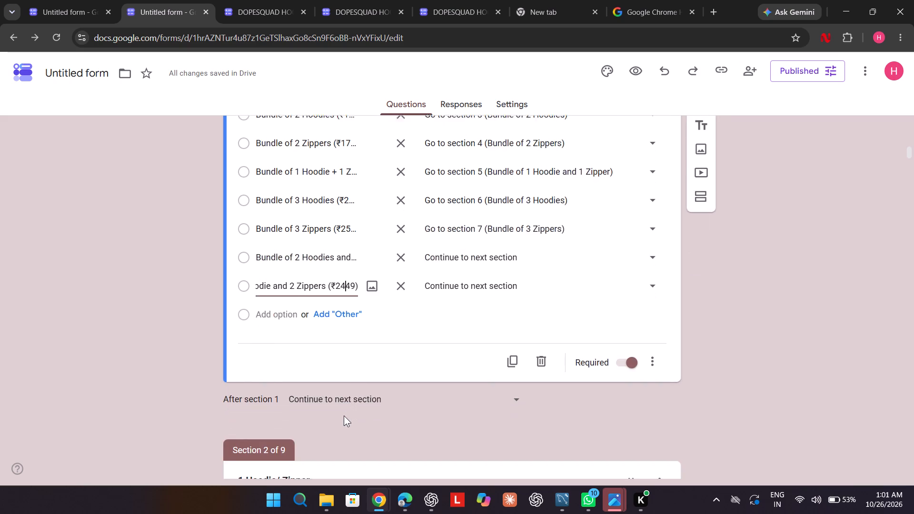
scroll(344, 415, "down", 2)
scroll(344, 415, "up", 2)
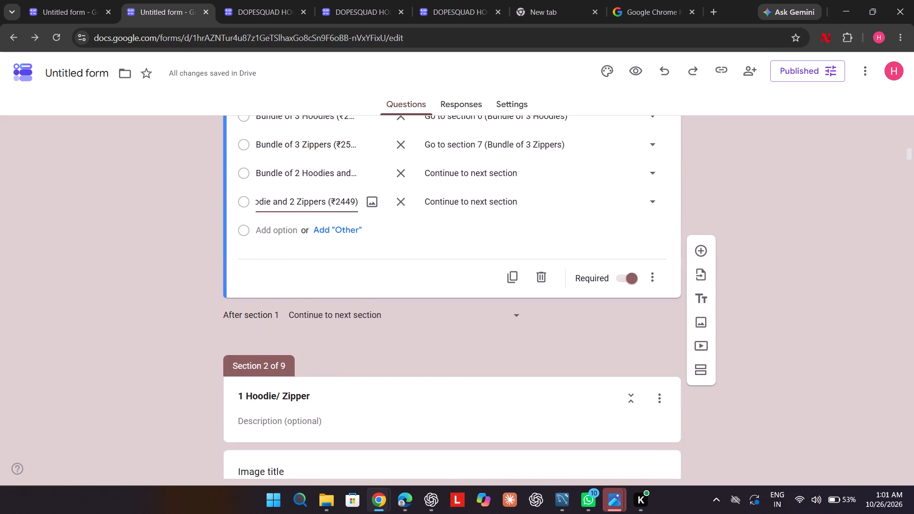
scroll(344, 415, "up", 2)
scroll(344, 415, "down", 1)
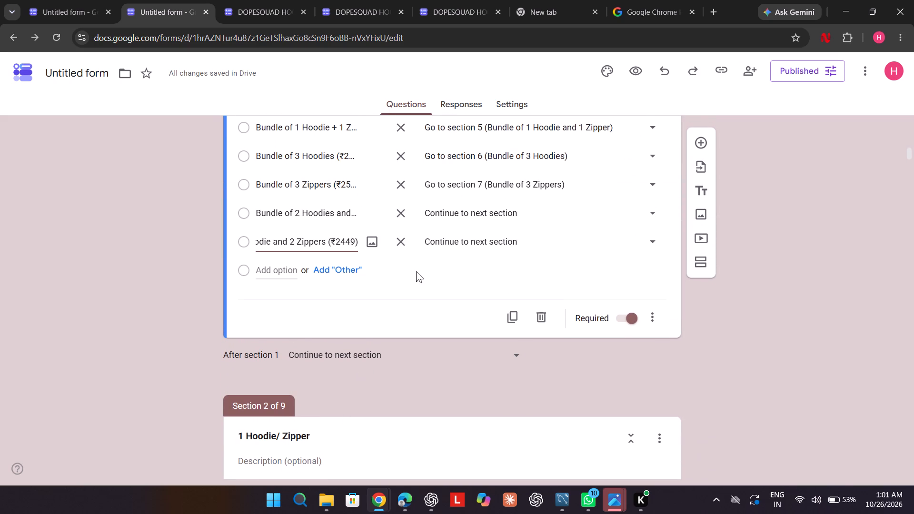
left_click(521, 211)
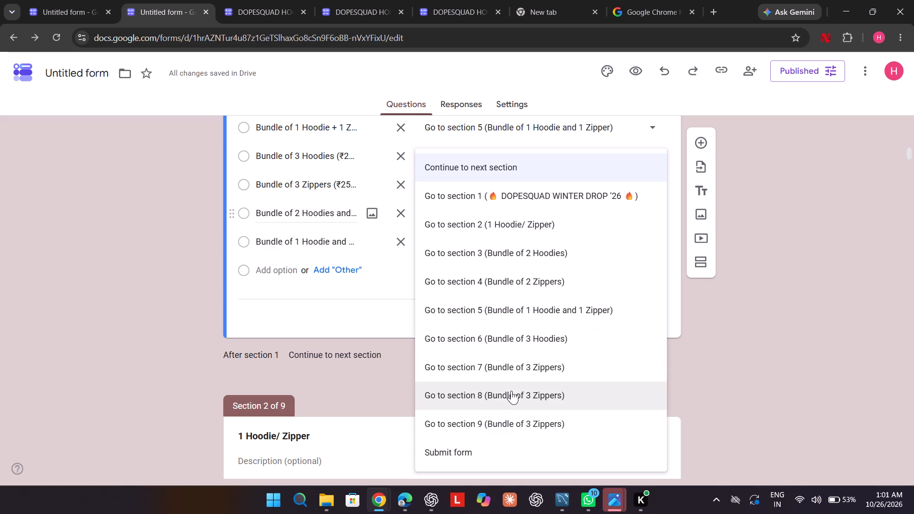
left_click(510, 391)
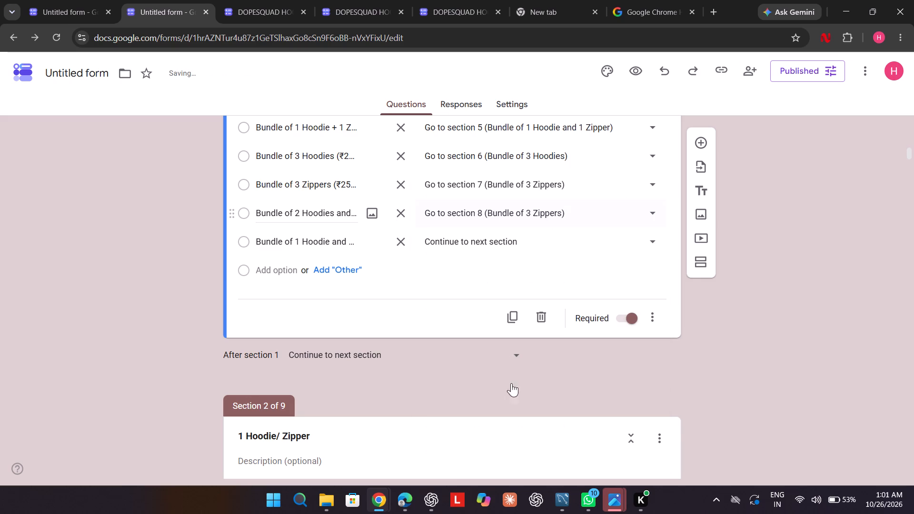
Route the Bundle of 1 Hoodie and 2 Zippers option to section 9 (Bundle of 3 Zippers).
left_click(547, 236)
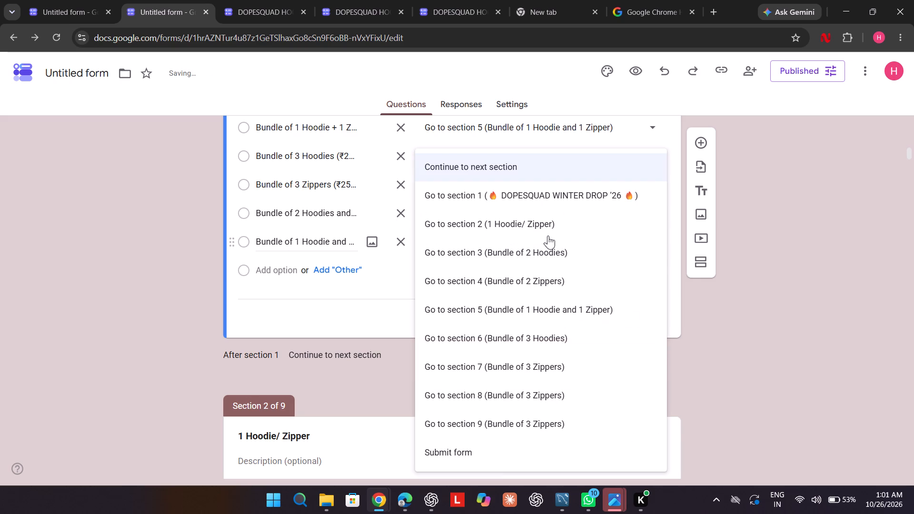
left_click(505, 428)
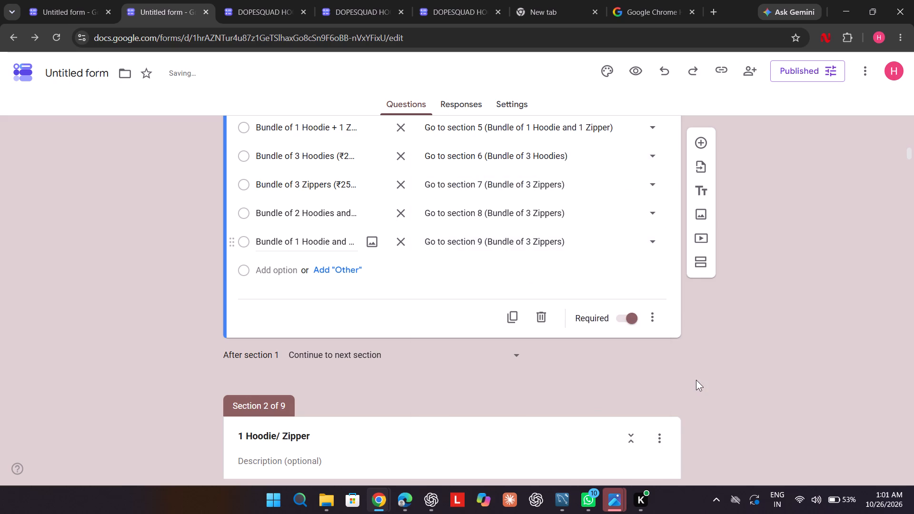
Rename section 8 from Bundle of 3 Zippers to Bundle of 2 Hoodies and 1 Zipper.
scroll(696, 380, "down", 20)
scroll(696, 380, "down", 17)
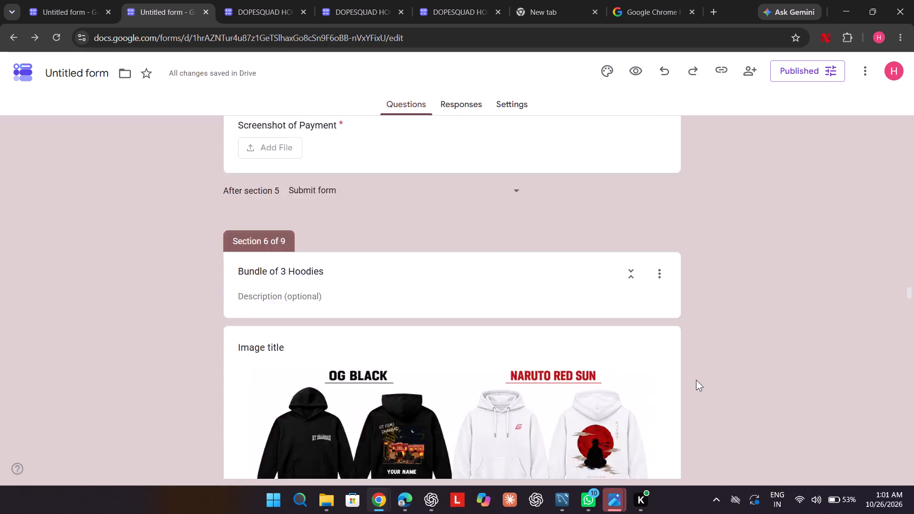
scroll(696, 380, "down", 19)
scroll(696, 380, "down", 20)
scroll(696, 380, "down", 2)
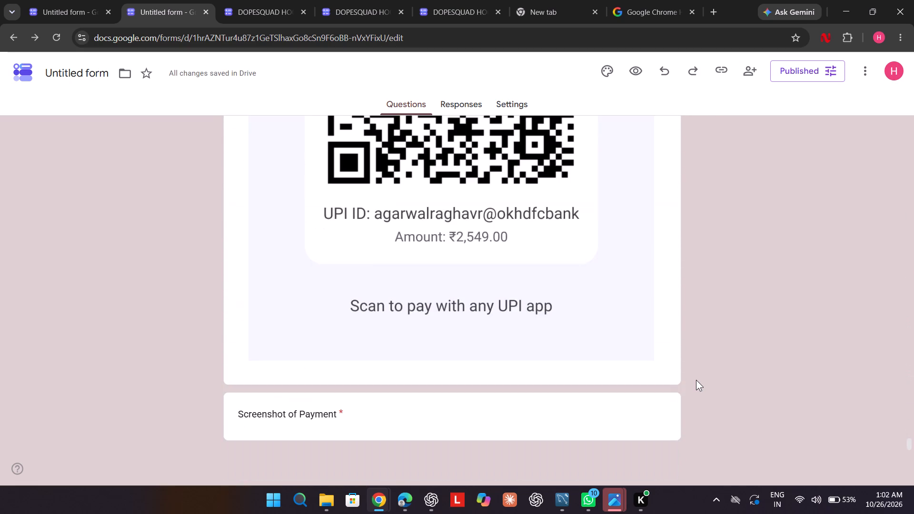
scroll(696, 380, "down", 8)
scroll(696, 380, "up", 9)
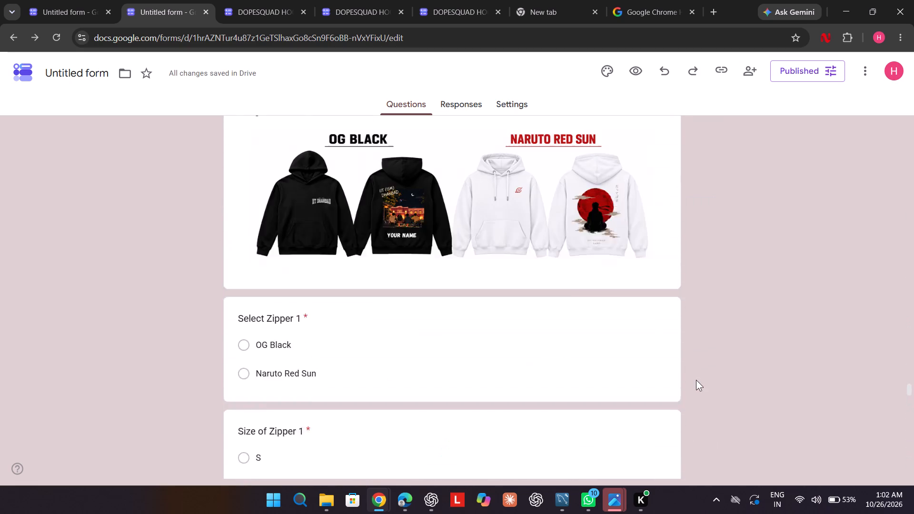
scroll(696, 380, "up", 11)
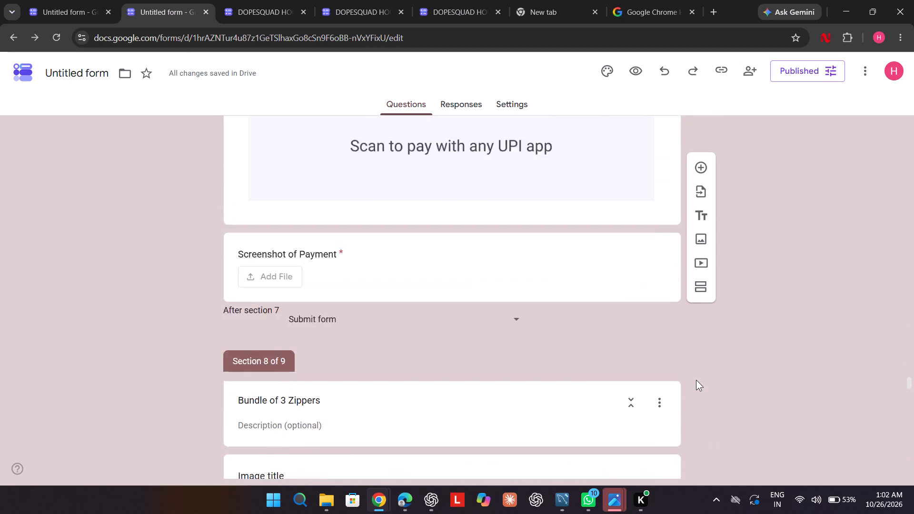
scroll(696, 380, "up", 2)
scroll(696, 380, "down", 2)
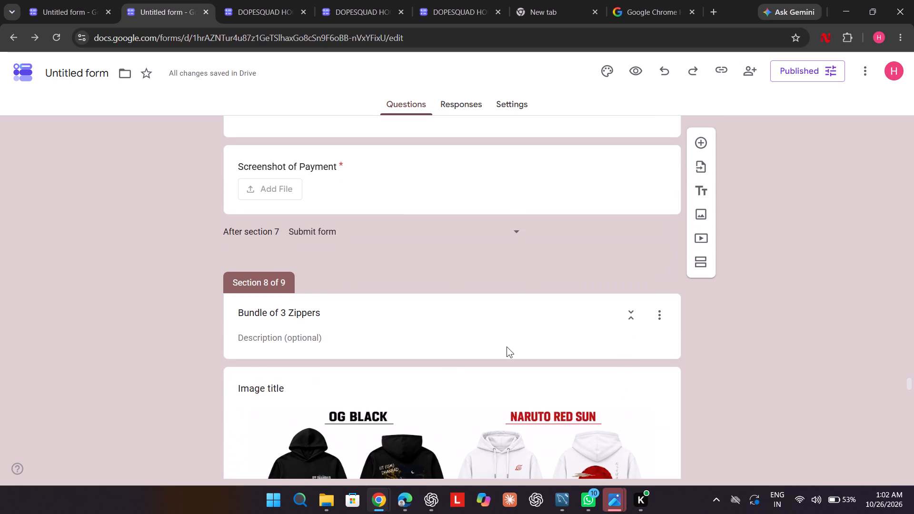
left_click(394, 318)
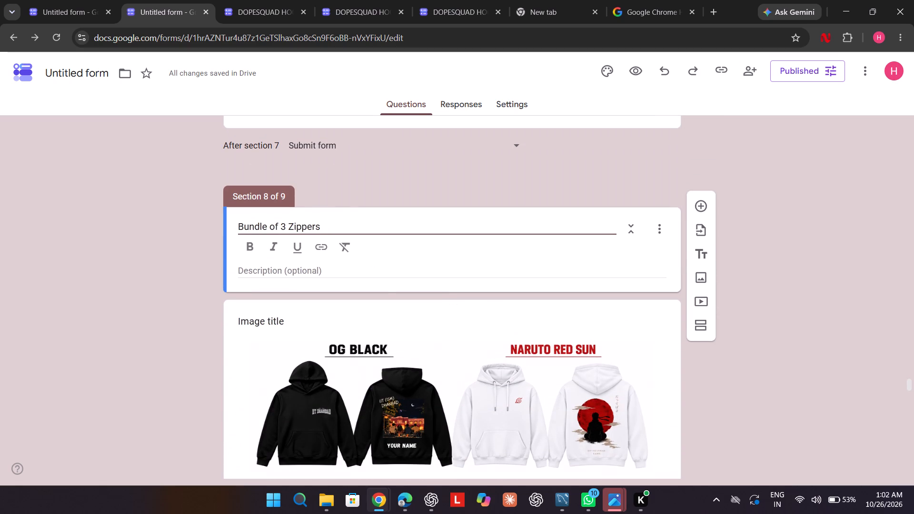
key("BackSpace")
key("BackSpace")
key("BackSpace")
key("BackSpace")
key("BackSpace")
key("BackSpace")
key("BackSpace")
key("BackSpace")
key("BackSpace")
key("2")
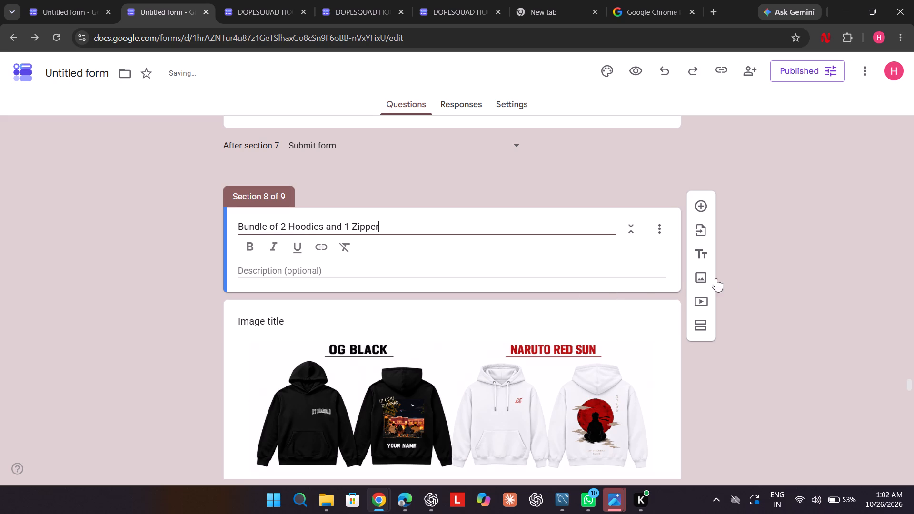
Examine the Select type question's bundle options and the sections they are routed to.
scroll(774, 273, "up", 8)
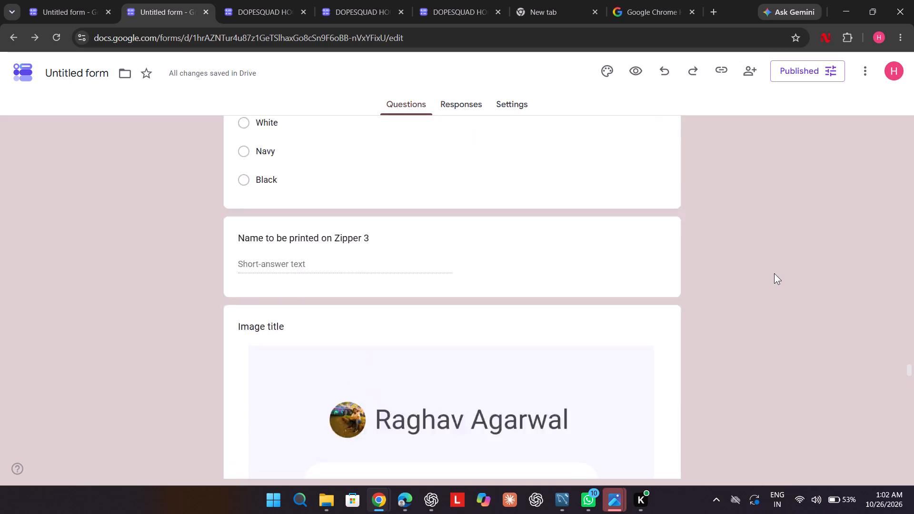
scroll(774, 273, "up", 8)
scroll(774, 273, "up", 17)
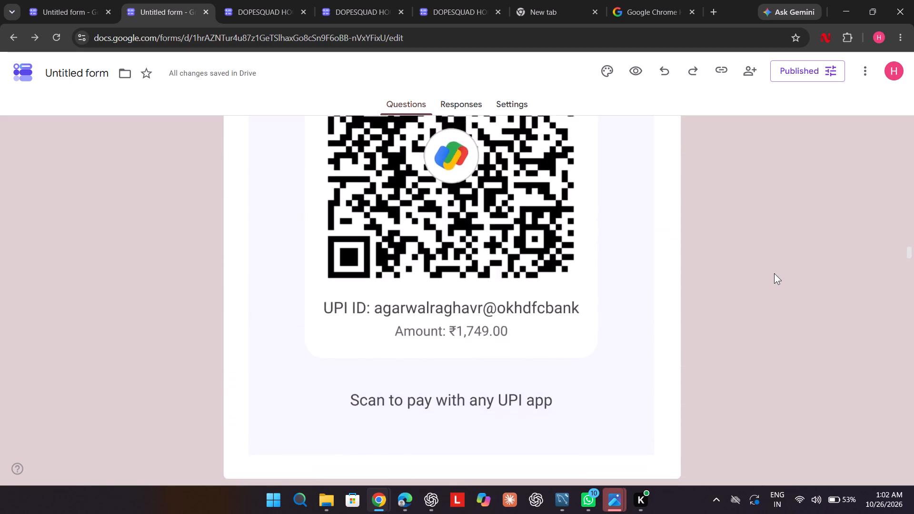
scroll(774, 273, "up", 20)
scroll(774, 273, "up", 5)
scroll(774, 273, "down", 2)
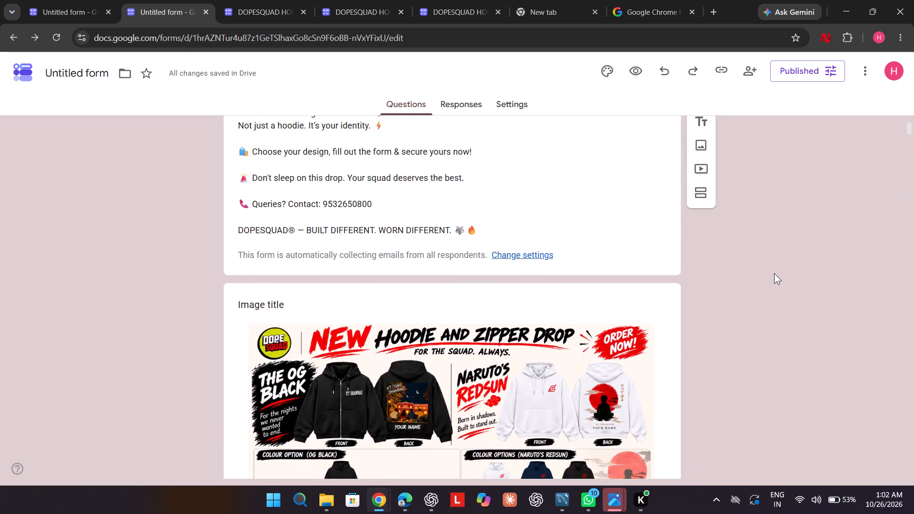
scroll(774, 273, "down", 8)
scroll(774, 273, "up", 4)
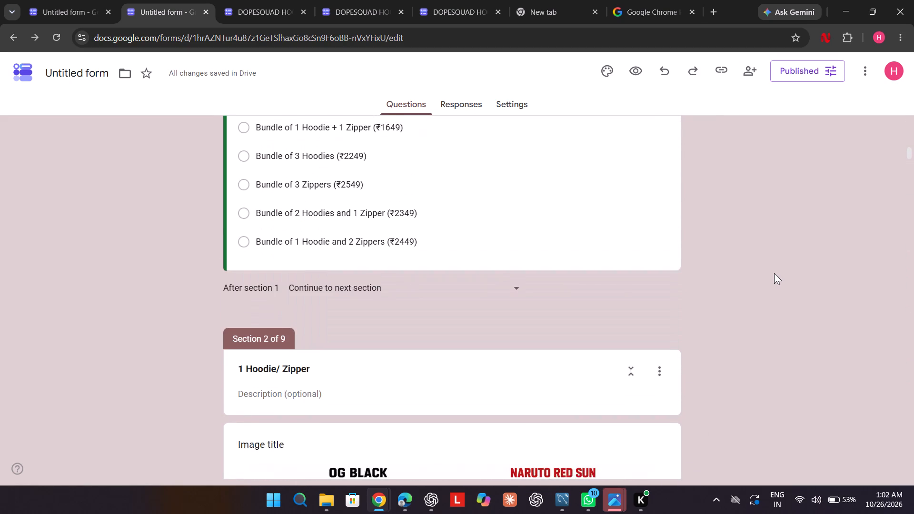
scroll(774, 273, "up", 1)
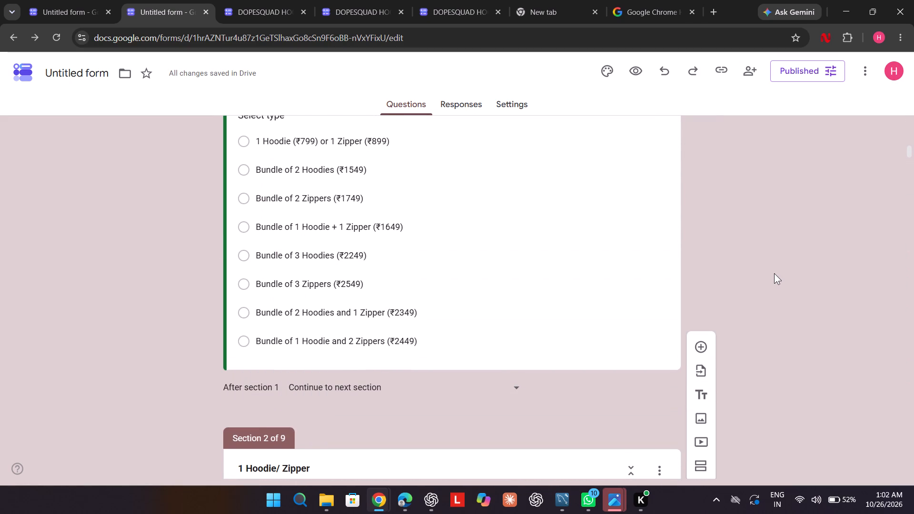
scroll(774, 273, "down", 19)
scroll(774, 273, "up", 1)
scroll(774, 273, "down", 6)
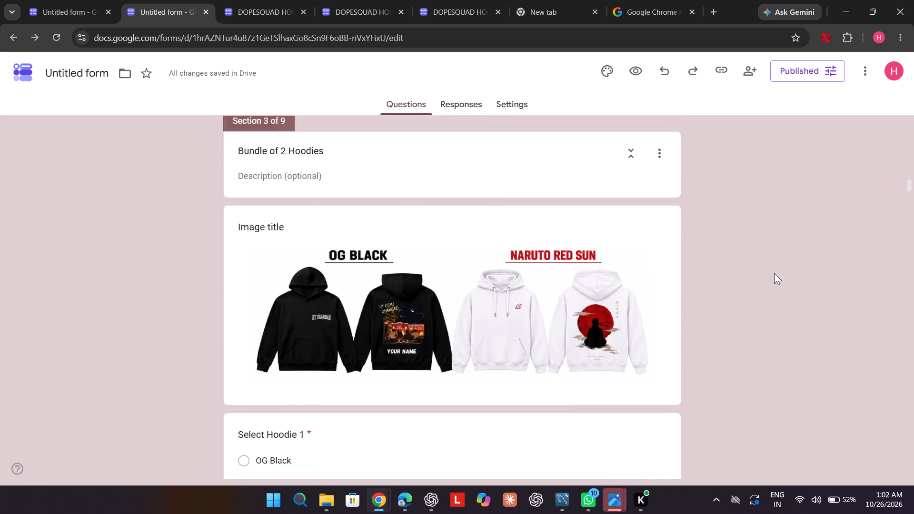
scroll(774, 273, "down", 12)
scroll(774, 273, "up", 18)
scroll(774, 273, "up", 5)
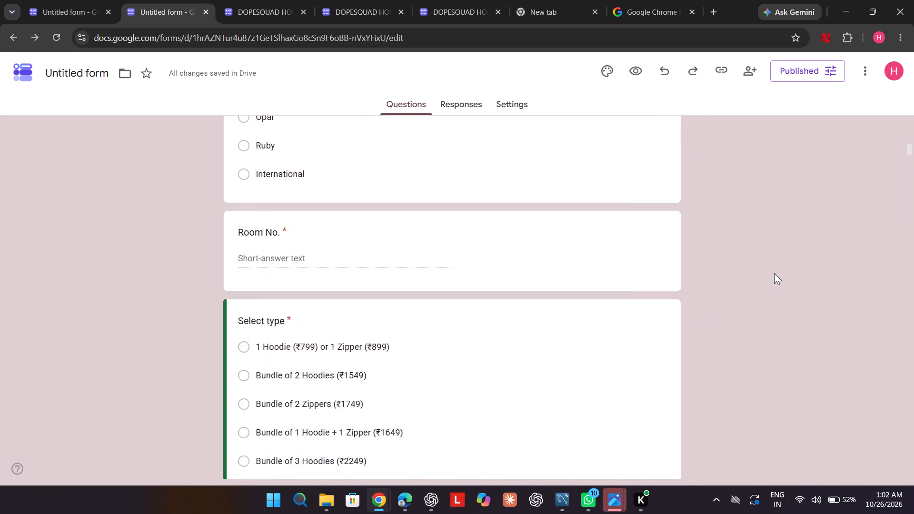
scroll(774, 273, "up", 6)
scroll(774, 273, "down", 9)
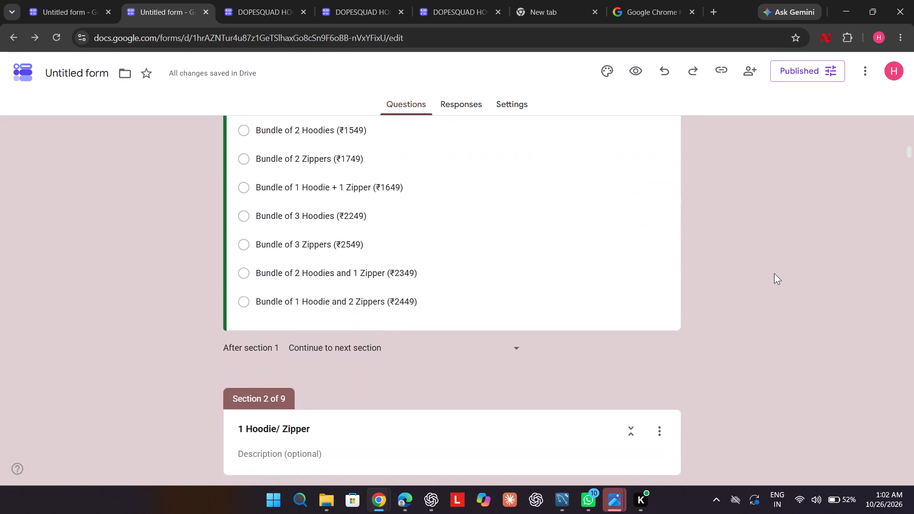
left_click(416, 258)
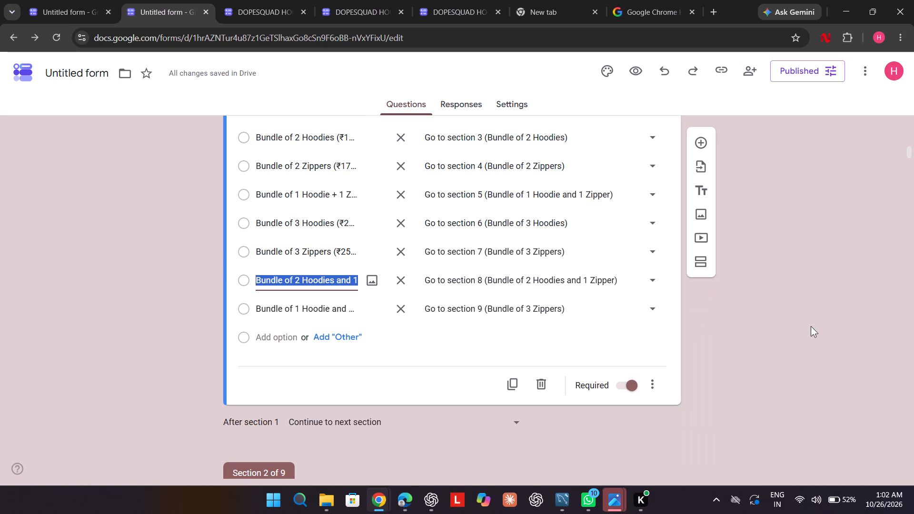
Rename section 9 from Bundle of 3 Zippers to Bundle of 1 Hoodie and 2 Zippers.
scroll(811, 326, "down", 20)
scroll(811, 326, "down", 13)
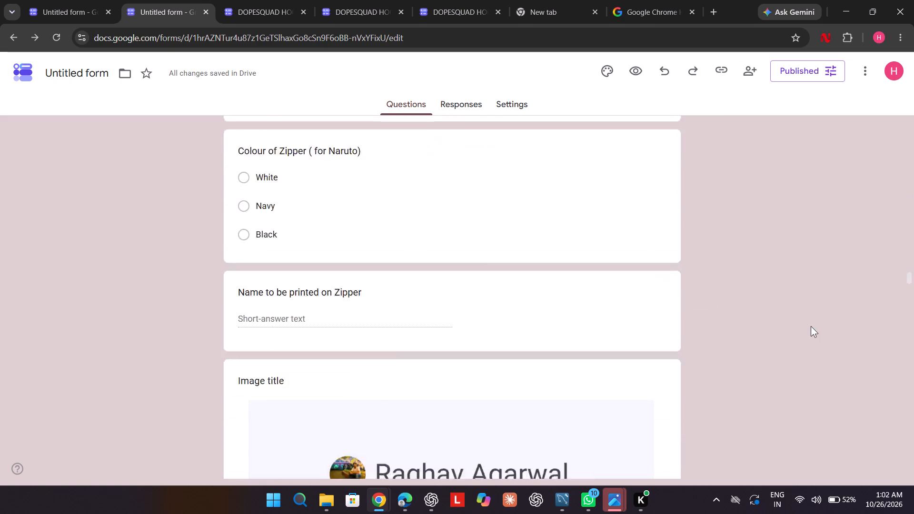
scroll(811, 326, "down", 20)
scroll(811, 326, "down", 18)
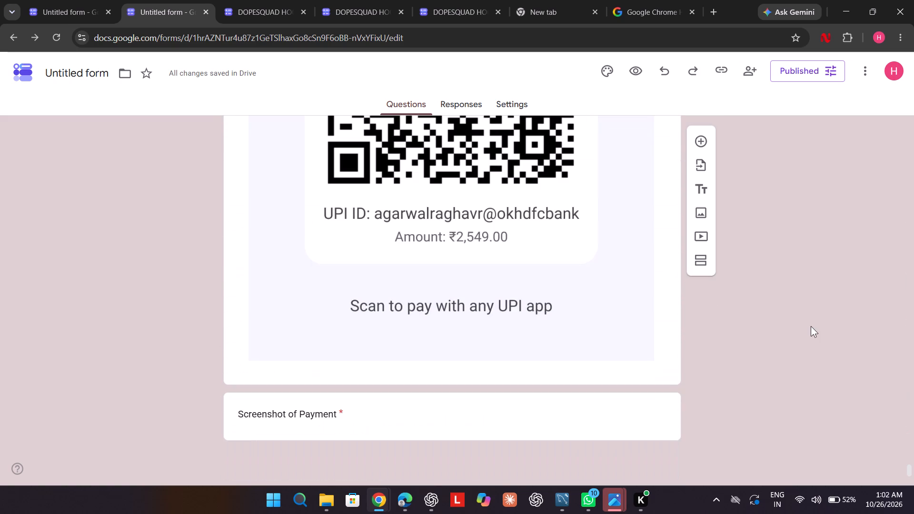
scroll(811, 326, "up", 12)
scroll(811, 326, "down", 1)
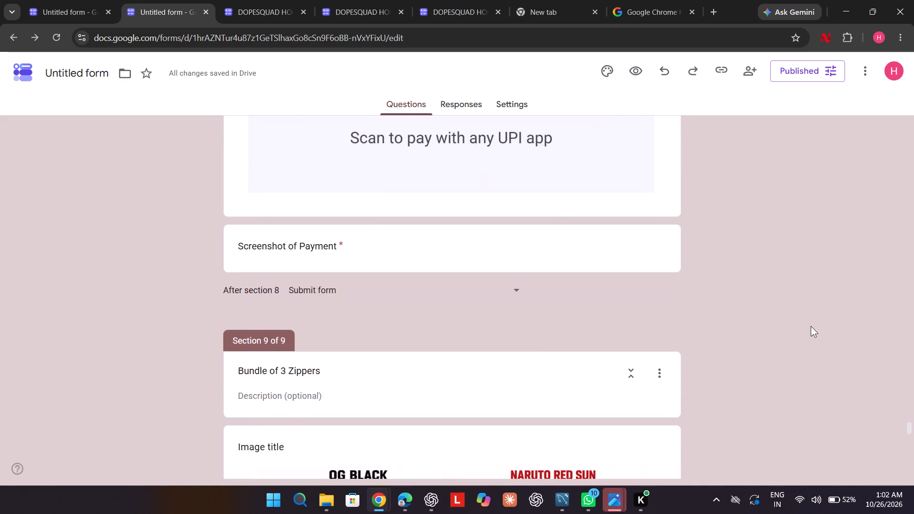
scroll(811, 326, "down", 1)
left_click(369, 297)
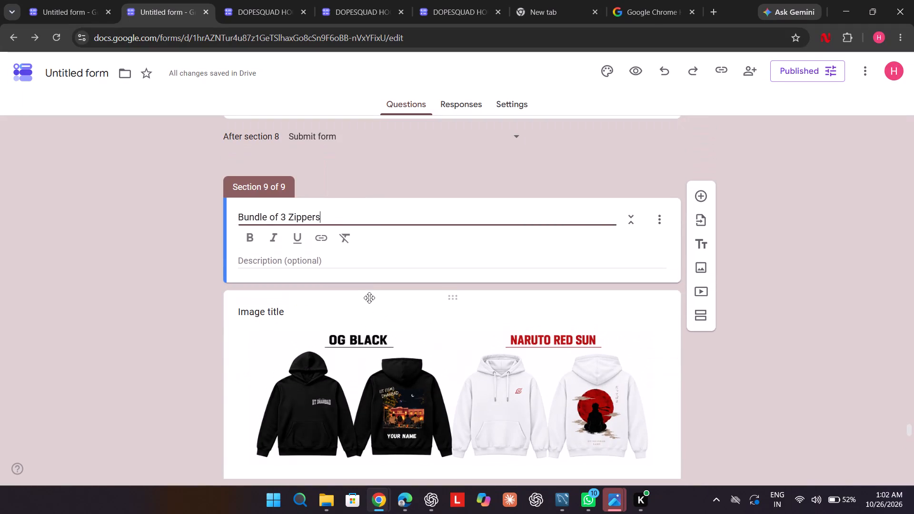
key("BackSpace")
key("BackSpace")
key("BackSpace")
key("BackSpace")
key("BackSpace")
key("BackSpace")
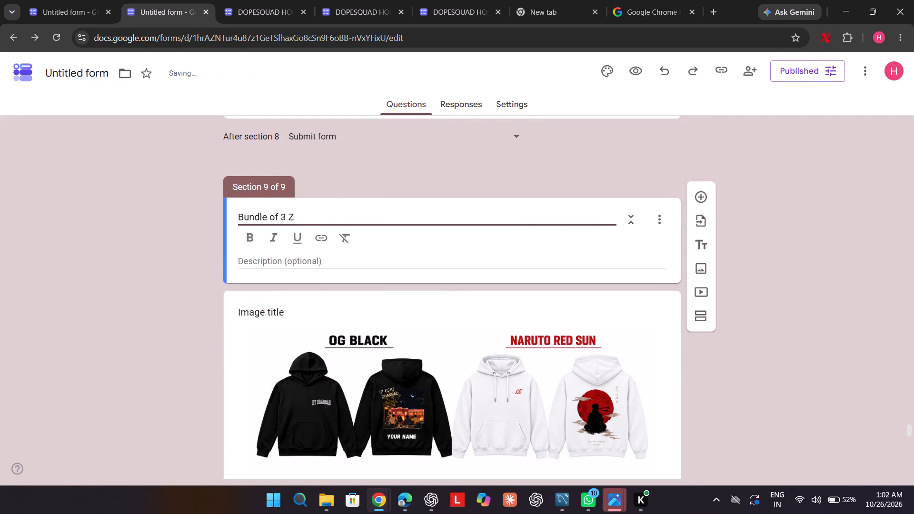
key("BackSpace")
key("BackSpace")
key("BackSpace")
type("1")
key("space")
type("oodie and 2")
key("space")
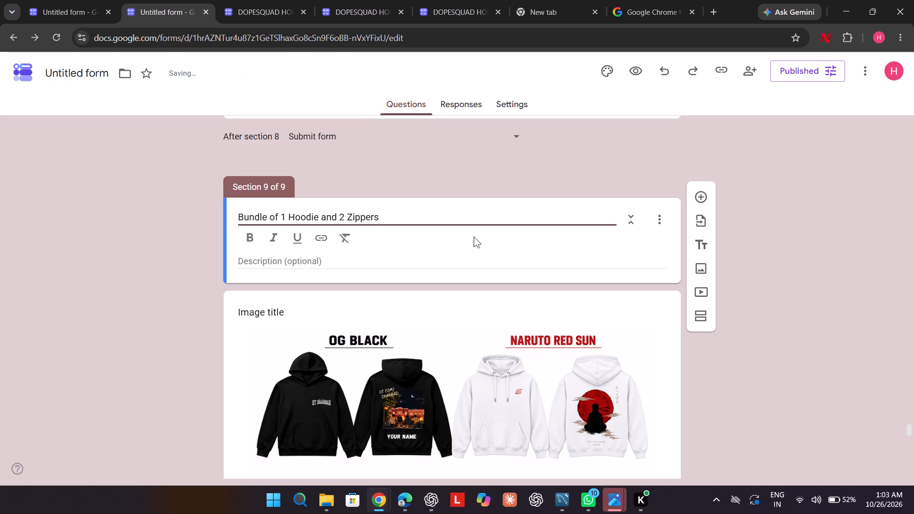
left_click(800, 252)
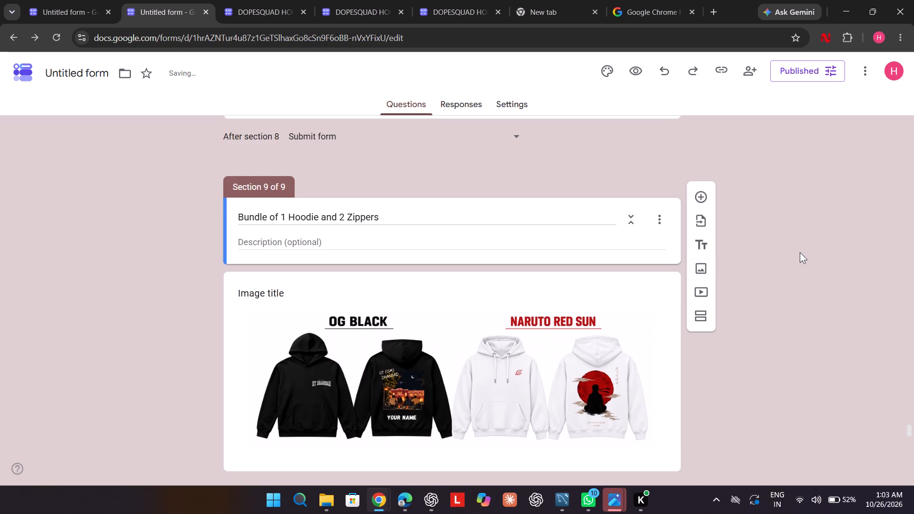
In section 8 (Bundle of 2 Hoodies and 1 Zipper), retitle the Select Zipper 1 question as Select Hoodie 1.
scroll(800, 252, "up", 1)
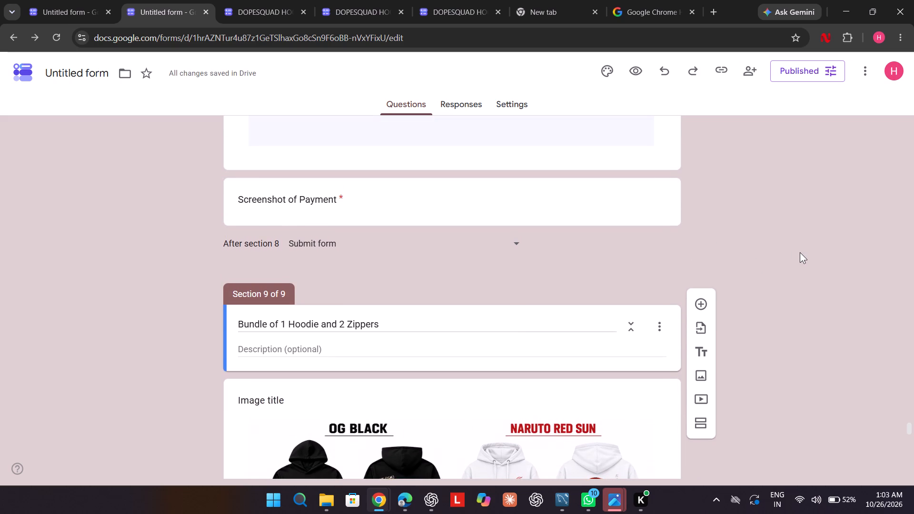
scroll(800, 252, "up", 1)
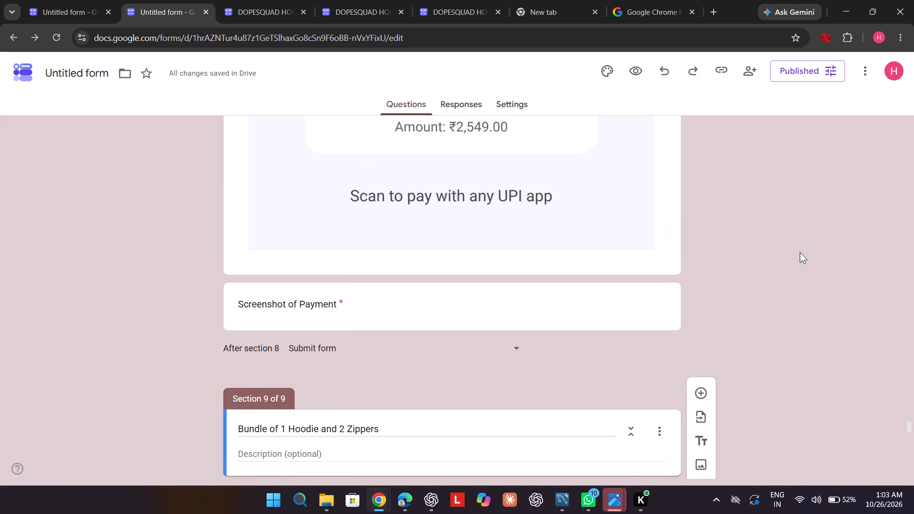
scroll(800, 252, "up", 1)
scroll(800, 252, "down", 1)
scroll(800, 252, "up", 6)
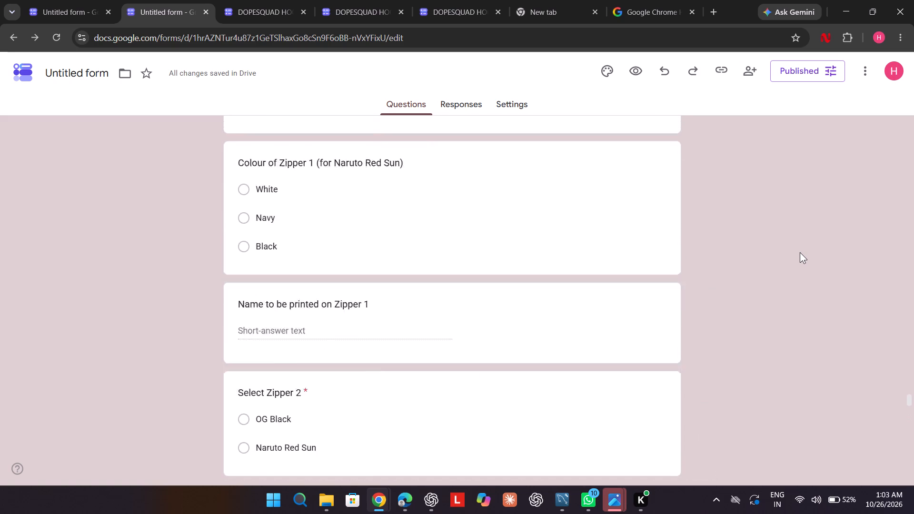
scroll(800, 252, "up", 11)
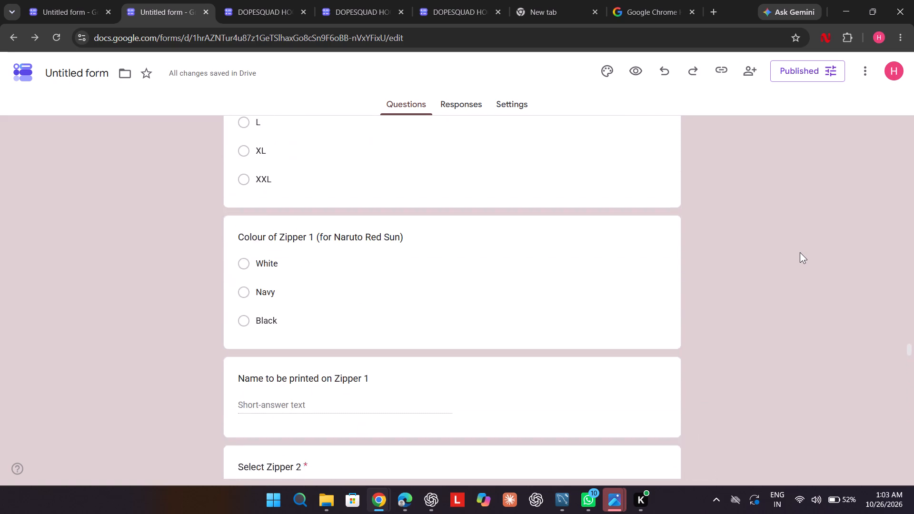
scroll(800, 252, "up", 3)
scroll(800, 252, "down", 4)
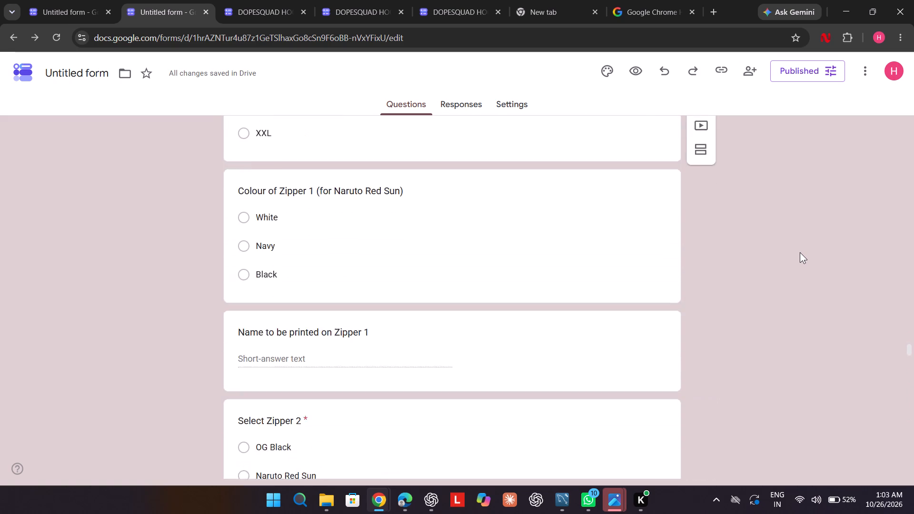
scroll(800, 252, "down", 9)
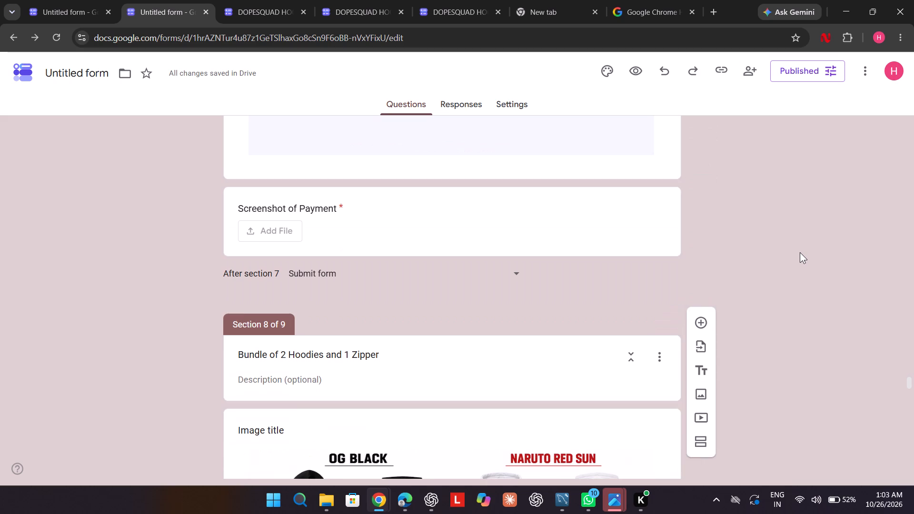
scroll(800, 252, "down", 3)
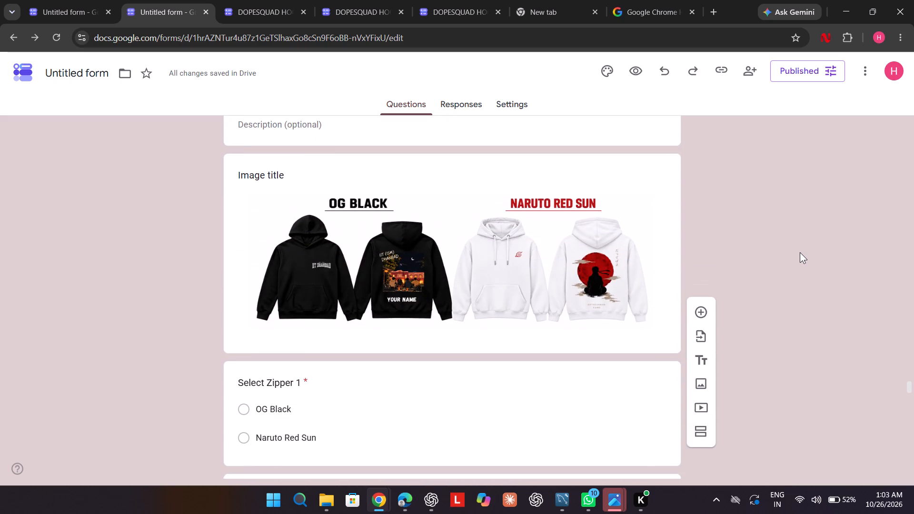
scroll(800, 252, "down", 1)
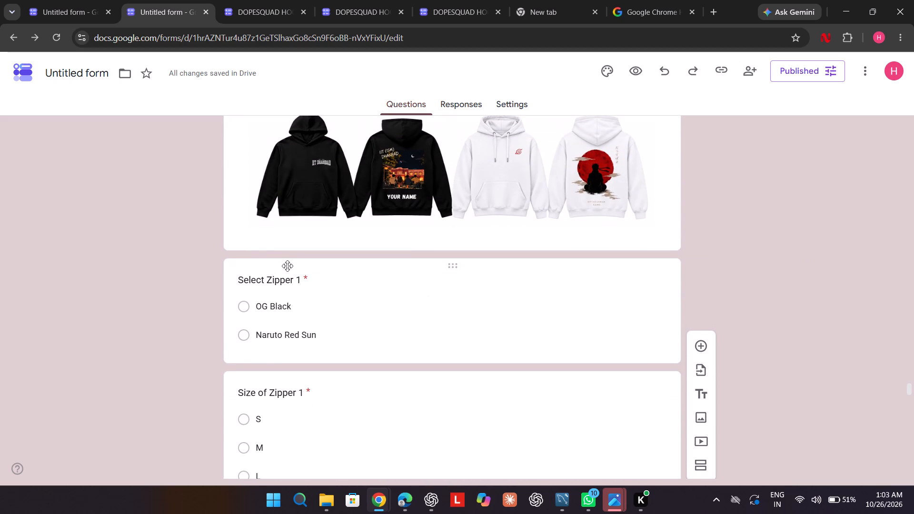
left_click(292, 273)
left_click(300, 286)
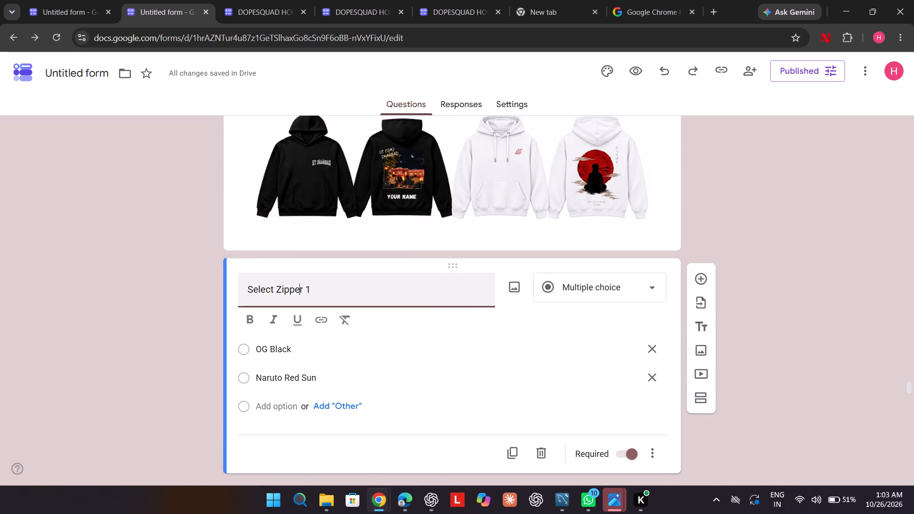
key("Right")
key("BackSpace")
key("BackSpace")
key("BackSpace")
key("BackSpace")
key("BackSpace")
key("BackSpace")
type("oodie")
Retitle section 8's Size of Zipper 1 question as Size of Hoodie 1.
scroll(300, 286, "down", 2)
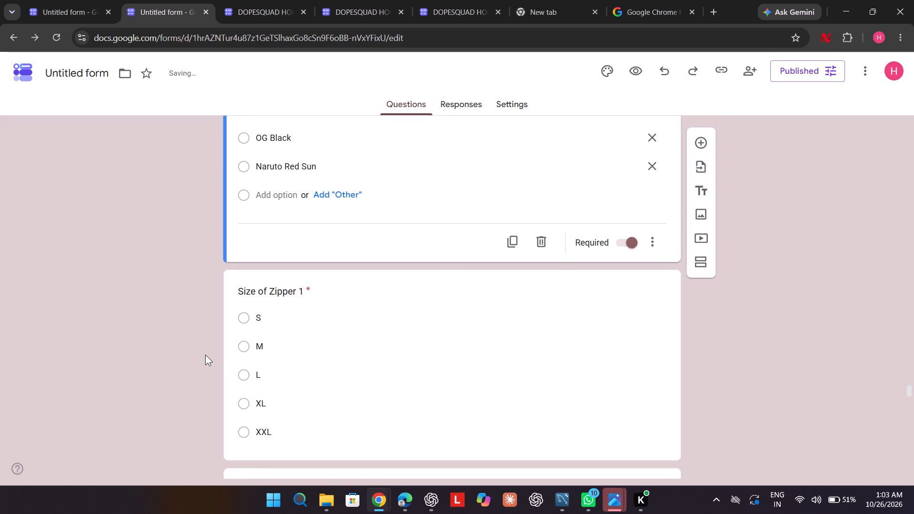
left_click(281, 292)
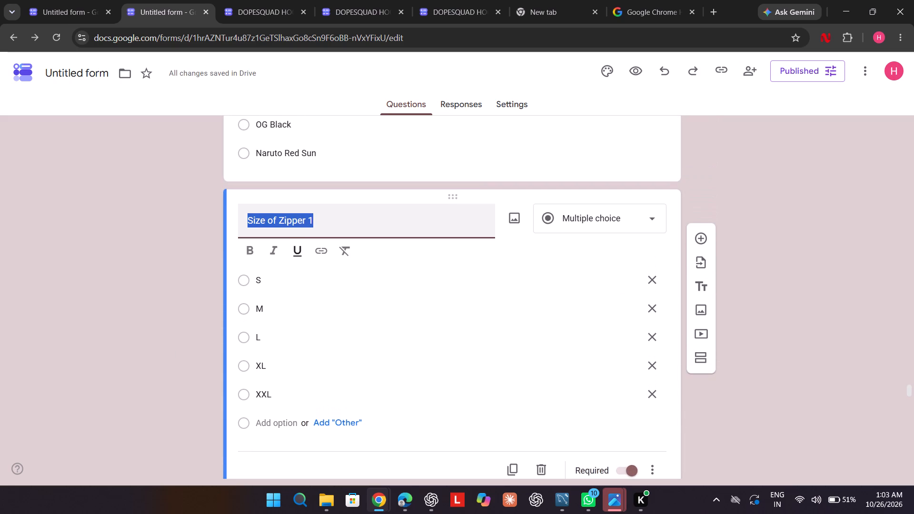
left_click(306, 216)
key("BackSpace")
key("BackSpace")
key("BackSpace")
key("BackSpace")
key("BackSpace")
key("BackSpace")
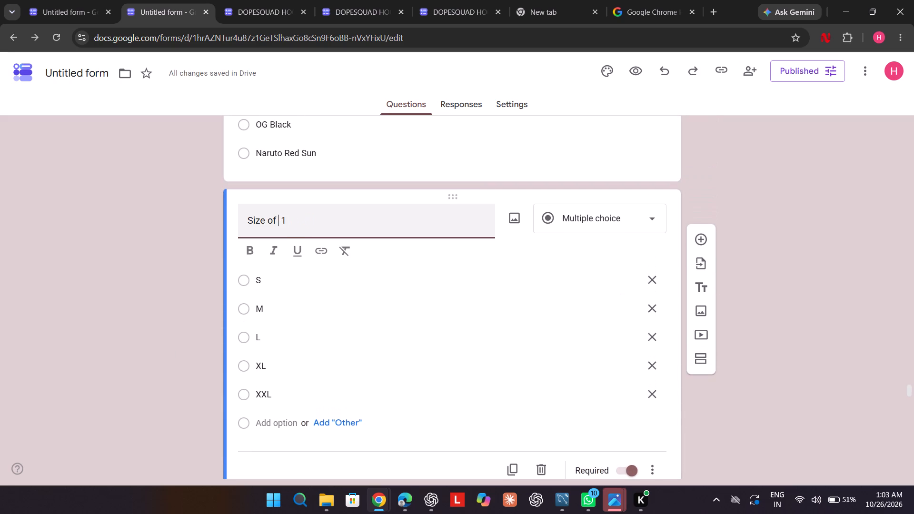
type("oodie")
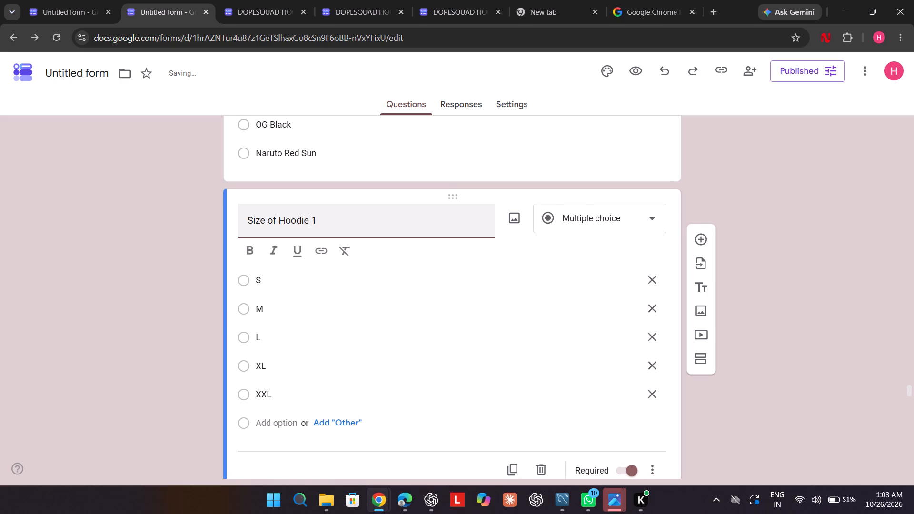
Retitle section 8's first colour question as Colour of Hoodie 1 (for Naruto Red Sun).
scroll(306, 216, "down", 3)
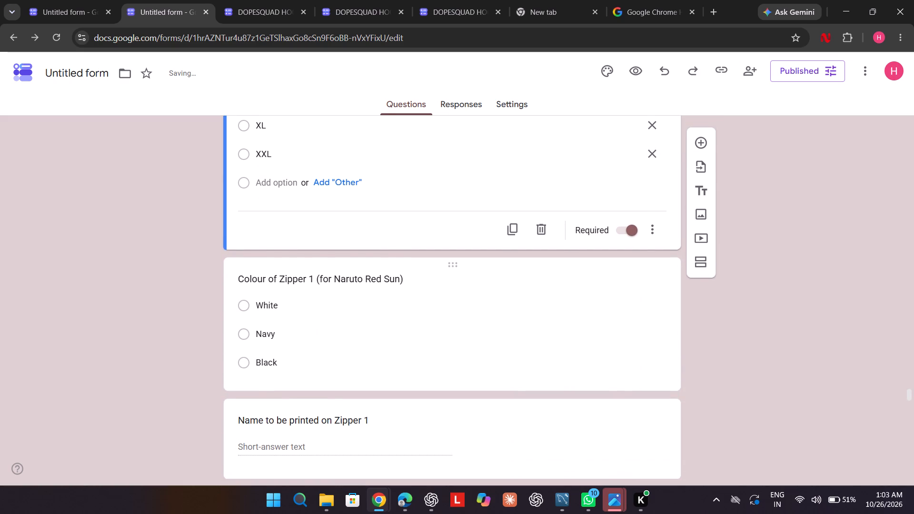
left_click(306, 277)
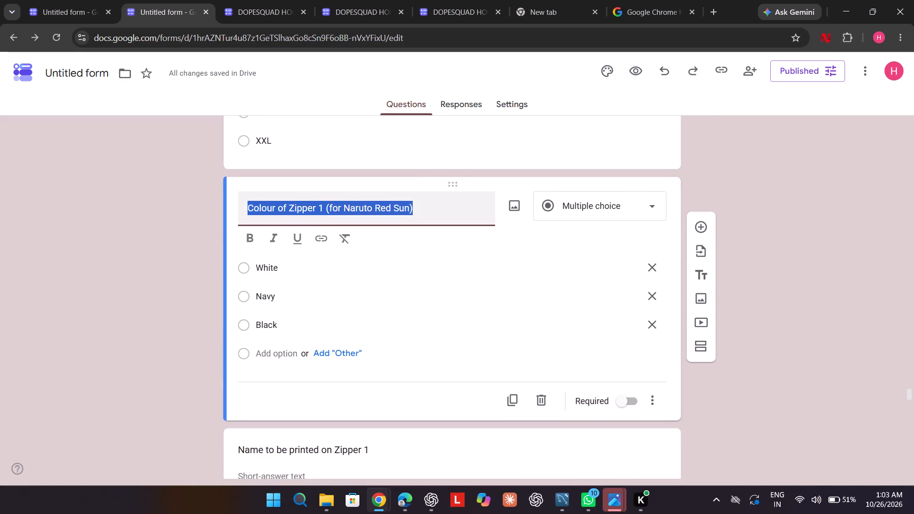
left_click(316, 209)
key("BackSpace")
key("BackSpace")
key("BackSpace")
key("BackSpace")
key("BackSpace")
key("BackSpace")
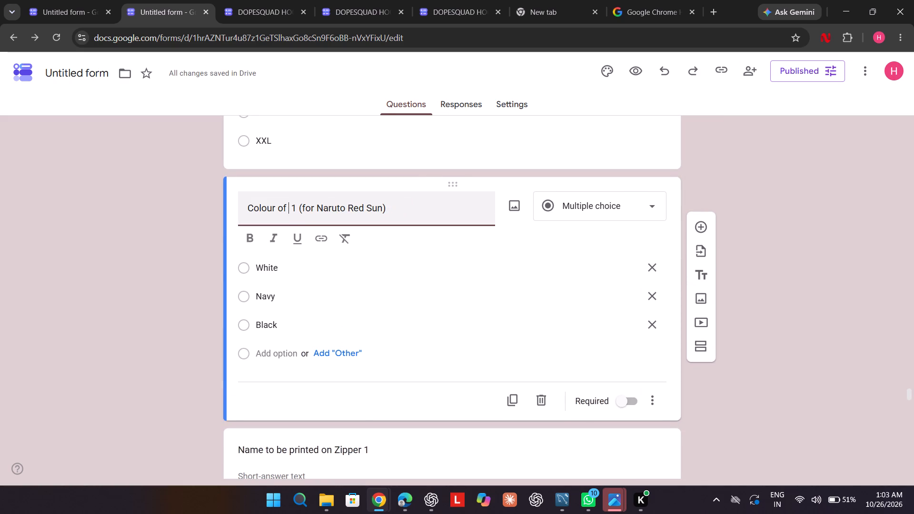
type("oodie")
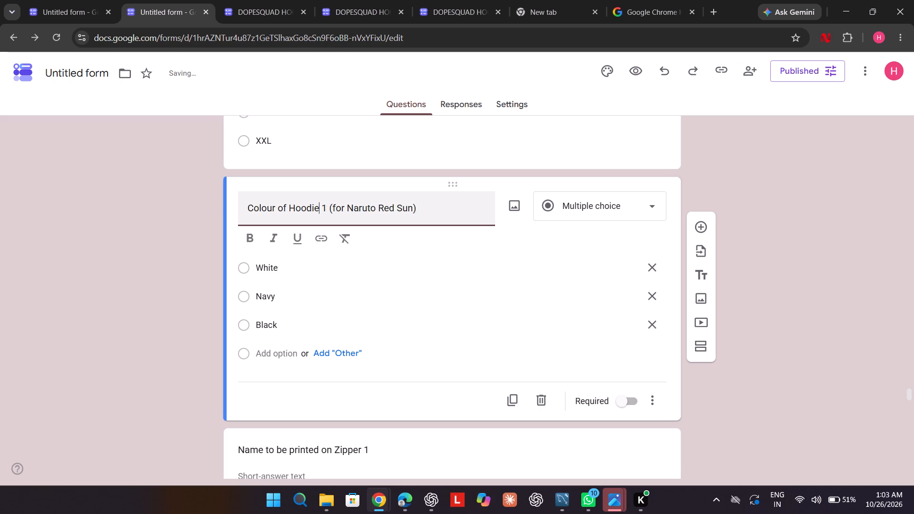
Retitle section 8's first printed-name question as Name to be printed on Hoodie 1.
scroll(316, 209, "down", 2)
scroll(316, 209, "up", 1)
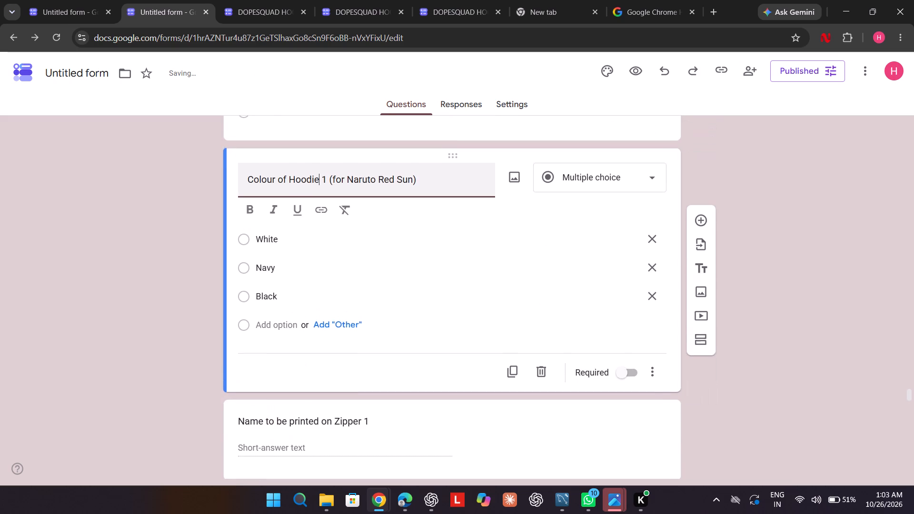
scroll(316, 209, "up", 2)
scroll(316, 209, "down", 1)
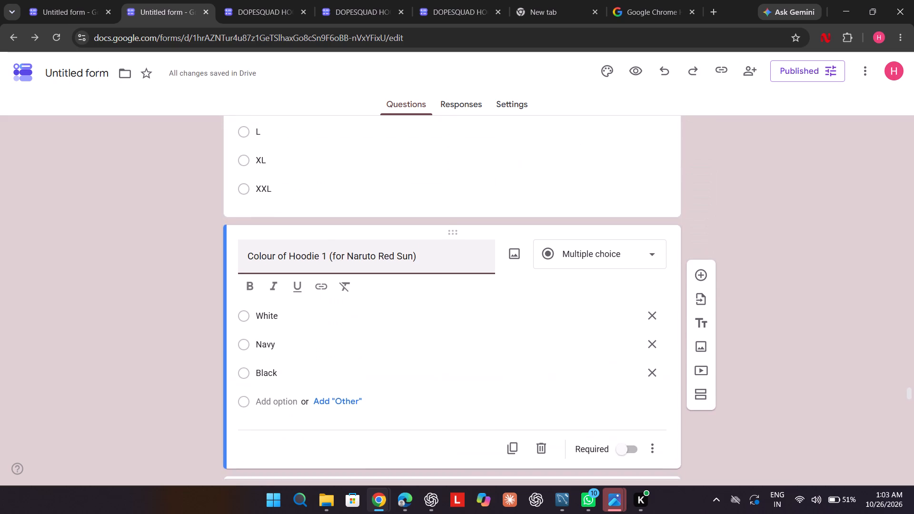
scroll(316, 209, "down", 1)
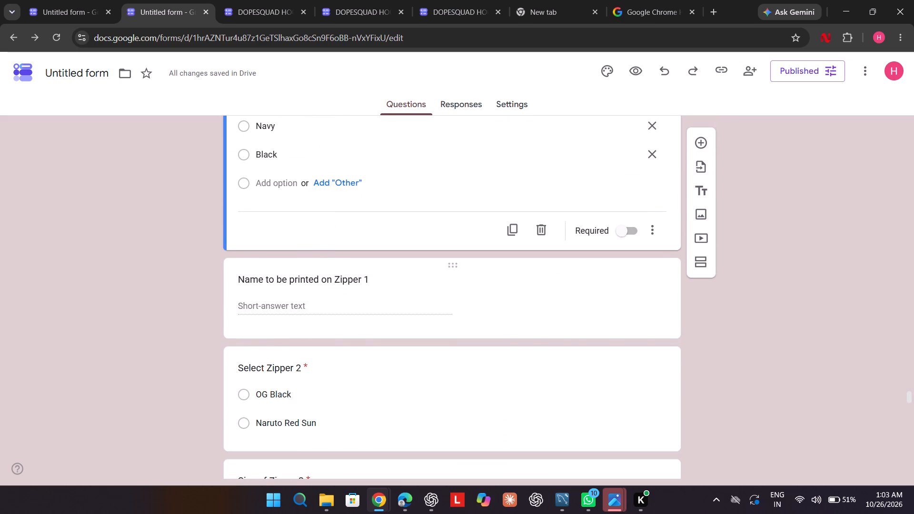
left_click(360, 279)
left_click(371, 208)
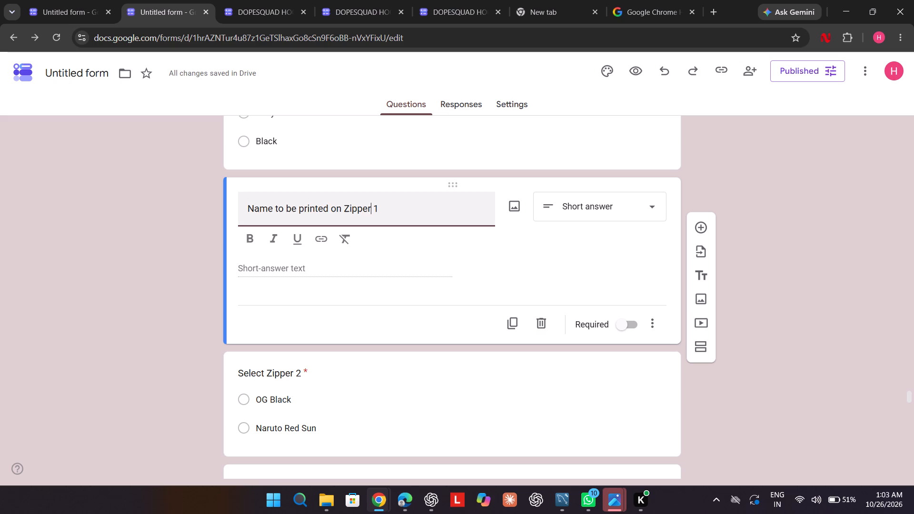
key("BackSpace")
key("BackSpace")
key("BackSpace")
key("BackSpace")
key("BackSpace")
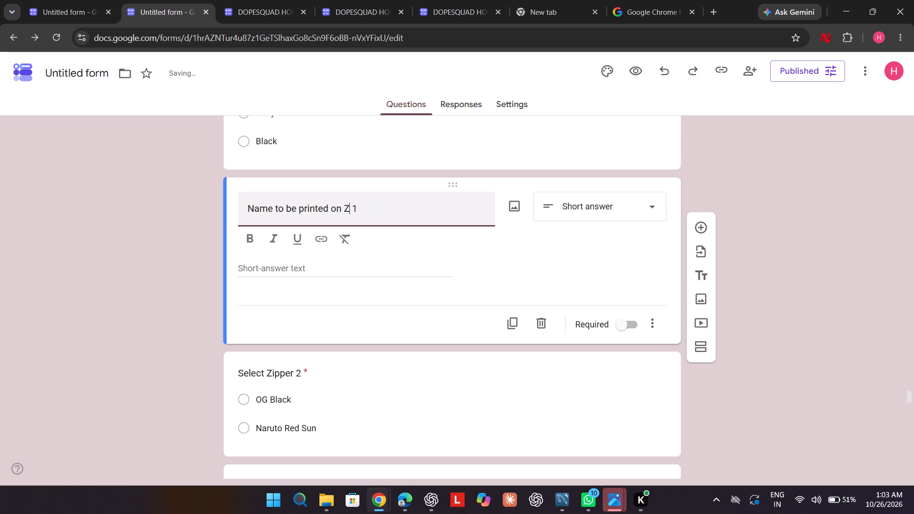
key("BackSpace")
type("oodie")
Retitle section 8's Select Zipper 2 question as Select Hoodie 2.
scroll(371, 208, "down", 1)
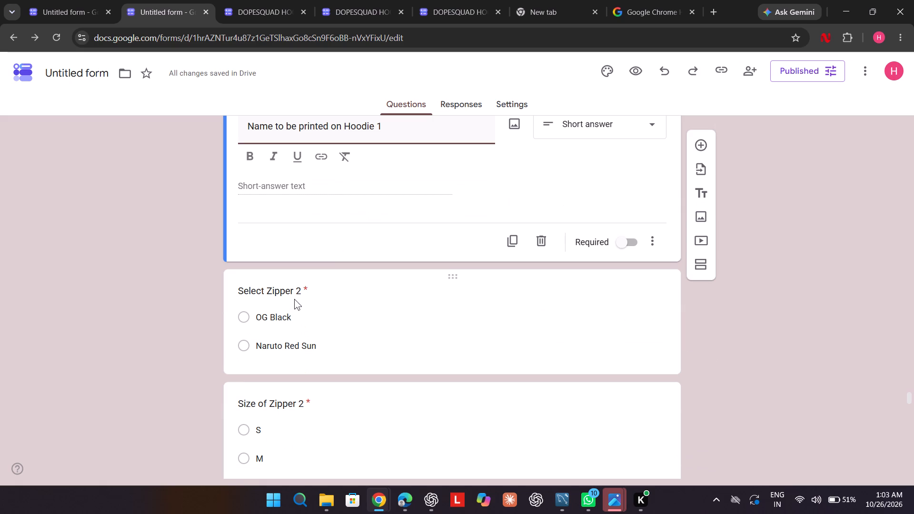
left_click(292, 291)
left_click(301, 234)
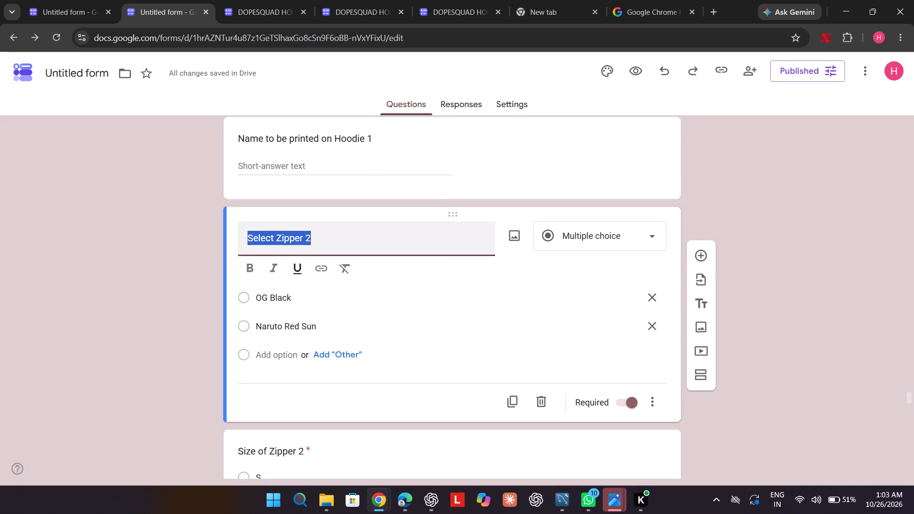
key("BackSpace")
key("BackSpace")
key("BackSpace")
key("BackSpace")
key("BackSpace")
key("BackSpace")
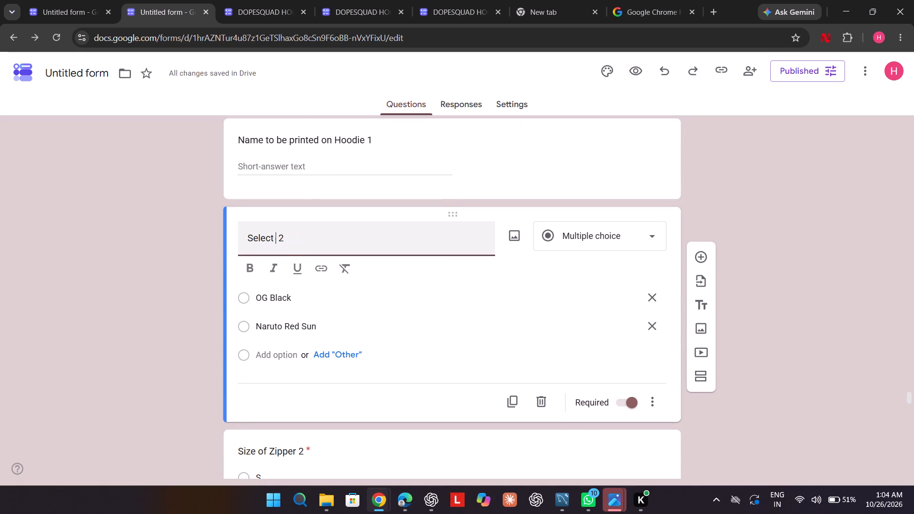
type("oodie")
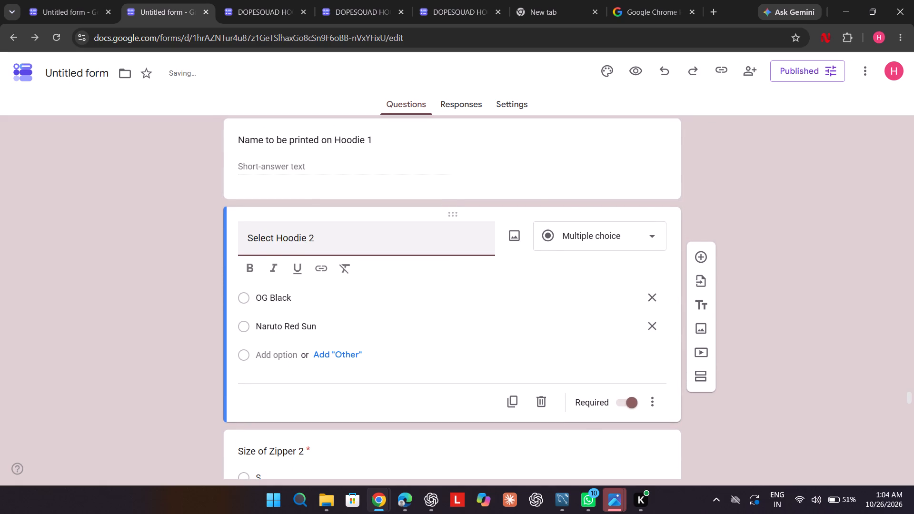
Retitle section 8's Size of Zipper 2 question as Size of Hoodie 2.
scroll(301, 234, "down", 2)
left_click(290, 320)
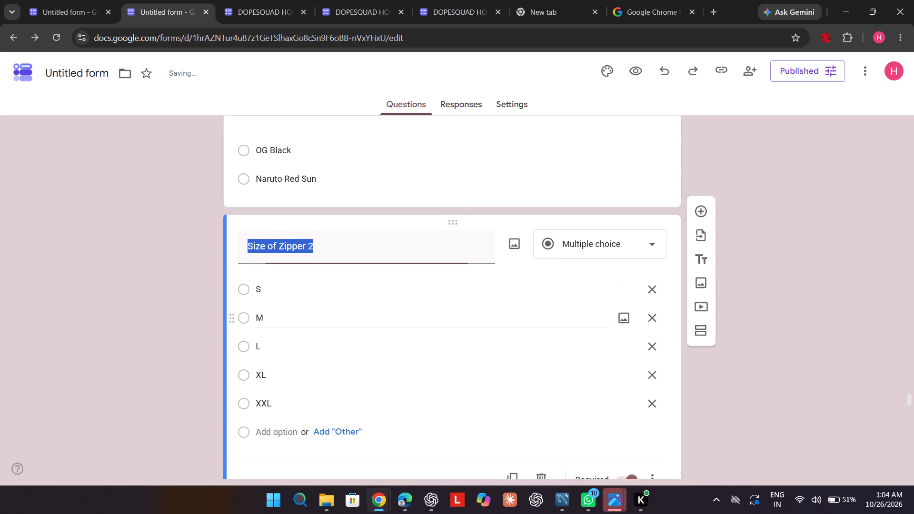
scroll(290, 320, "up", 4)
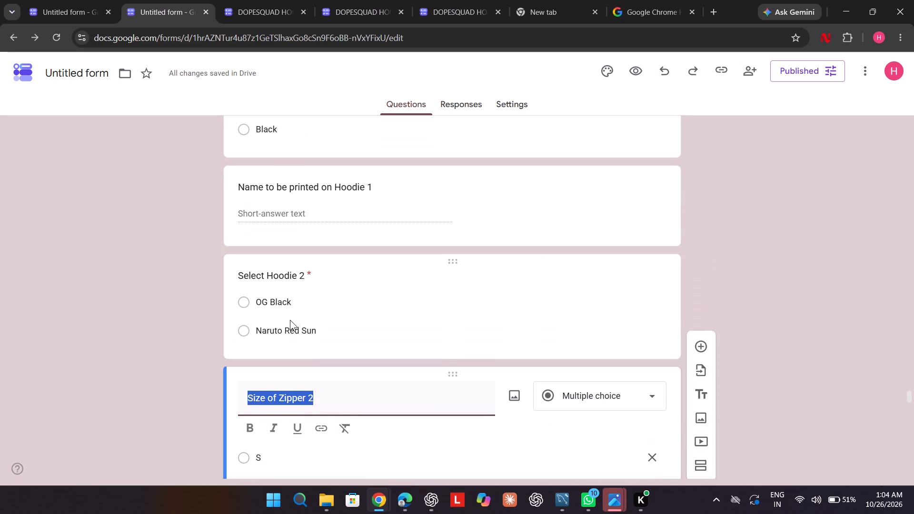
left_click(303, 396)
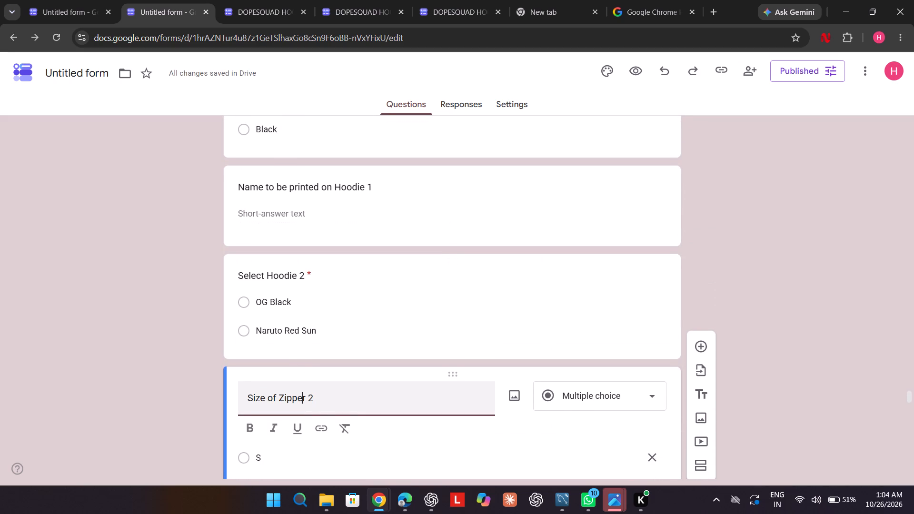
key("Right")
key("BackSpace")
key("BackSpace")
key("BackSpace")
key("BackSpace")
key("BackSpace")
key("BackSpace")
type("oodie")
Retitle section 8's Colour of Zipper 2 question as Colour of Hoodie 2 ( for Naruto).
scroll(303, 396, "down", 4)
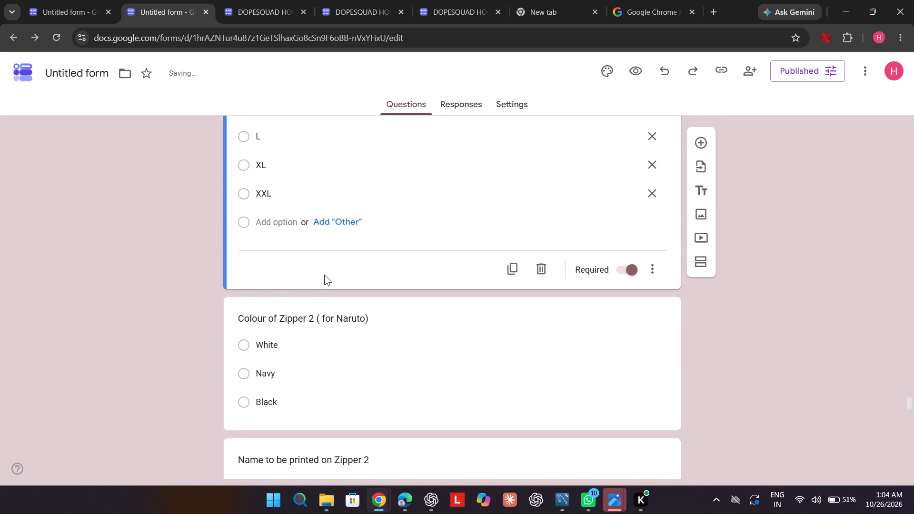
left_click(306, 320)
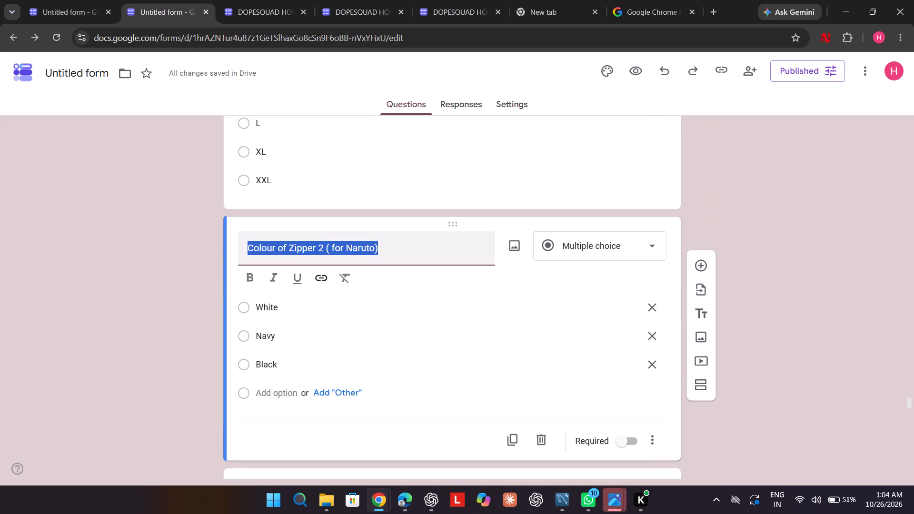
left_click(316, 244)
key("BackSpace")
key("BackSpace")
key("BackSpace")
key("BackSpace")
key("BackSpace")
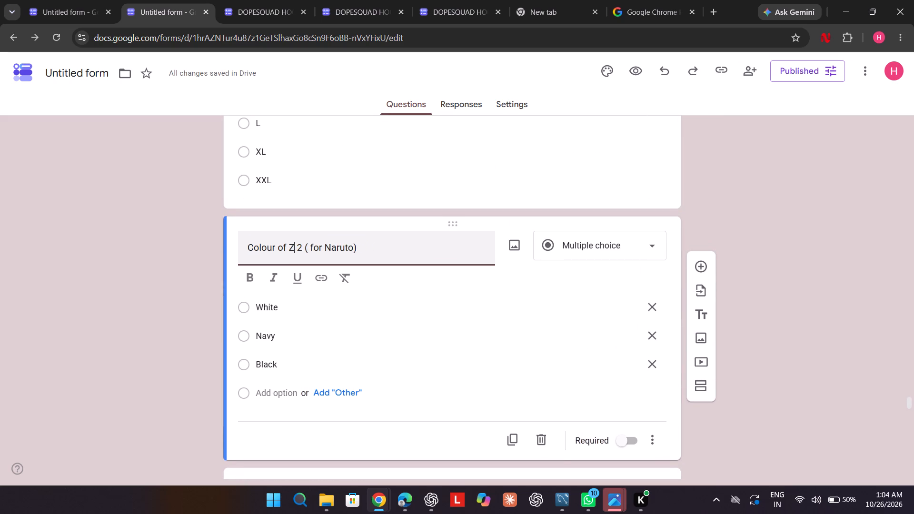
key("BackSpace")
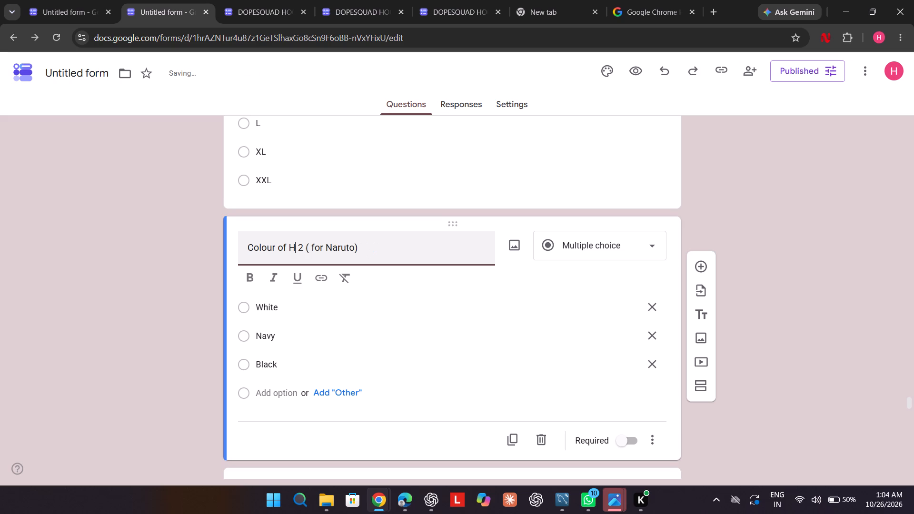
type("oodie")
Retitle section 8's second printed-name question as Name to be printed on Hoodie 2.
scroll(316, 244, "down", 3)
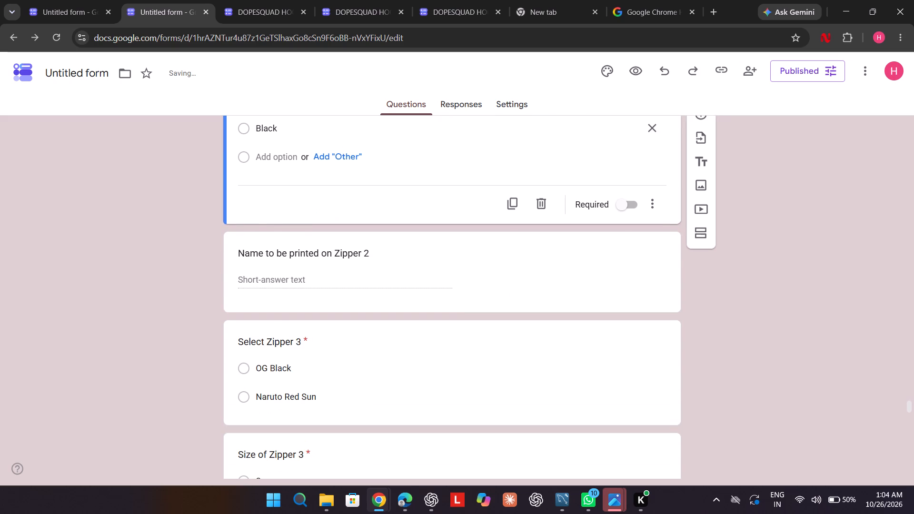
left_click(355, 254)
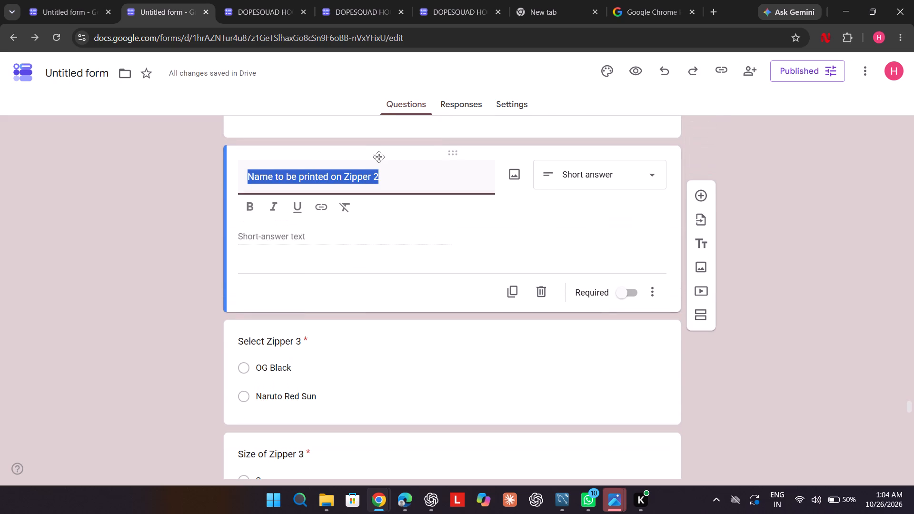
left_click(370, 171)
key("BackSpace")
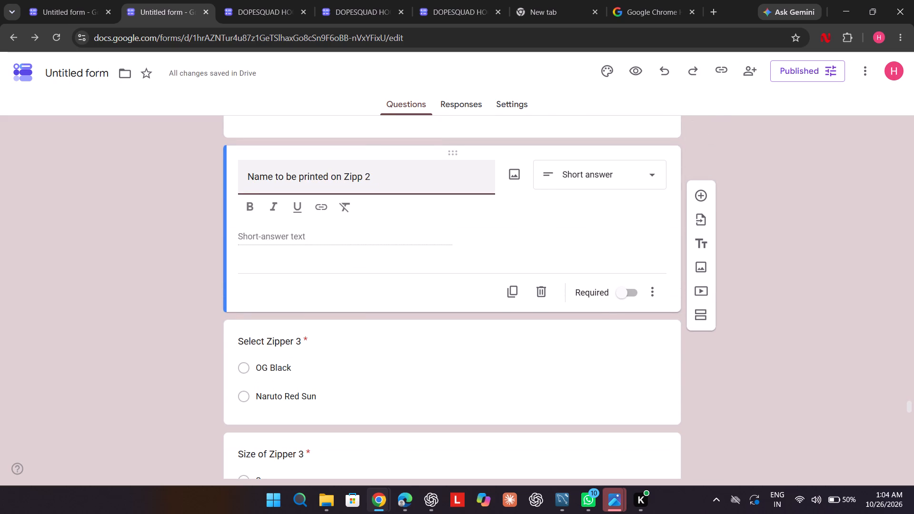
key("BackSpace")
key("BackSpace")
key("BackSpace")
key("BackSpace")
key("BackSpace")
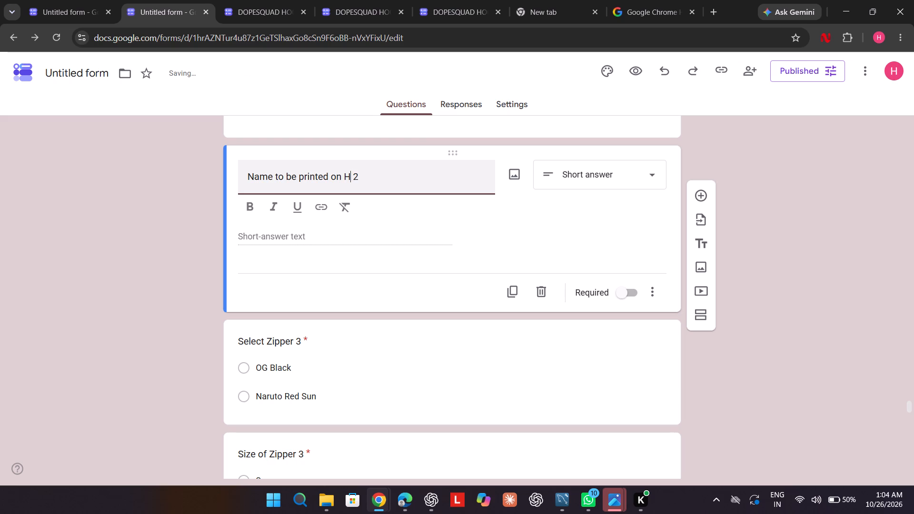
type("oodie")
Retitle section 8's Select Zipper 3 question as Select Zipper.
scroll(370, 171, "down", 1)
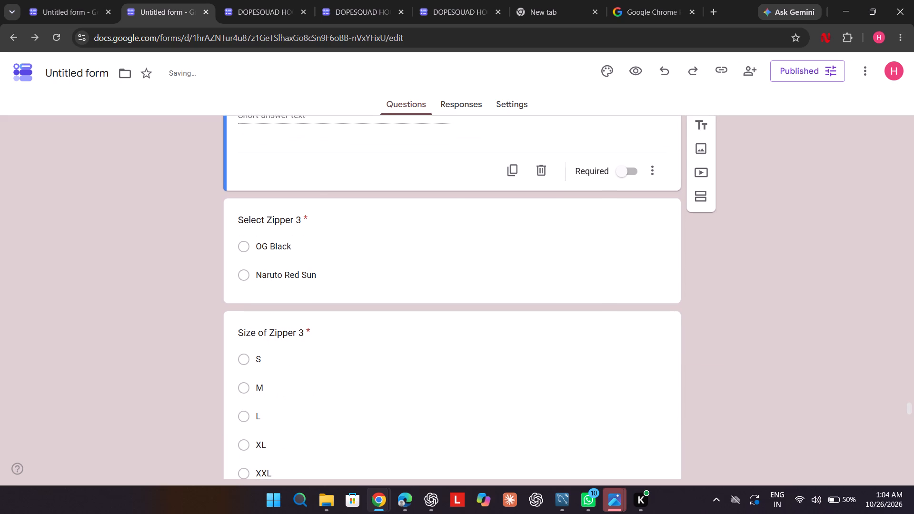
scroll(370, 171, "down", 1)
left_click(301, 215)
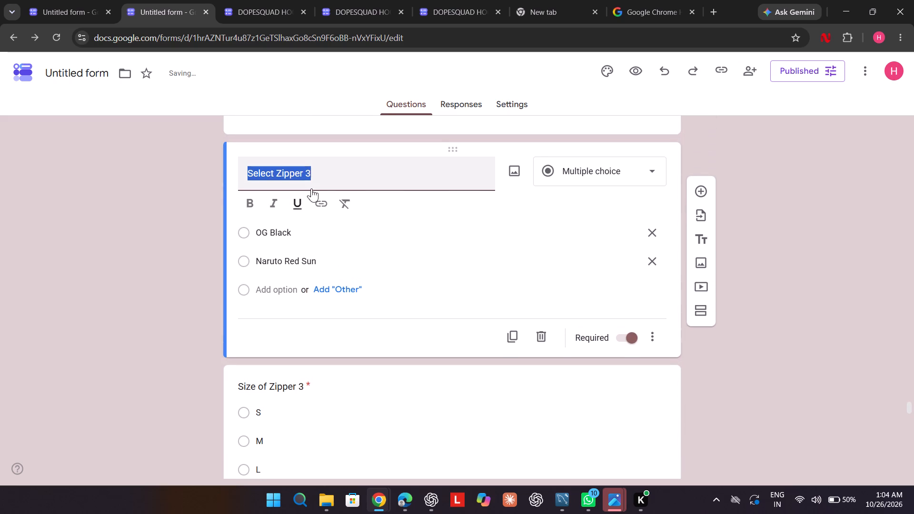
left_click(317, 176)
key("BackSpace")
Retitle section 8's Size of Zipper 3 question as Size of Zipper.
scroll(317, 176, "down", 1)
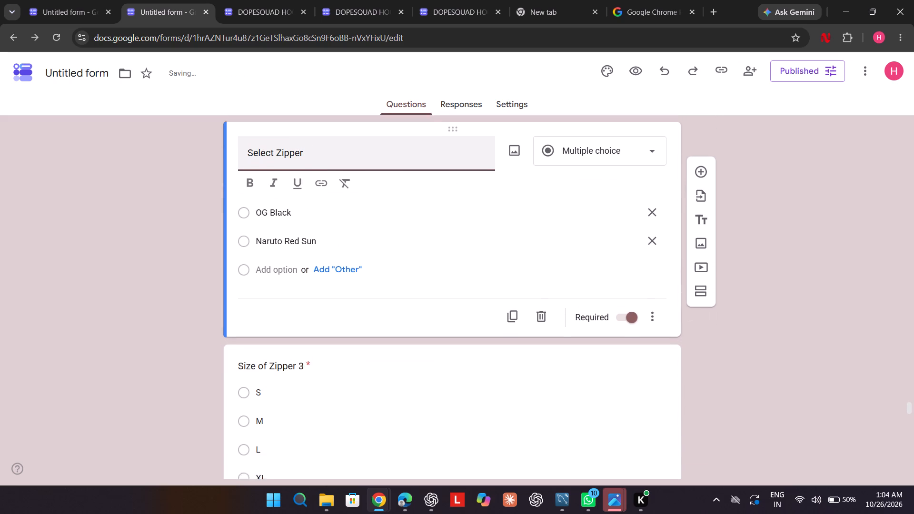
scroll(317, 176, "down", 1)
left_click(312, 263)
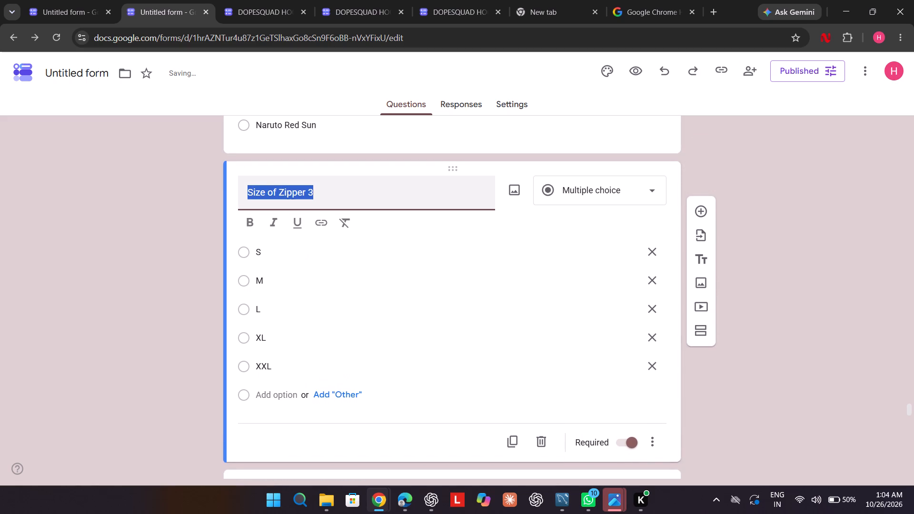
left_click(328, 184)
key("BackSpace")
Retitle section 8's Colour of Zipper 3 question as Colour of Zipper (for Naruto).
scroll(328, 184, "down", 3)
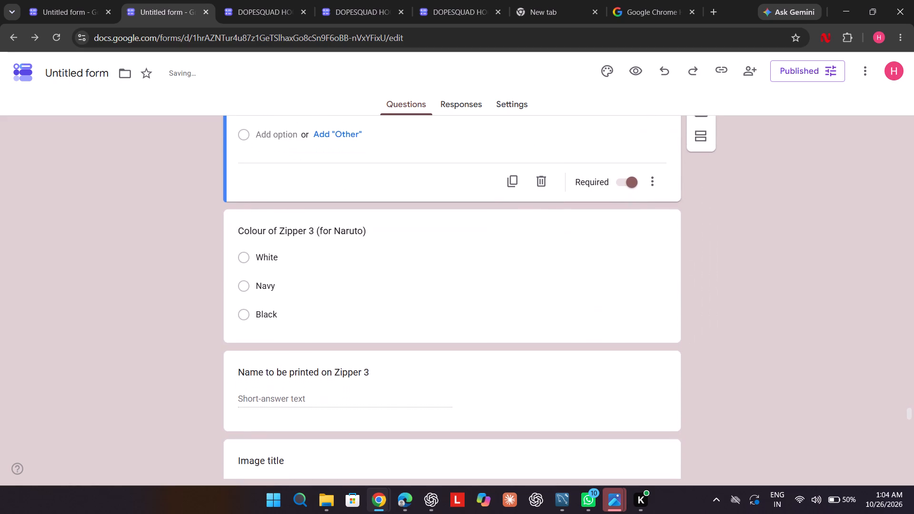
scroll(328, 184, "down", 1)
left_click(314, 234)
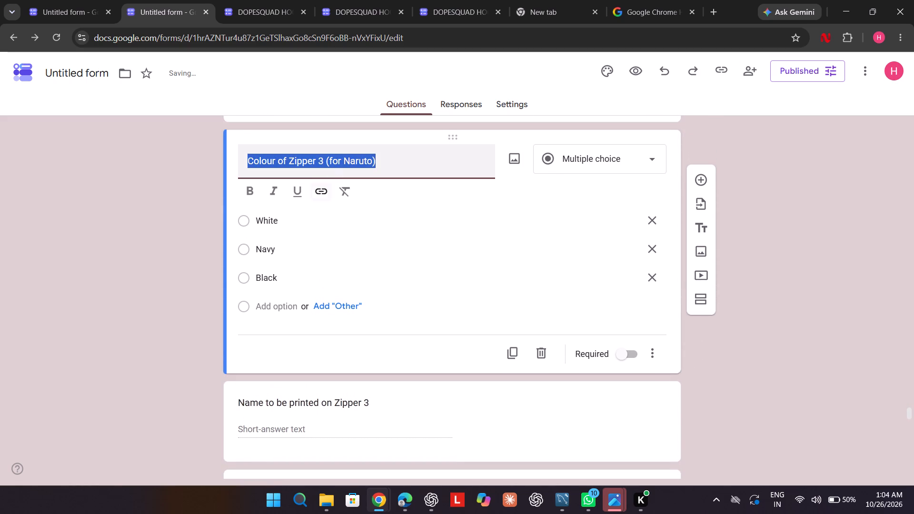
left_click(325, 156)
key("BackSpace")
key("BackSpace")
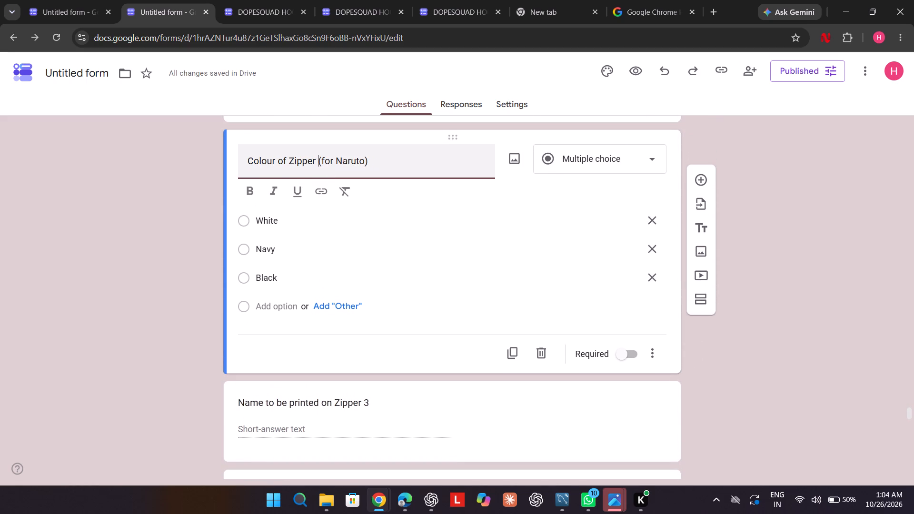
Retitle section 8's last printed-name question as Name to be printed on Zipper.
scroll(325, 156, "down", 2)
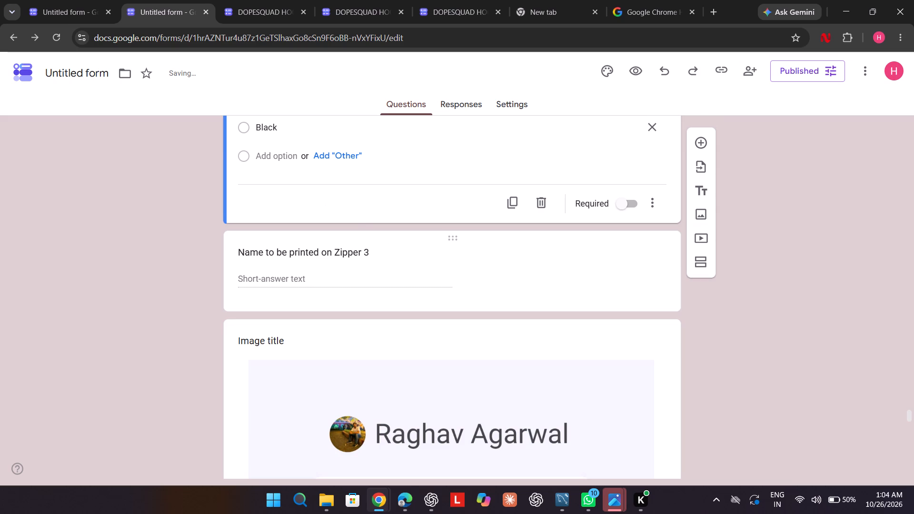
left_click(384, 250)
left_click(398, 178)
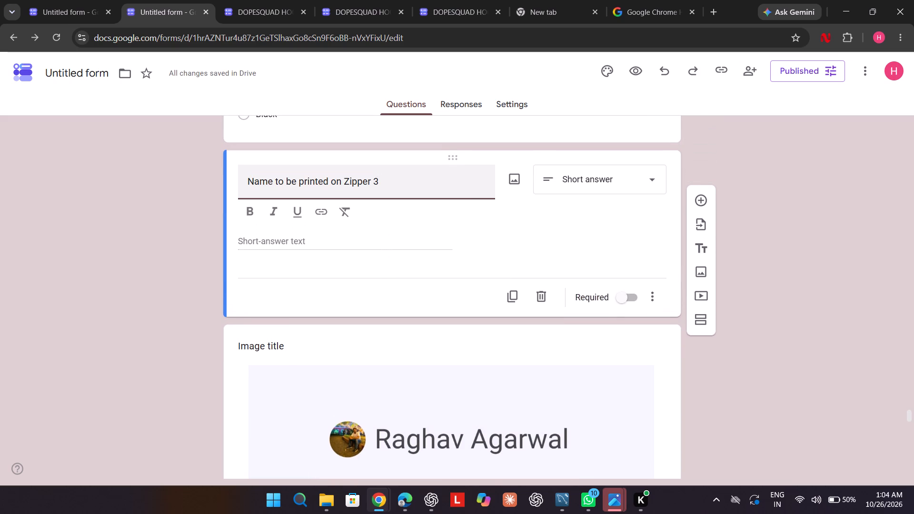
key("BackSpace")
Review section 9, Bundle of 1 Hoodie and 2 Zippers, from its title through its zipper questions to the payment image.
scroll(398, 178, "down", 6)
scroll(398, 178, "up", 1)
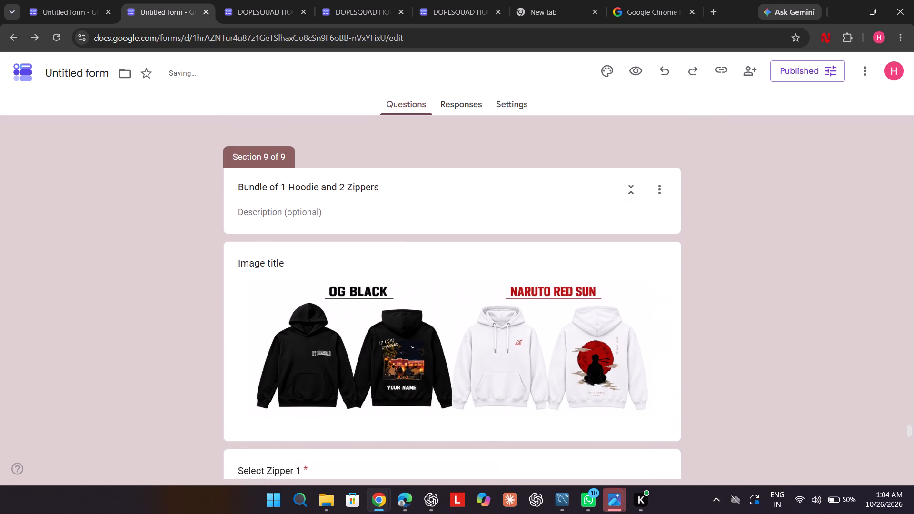
scroll(398, 178, "up", 1)
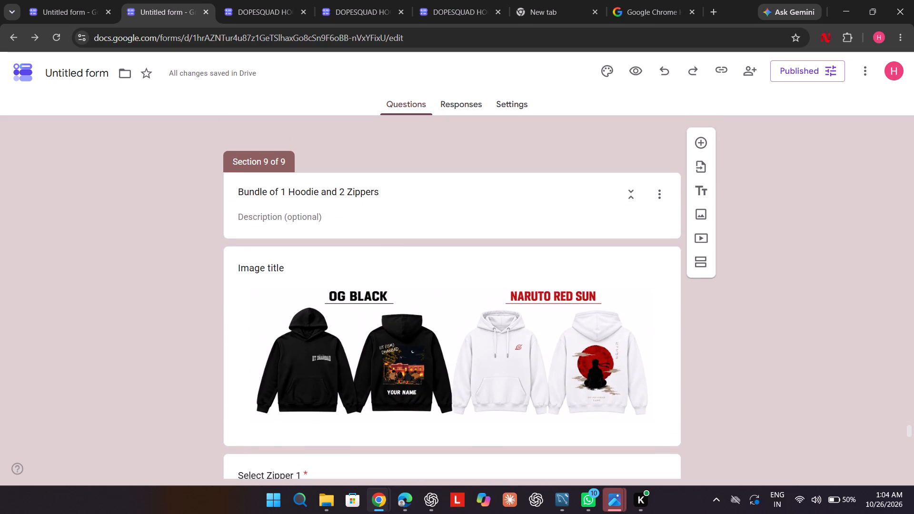
scroll(398, 178, "down", 1)
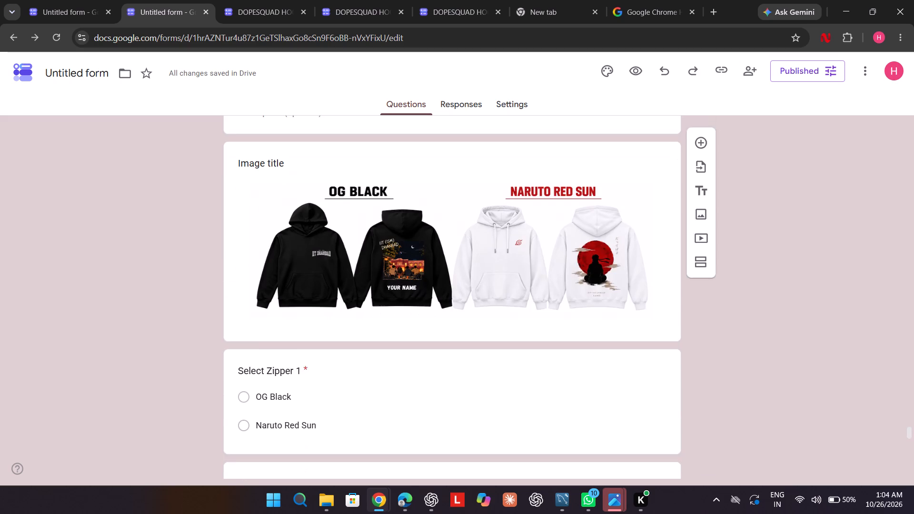
scroll(398, 178, "down", 2)
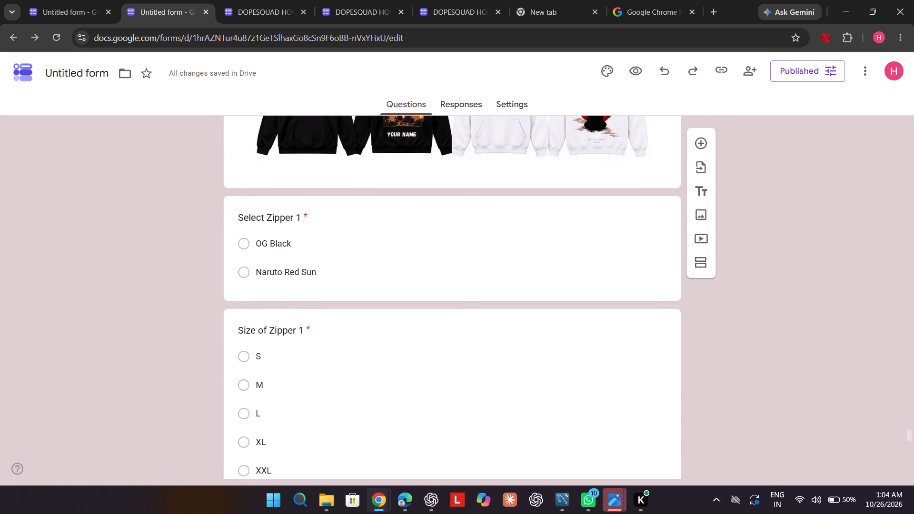
scroll(398, 178, "up", 3)
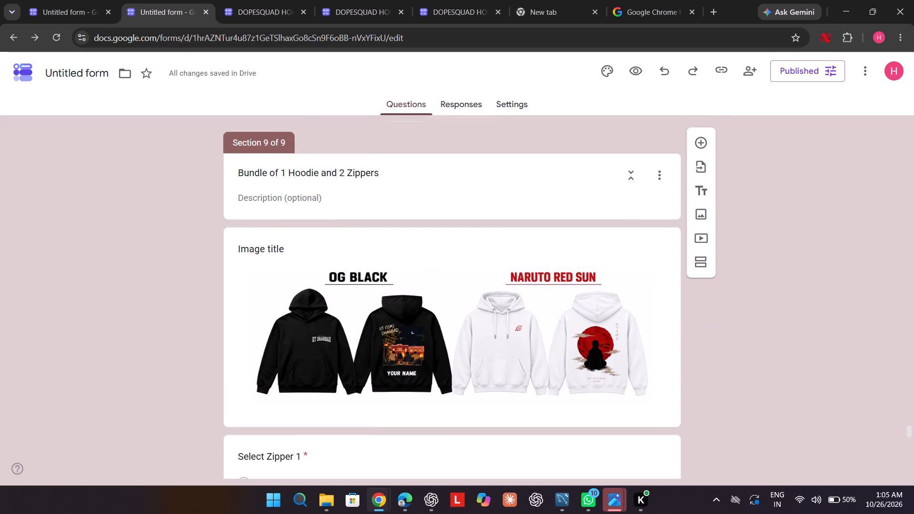
scroll(398, 178, "down", 6)
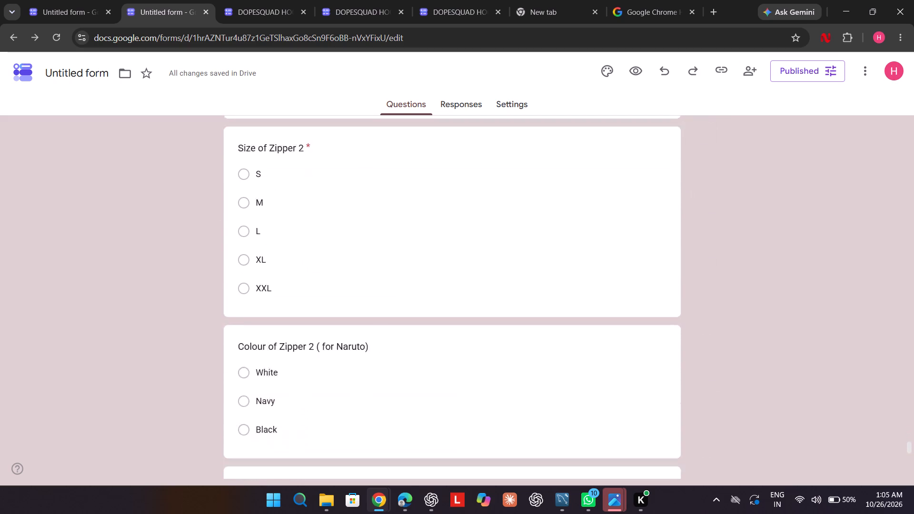
scroll(398, 178, "down", 6)
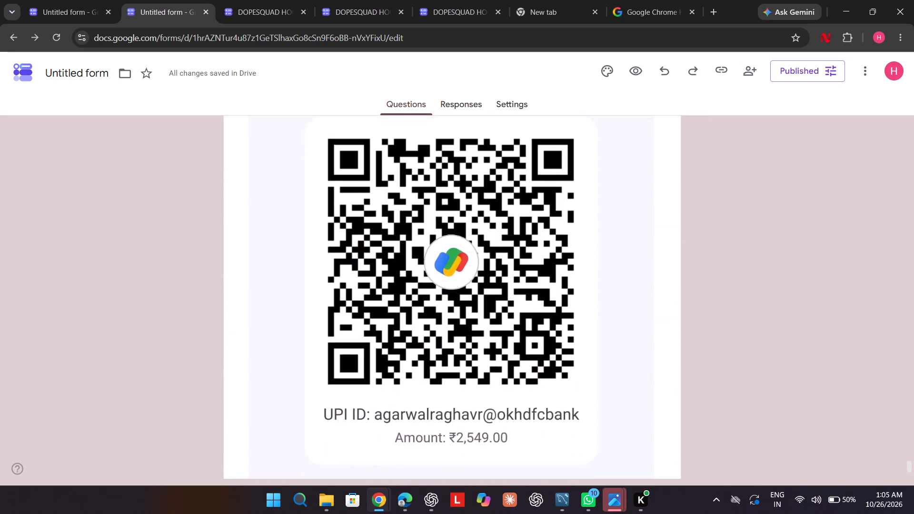
Retitle section 9's Select Zipper 3 question as Select Hoodie.
scroll(398, 178, "up", 7)
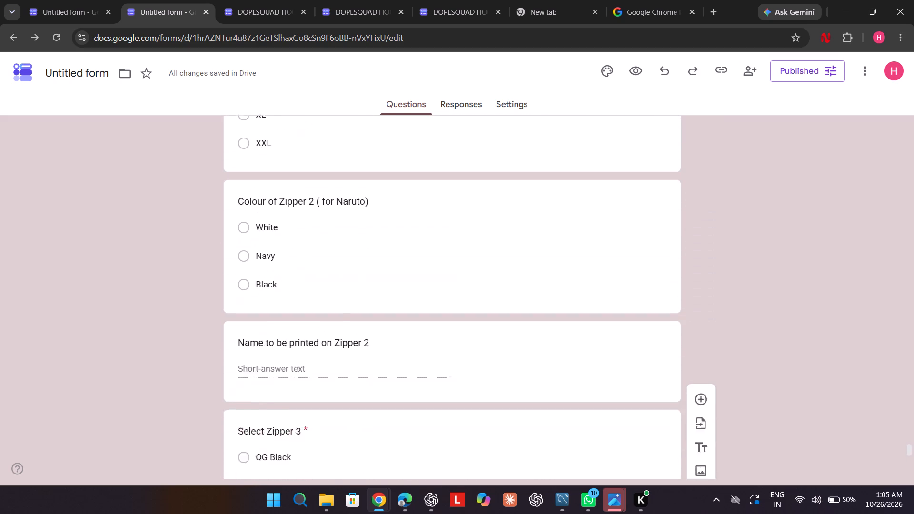
scroll(398, 178, "down", 3)
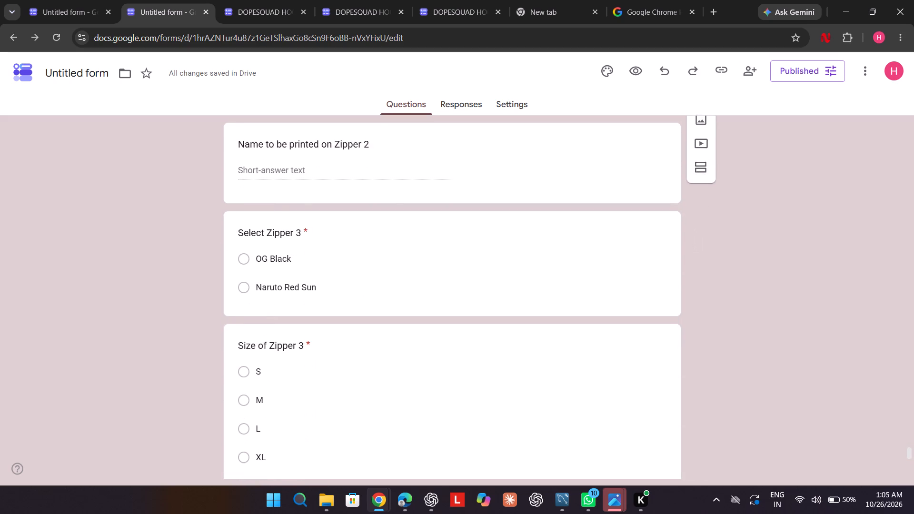
left_click(305, 237)
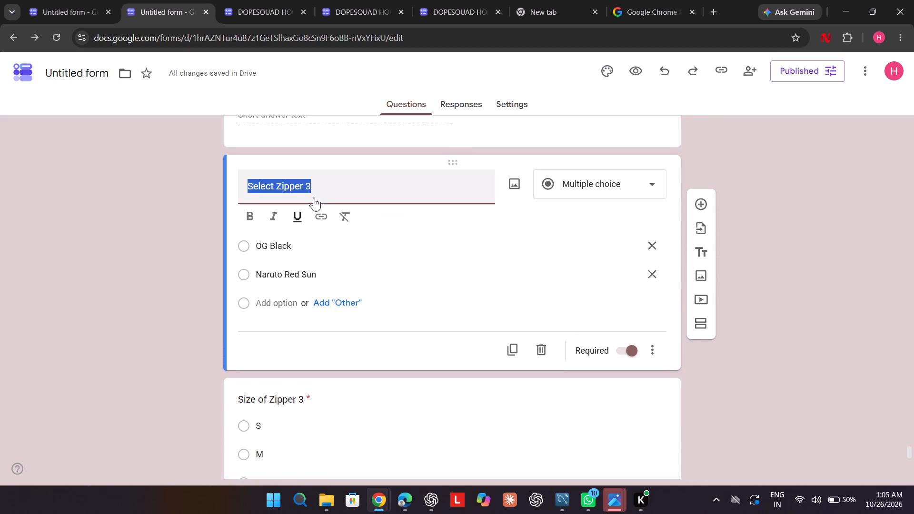
left_click(318, 186)
key("BackSpace")
key("BackSpace")
key("BackSpace")
key("BackSpace")
key("BackSpace")
key("BackSpace")
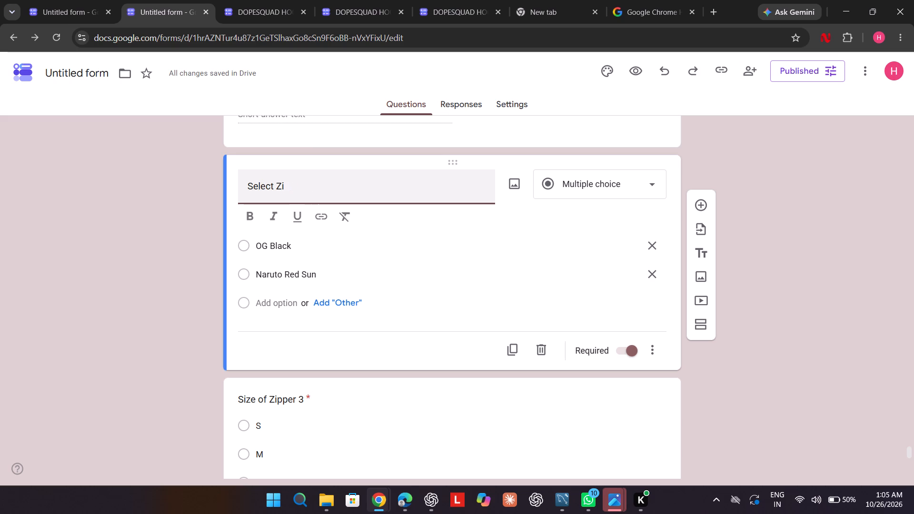
key("BackSpace")
key("BackSpace")
type("oodie")
Retitle section 9's Size of Zipper 3 question as Size of Hoodie.
scroll(318, 186, "down", 1)
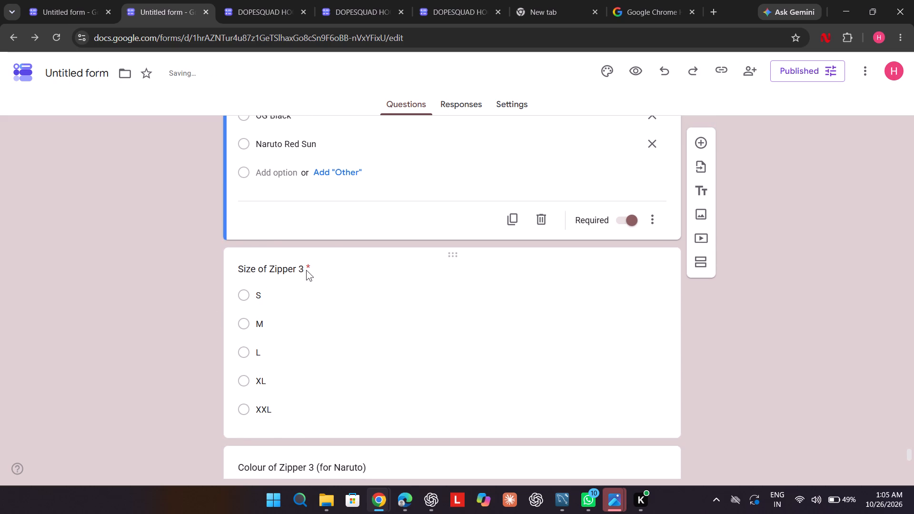
left_click(325, 262)
left_click(334, 198)
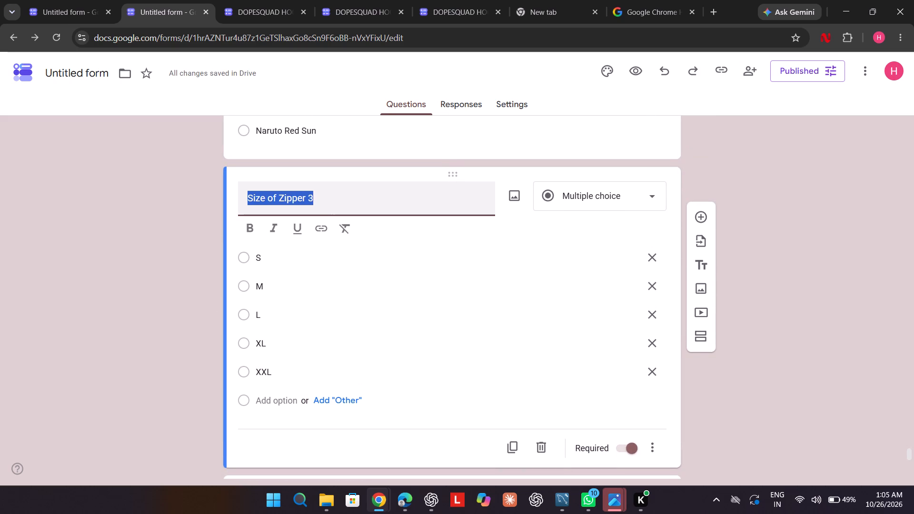
key("BackSpace")
key("BackSpace")
key("BackSpace")
key("BackSpace")
key("BackSpace")
key("BackSpace")
key("BackSpace")
key("BackSpace")
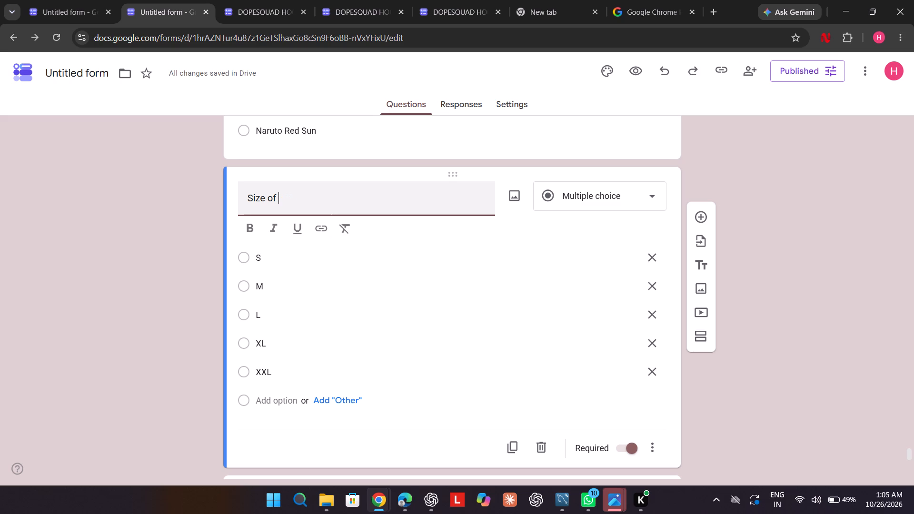
type("oodie")
Retitle section 9's Colour of Zipper 3 question as Colour of Hoodie (for Naruto).
scroll(334, 198, "down", 4)
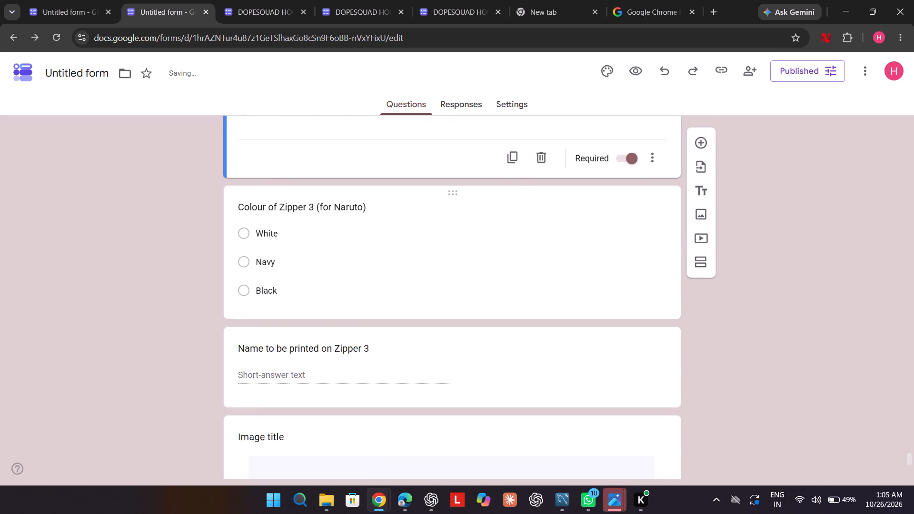
left_click(314, 212)
left_click(324, 136)
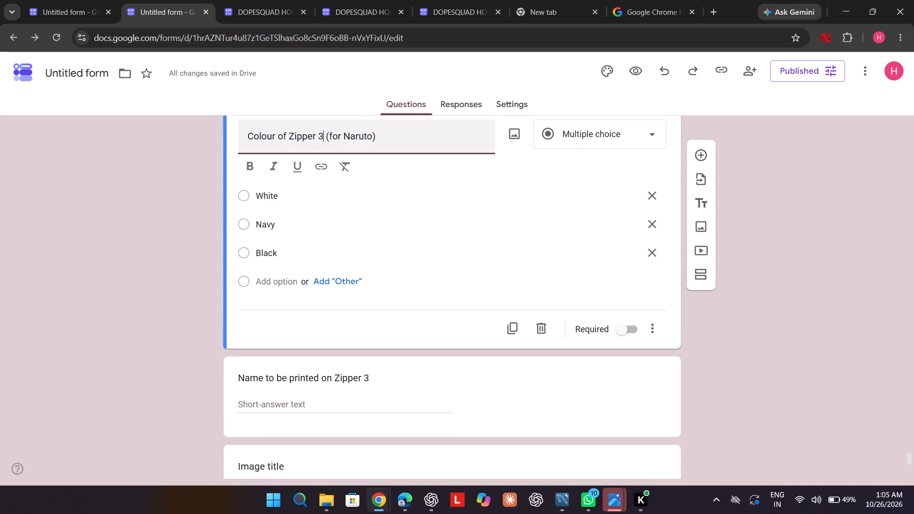
key("BackSpace")
key("BackSpace")
key("BackSpace")
key("BackSpace")
key("BackSpace")
key("BackSpace")
key("BackSpace")
key("BackSpace")
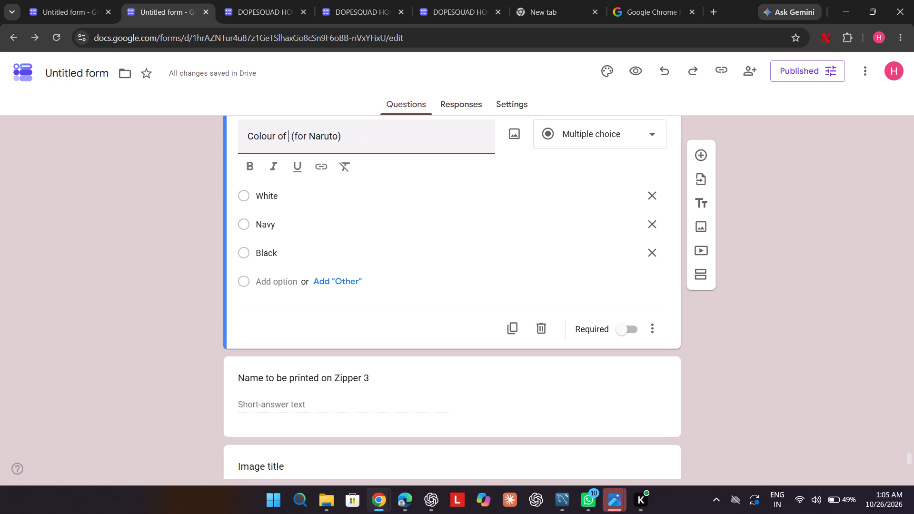
type("oodie")
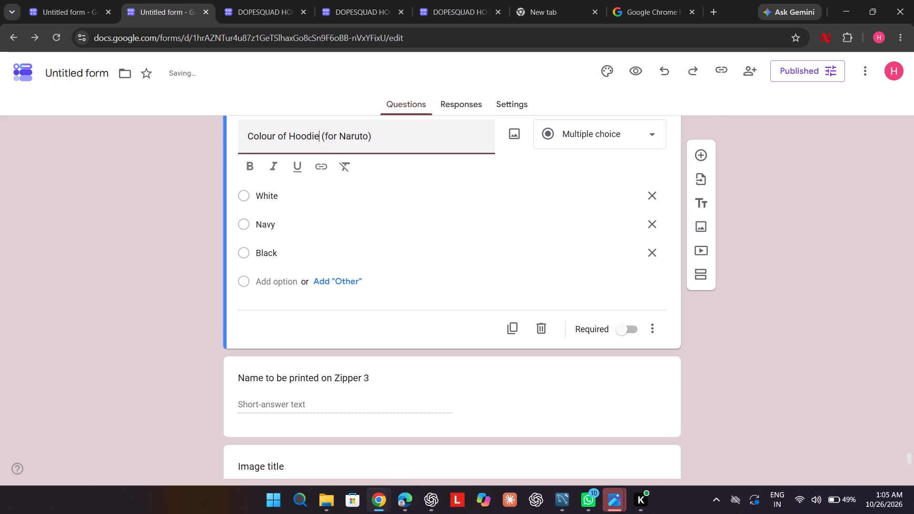
Retitle section 9's Name to be printed on Zipper 3 question as Name to be printed on Hoodie.
scroll(324, 136, "down", 2)
left_click(369, 225)
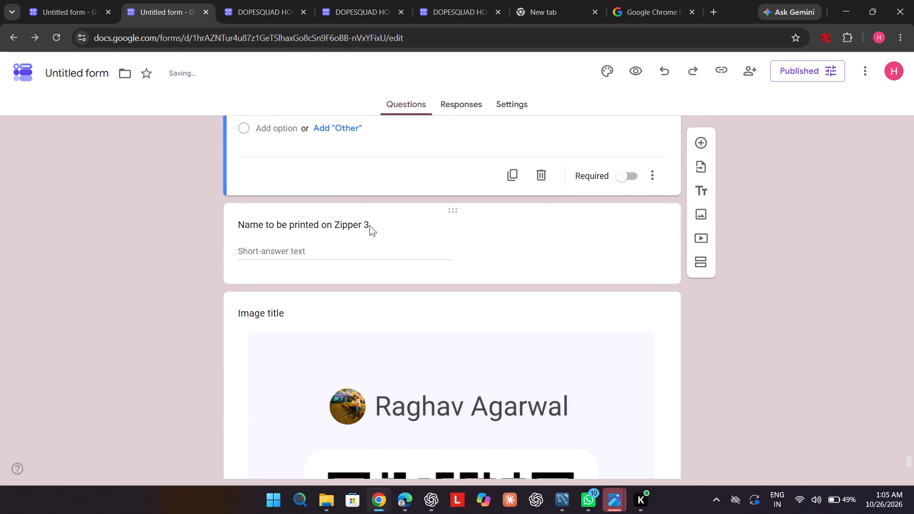
left_click(383, 152)
key("BackSpace")
key("BackSpace")
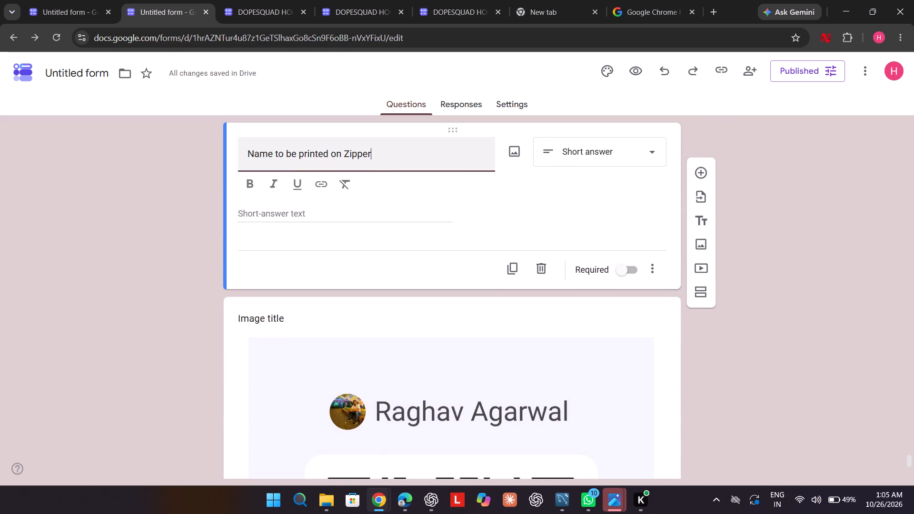
key("BackSpace")
key("BackSpace")
key("BackSpace")
key("BackSpace")
key("BackSpace")
key("BackSpace")
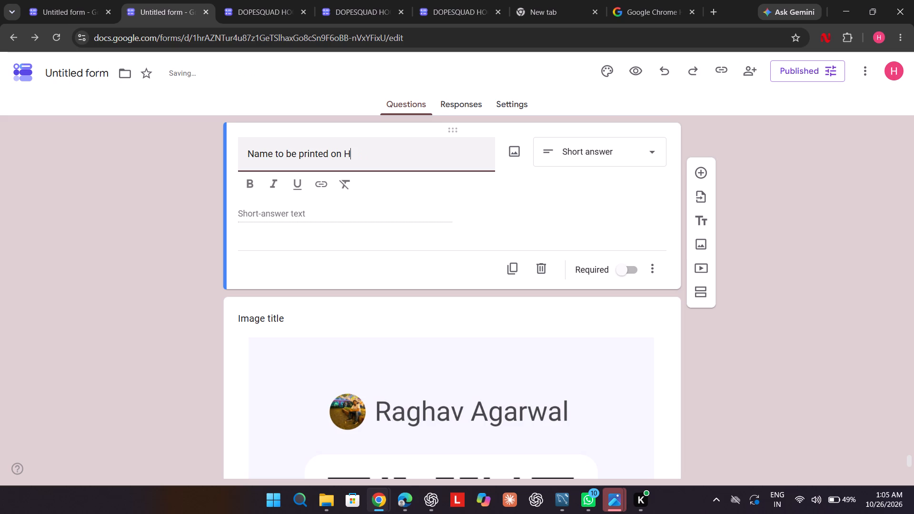
type("oodie")
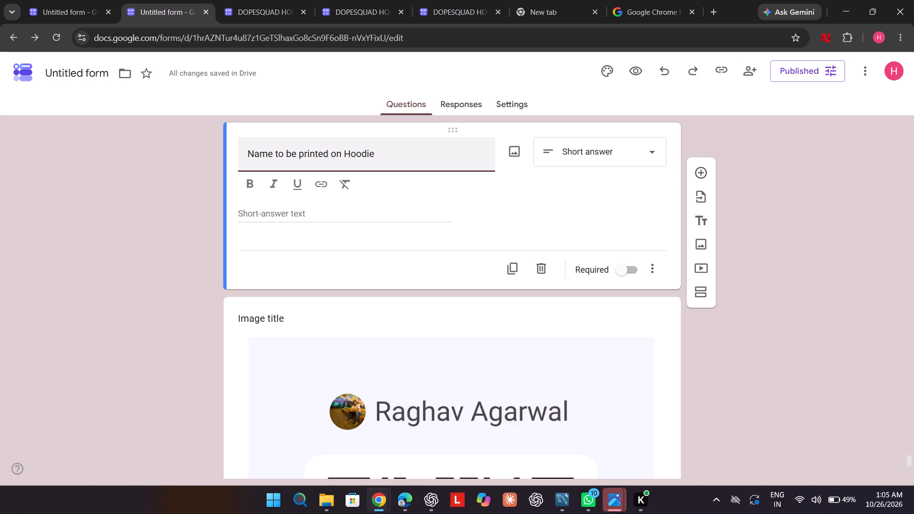
Review the mixed-bundle sections 8 and 9, including their payment images and section 8's Screenshot of Payment question.
scroll(383, 152, "down", 5)
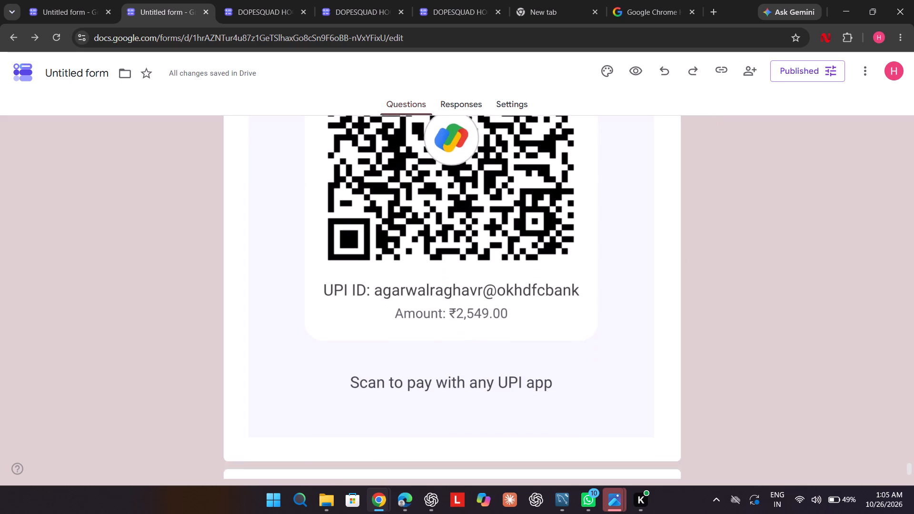
scroll(383, 152, "down", 2)
scroll(383, 152, "up", 8)
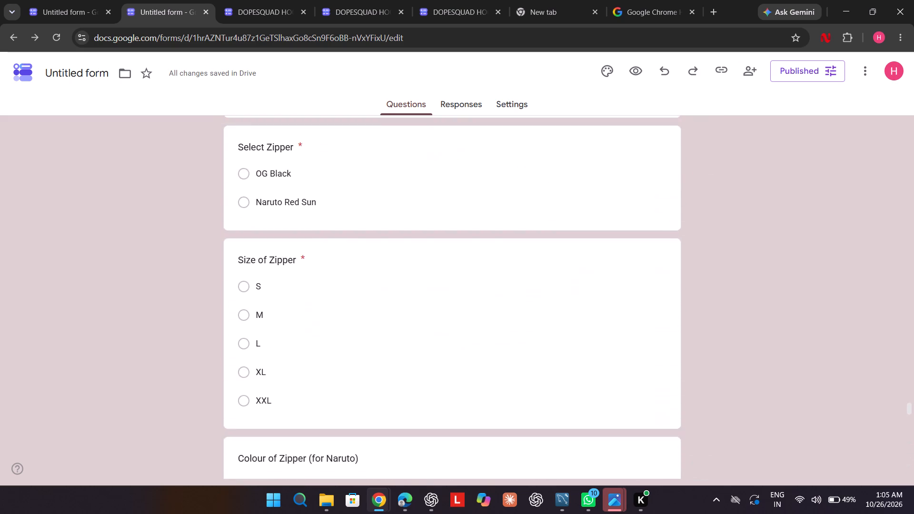
scroll(383, 152, "up", 10)
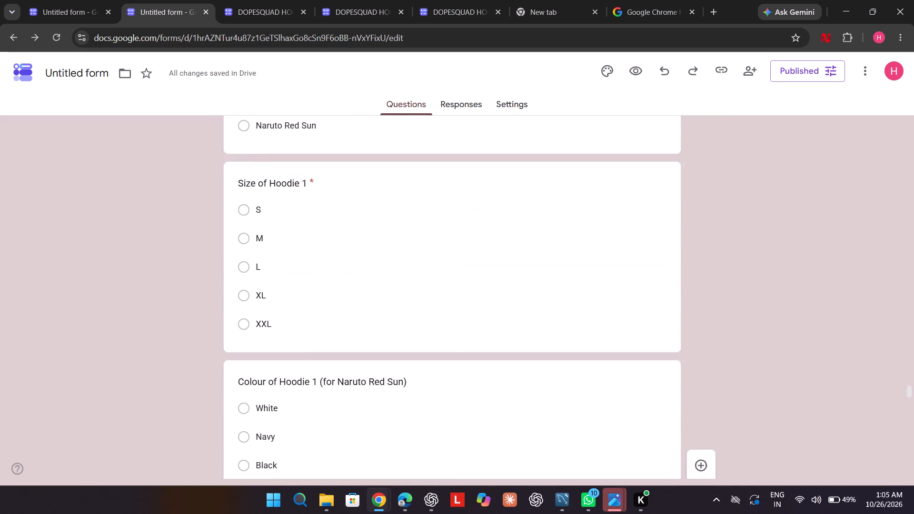
scroll(383, 152, "up", 8)
scroll(383, 152, "down", 3)
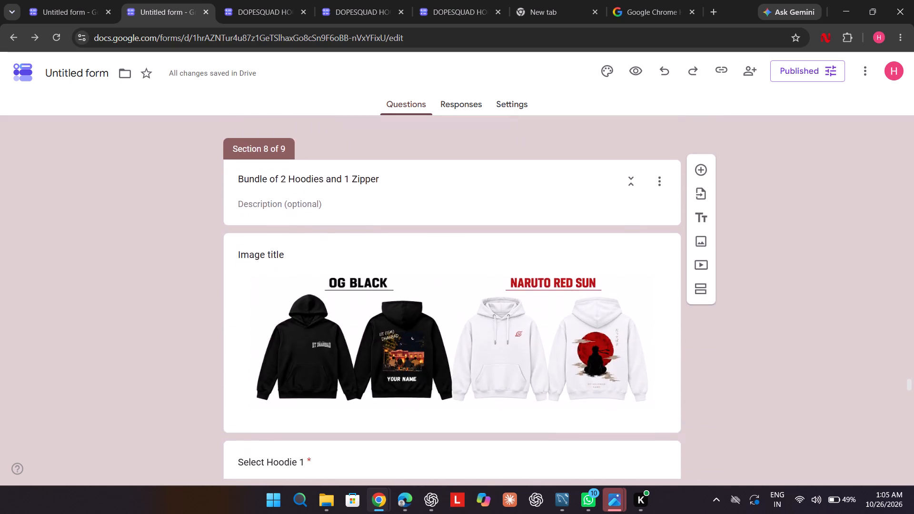
scroll(383, 152, "down", 9)
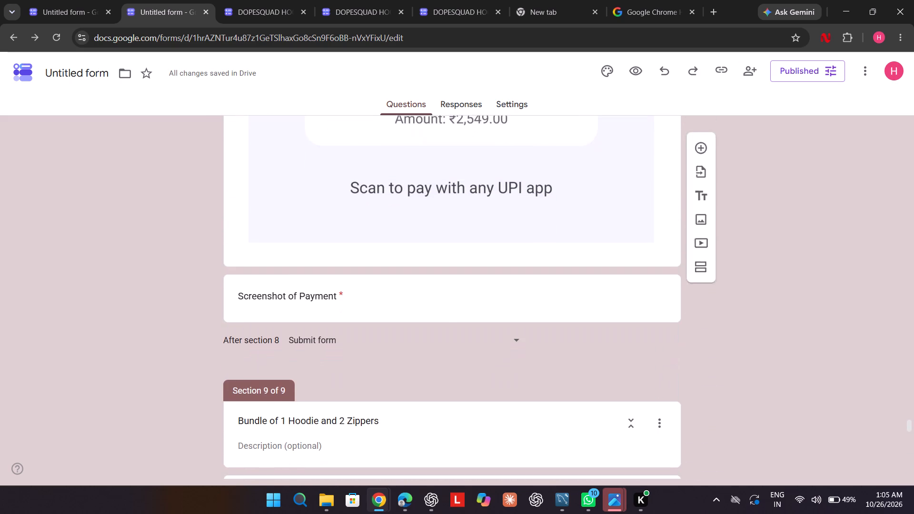
scroll(383, 152, "down", 2)
left_click(531, 279)
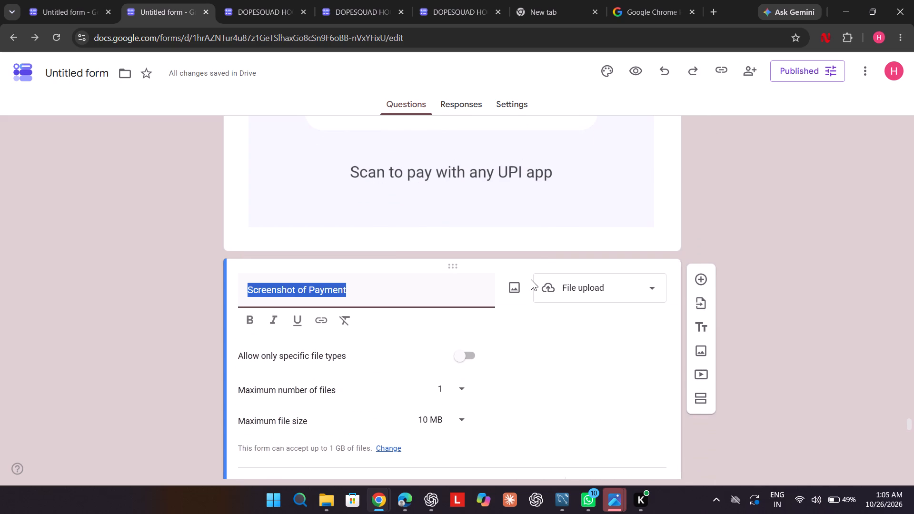
left_click(831, 245)
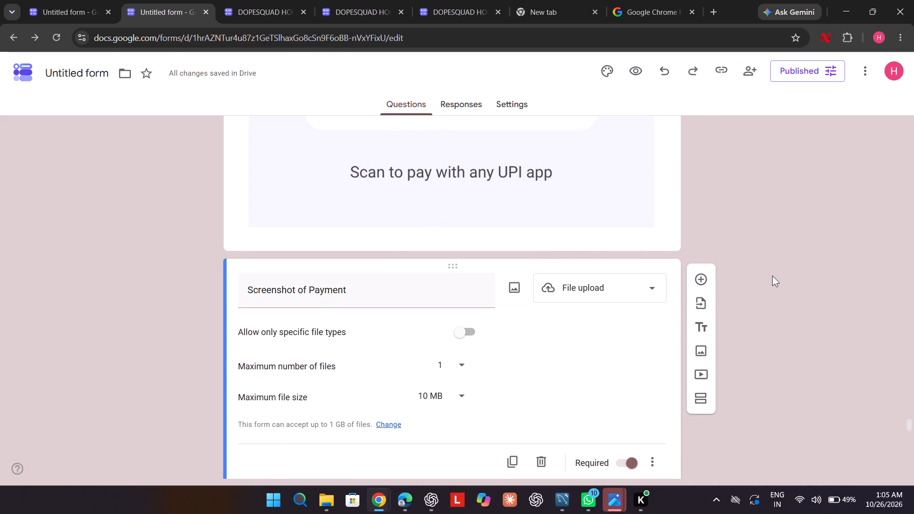
left_click(772, 276)
scroll(772, 276, "down", 2)
left_click(561, 431)
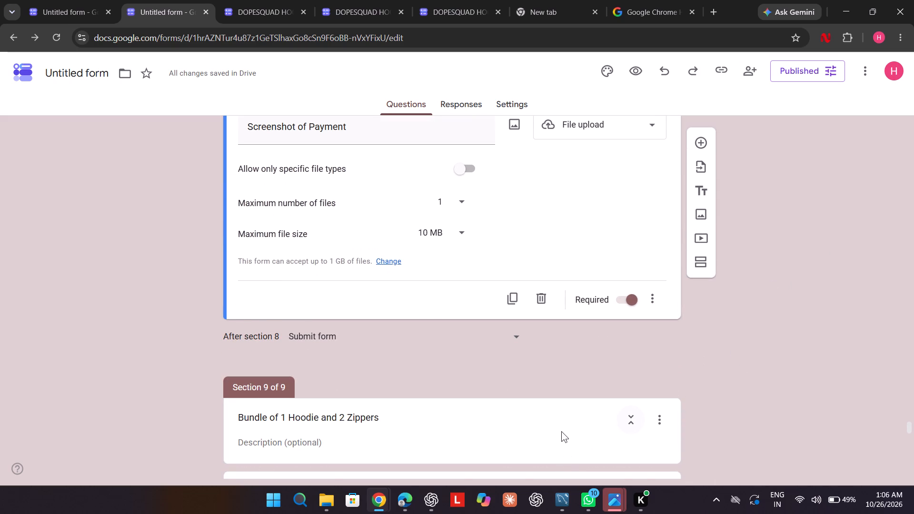
scroll(671, 340, "up", 2)
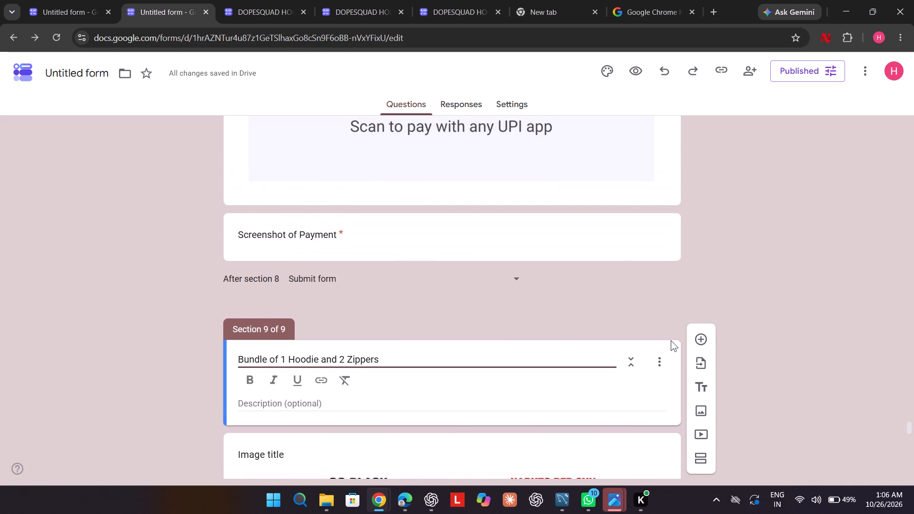
Switch section 8's Screenshot of Payment question to Drop-down and back to File upload.
left_click(605, 233)
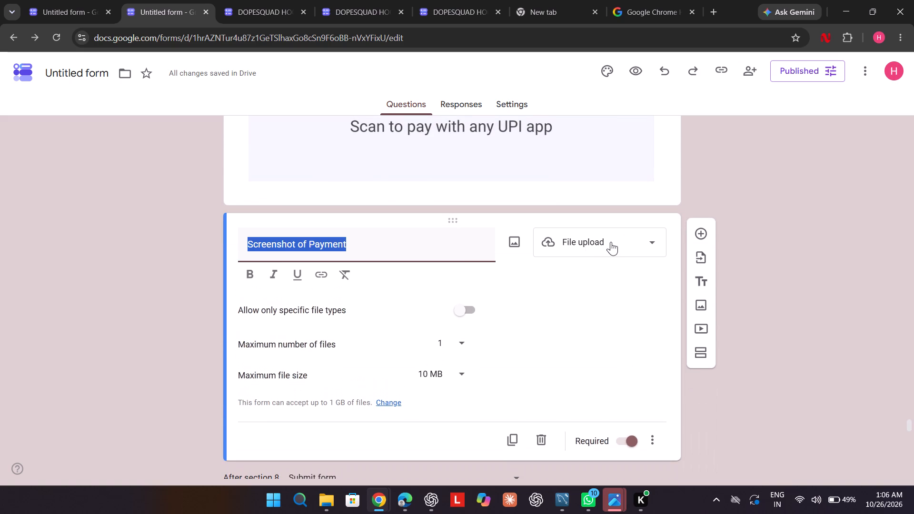
left_click(571, 243)
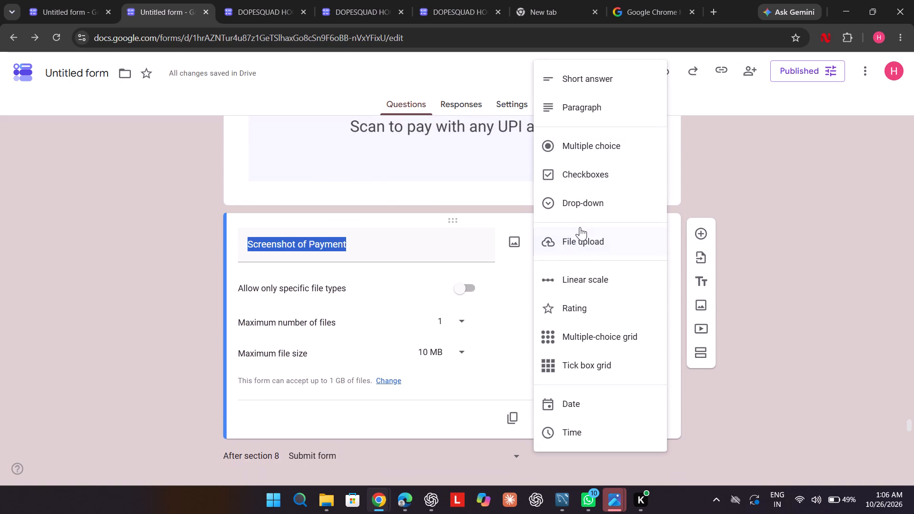
left_click(585, 209)
left_click(601, 245)
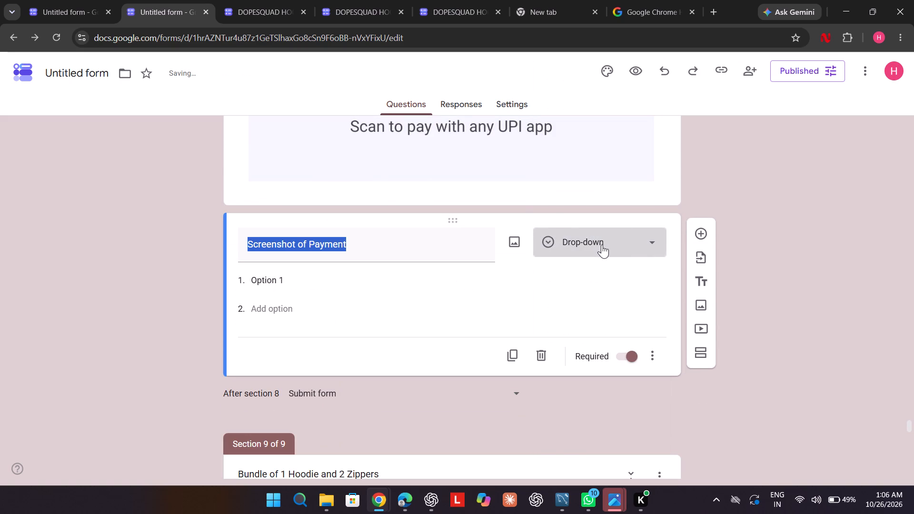
left_click(590, 262)
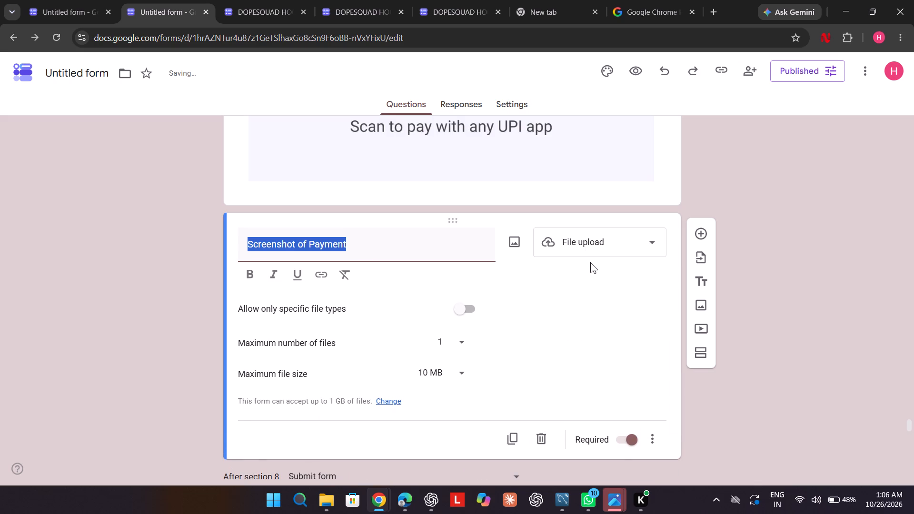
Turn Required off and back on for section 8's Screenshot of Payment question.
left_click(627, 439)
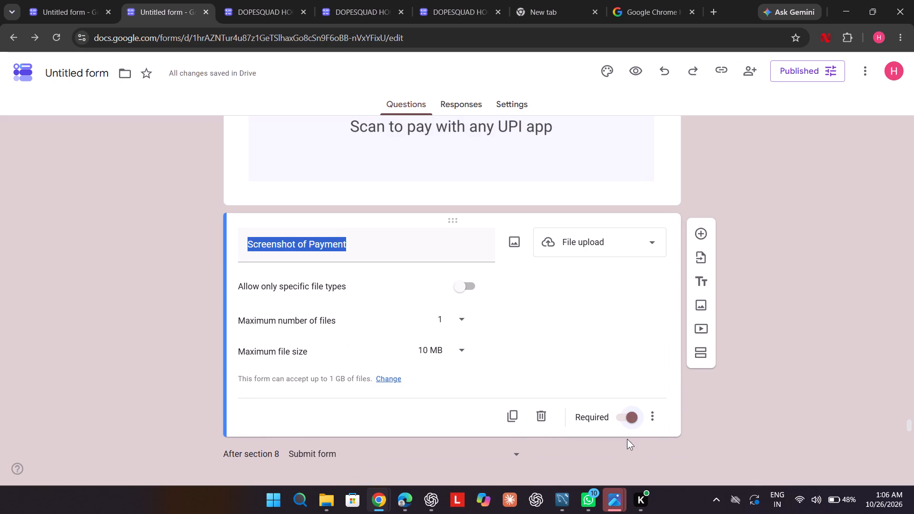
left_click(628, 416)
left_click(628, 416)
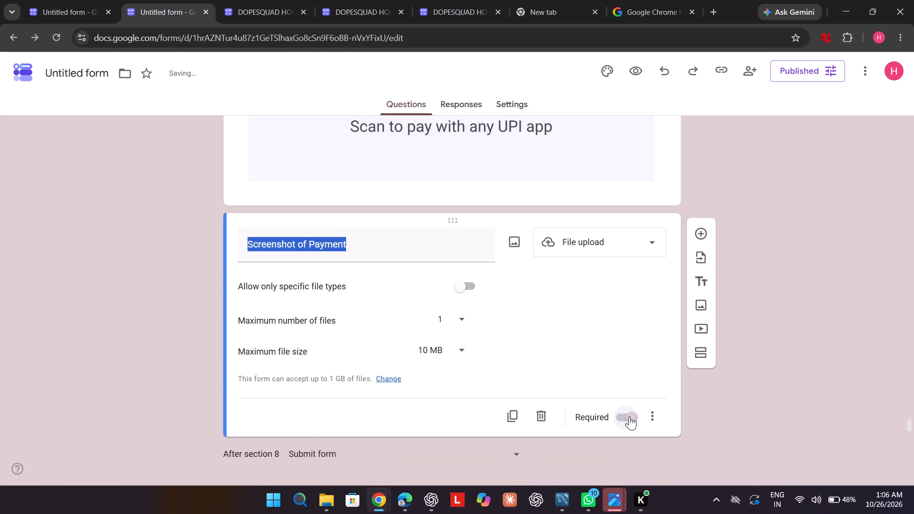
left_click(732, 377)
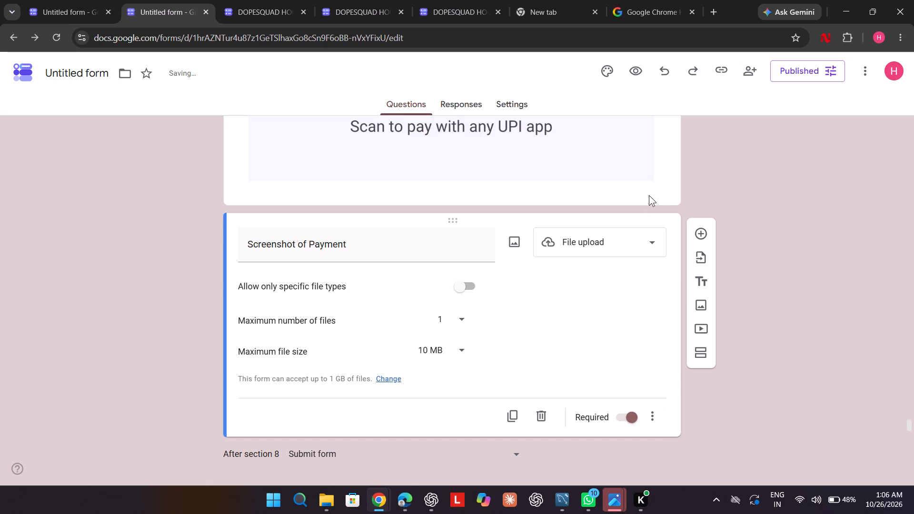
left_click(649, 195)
Switch section 9's Screenshot of Payment question to Linear scale and back to File upload.
scroll(634, 306, "down", 3)
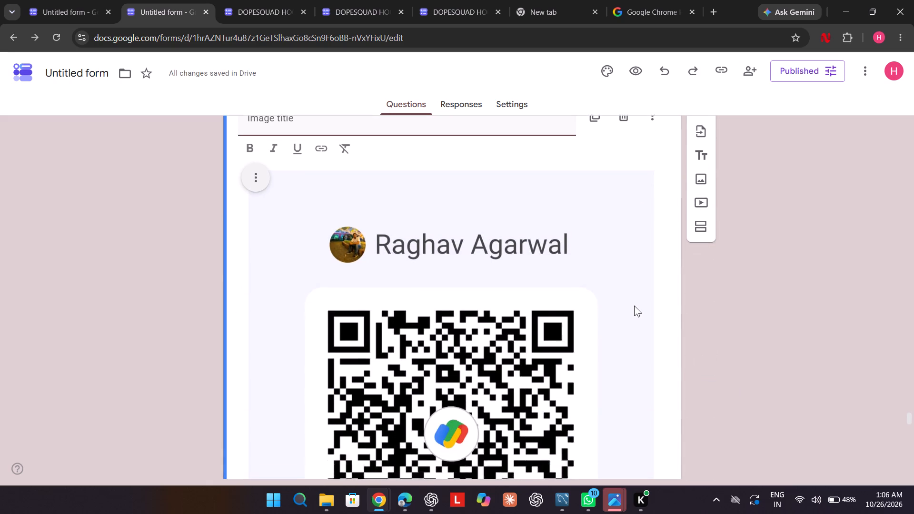
scroll(634, 306, "down", 3)
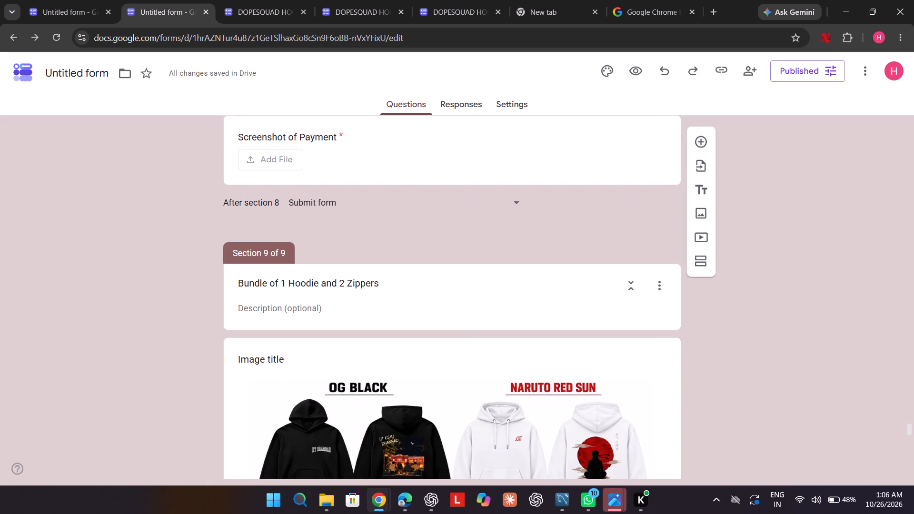
scroll(634, 306, "down", 1)
scroll(634, 306, "up", 1)
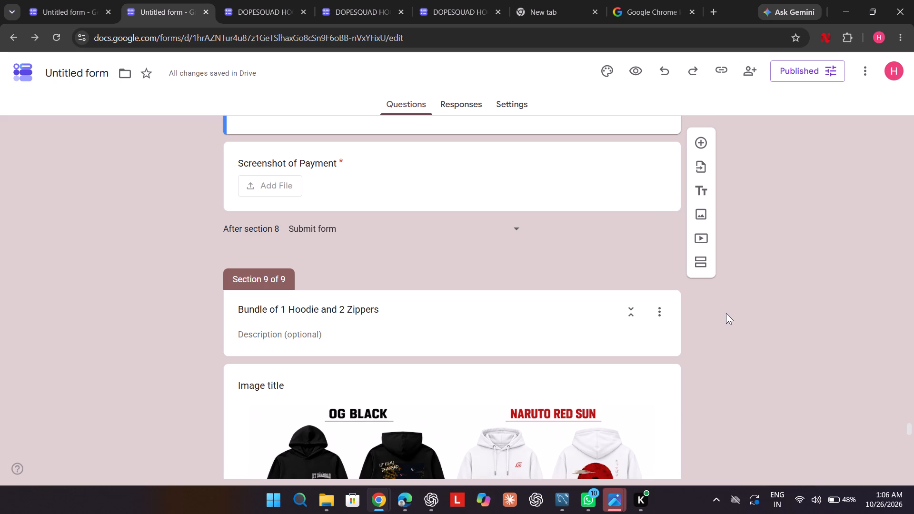
scroll(726, 313, "down", 11)
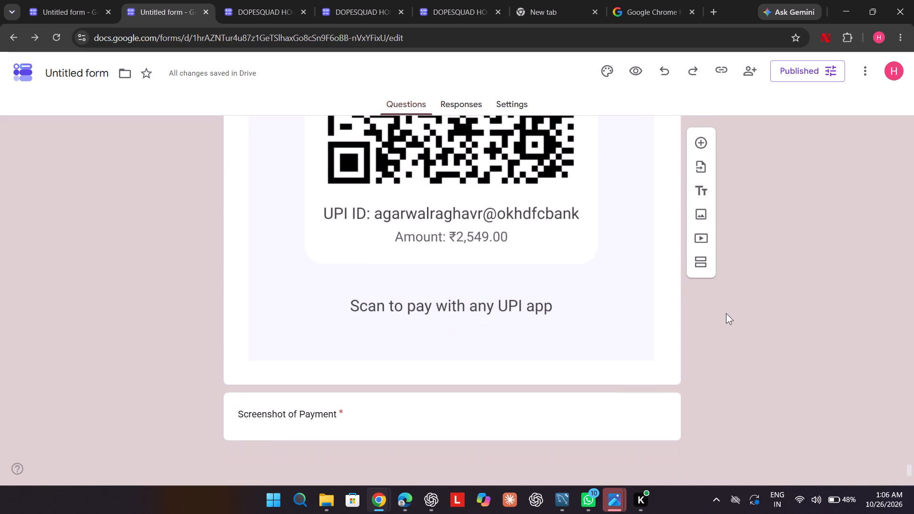
scroll(726, 313, "down", 1)
left_click(543, 418)
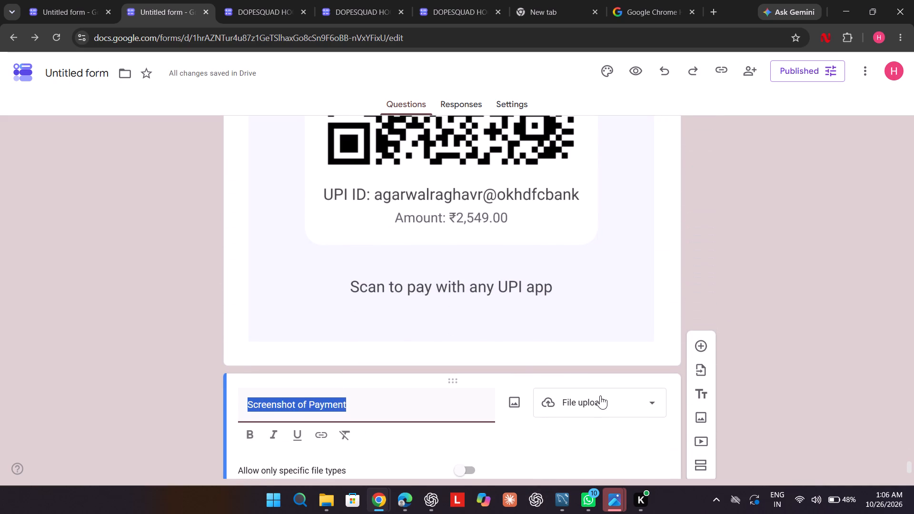
left_click(599, 395)
left_click(596, 299)
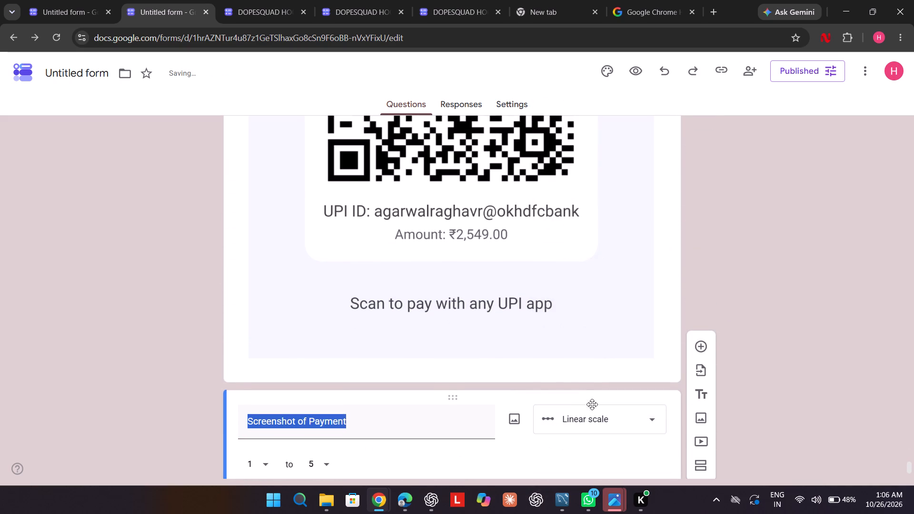
left_click(592, 413)
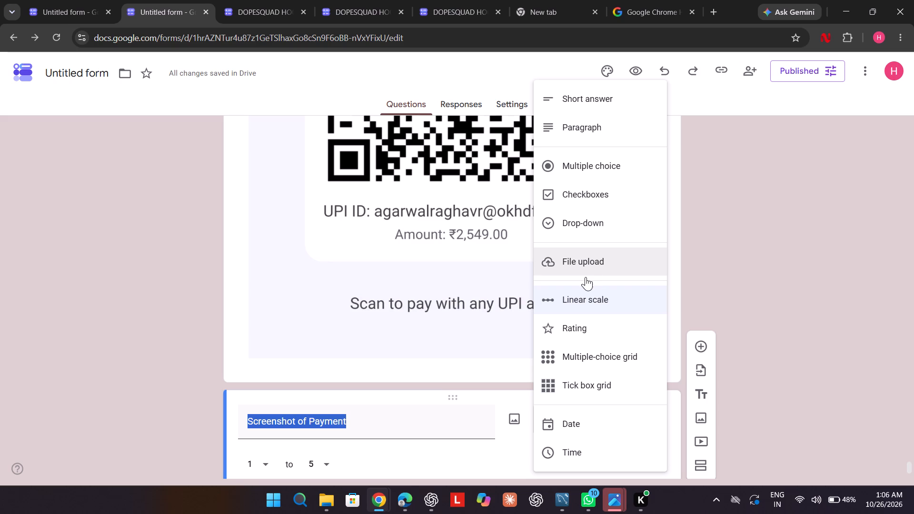
left_click(588, 259)
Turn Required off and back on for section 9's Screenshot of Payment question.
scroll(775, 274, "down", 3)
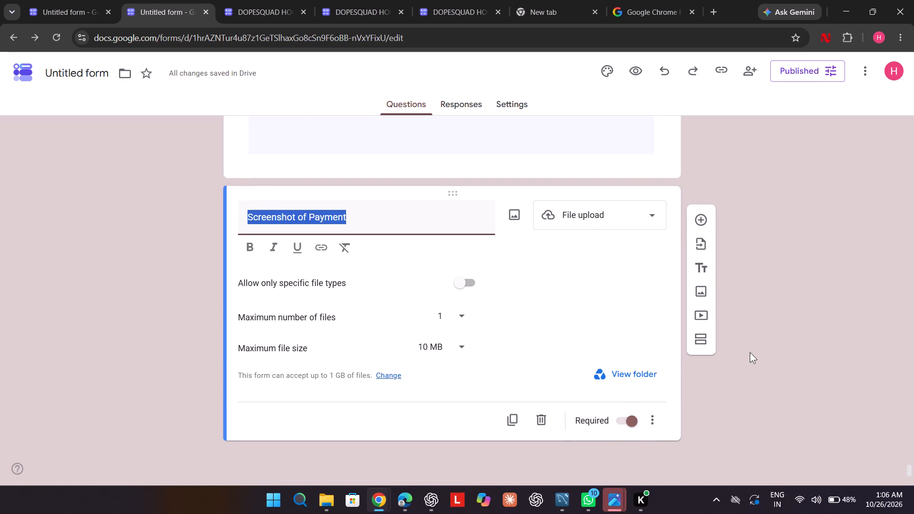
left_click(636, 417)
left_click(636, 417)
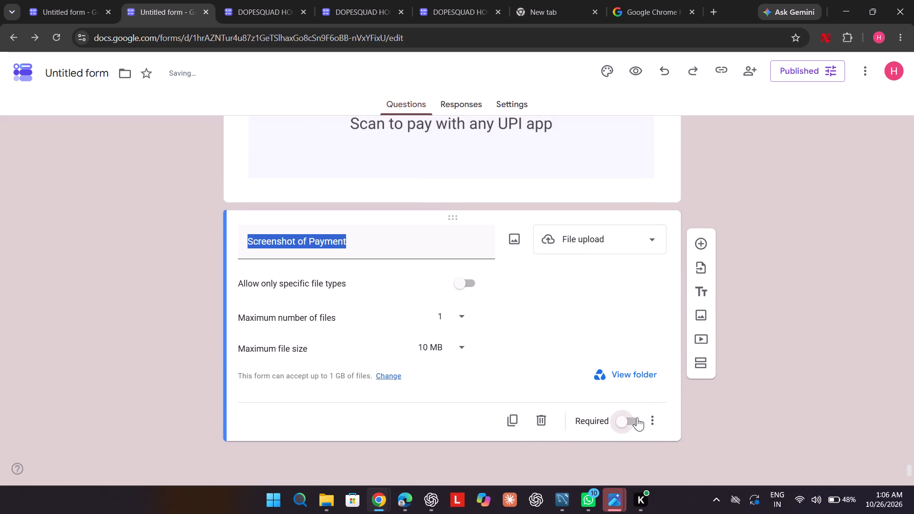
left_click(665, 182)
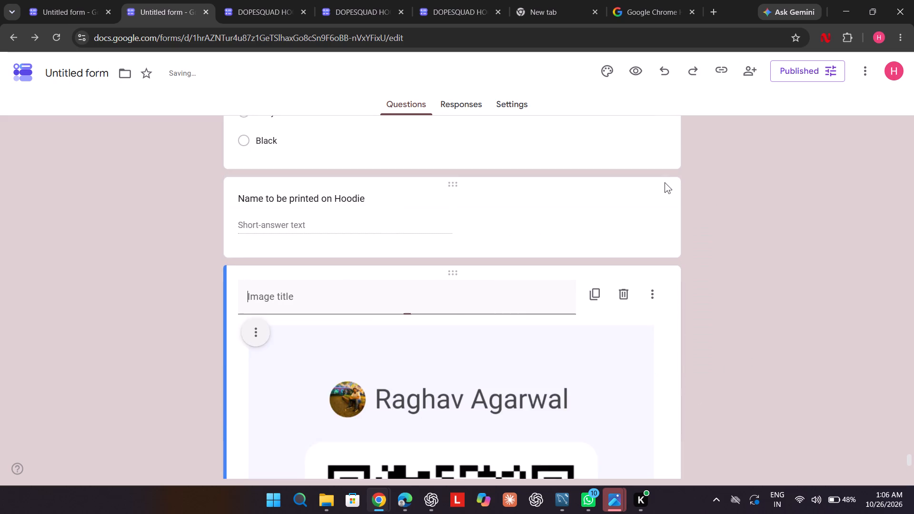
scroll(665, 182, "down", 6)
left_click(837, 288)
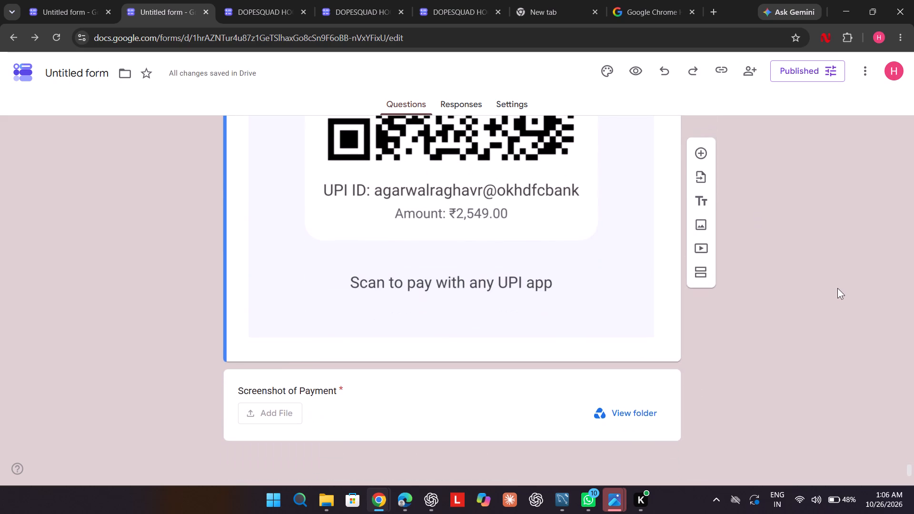
Review the form from section 9's payment part back up to the opening poster's price list and the respondent detail questions.
scroll(837, 288, "up", 2)
scroll(837, 288, "down", 1)
scroll(837, 288, "up", 10)
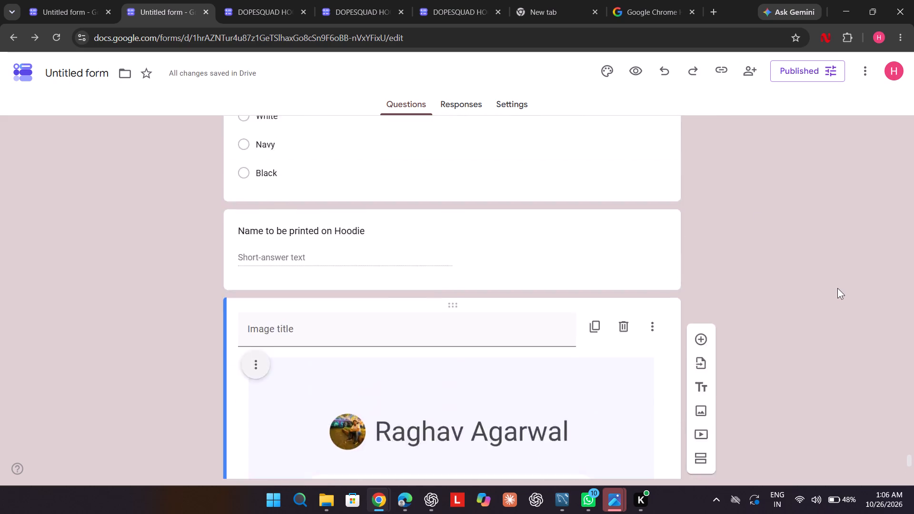
scroll(837, 288, "up", 20)
scroll(837, 288, "up", 20)
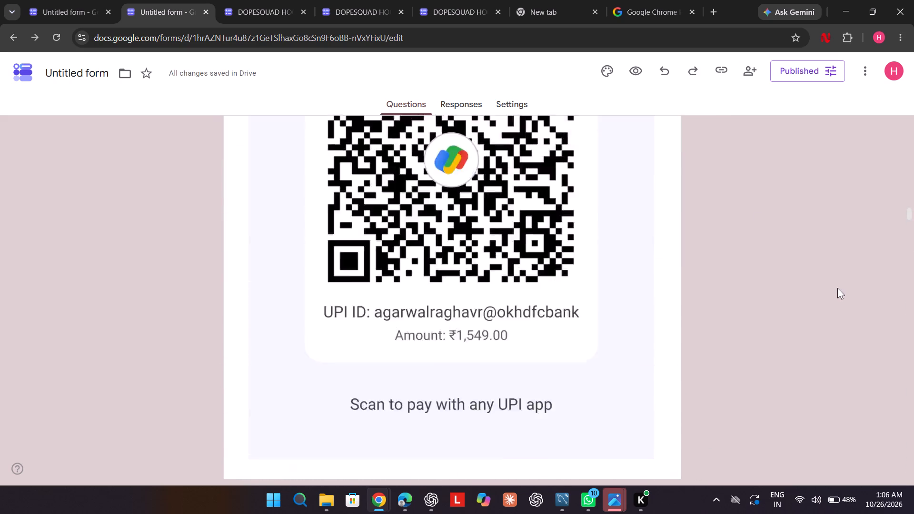
scroll(837, 288, "up", 17)
scroll(837, 288, "up", 8)
scroll(837, 288, "down", 4)
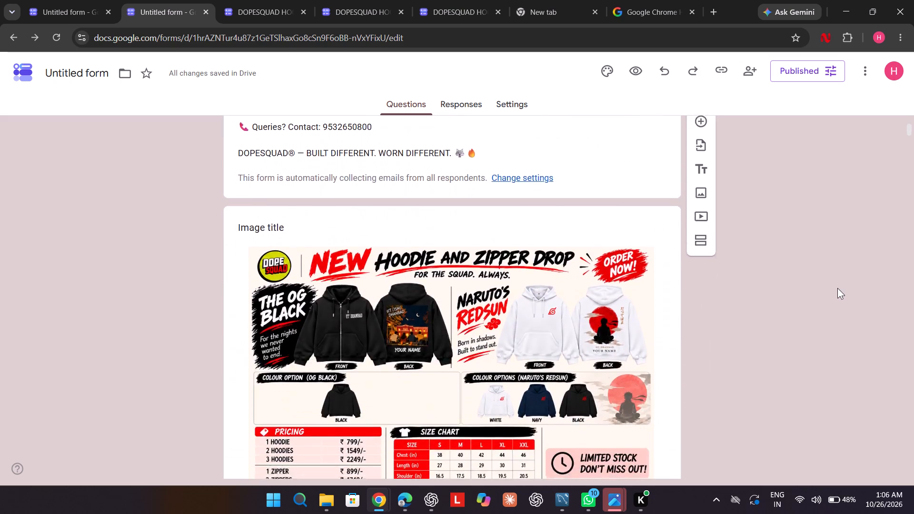
scroll(837, 288, "down", 2)
scroll(837, 288, "up", 1)
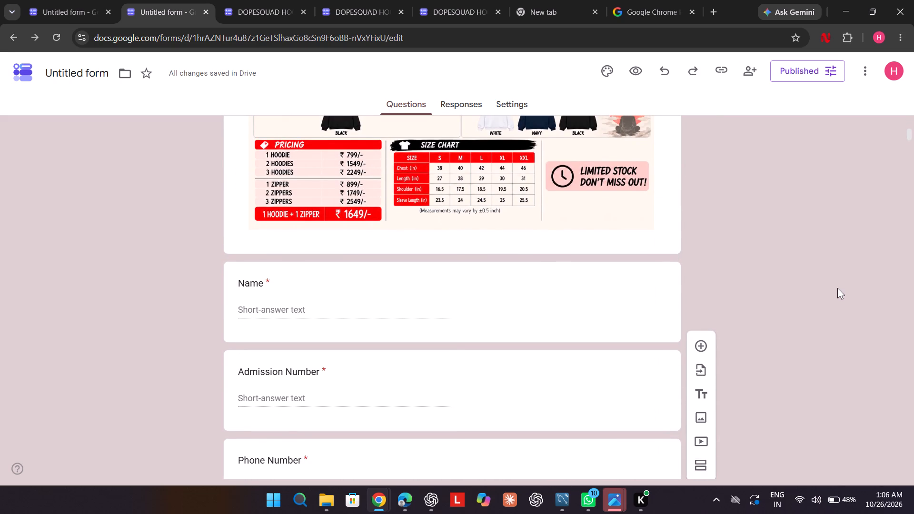
scroll(837, 288, "up", 3)
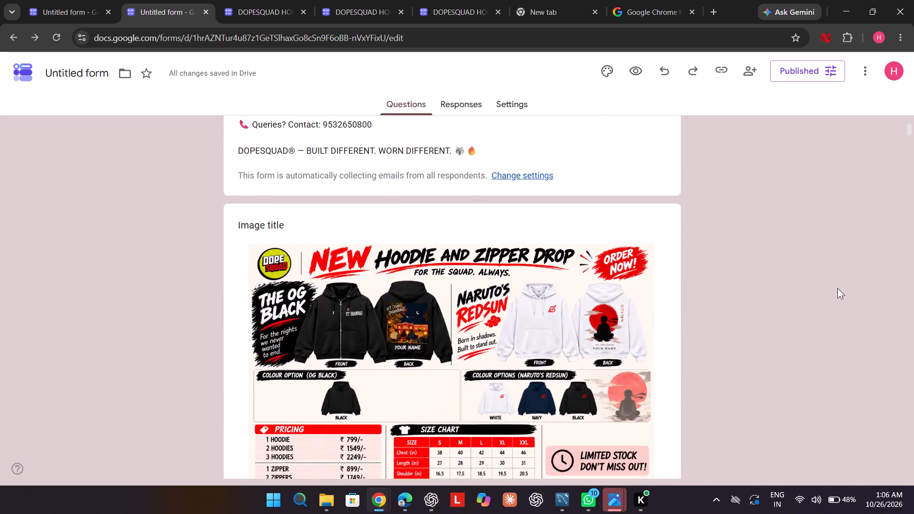
scroll(837, 288, "down", 1)
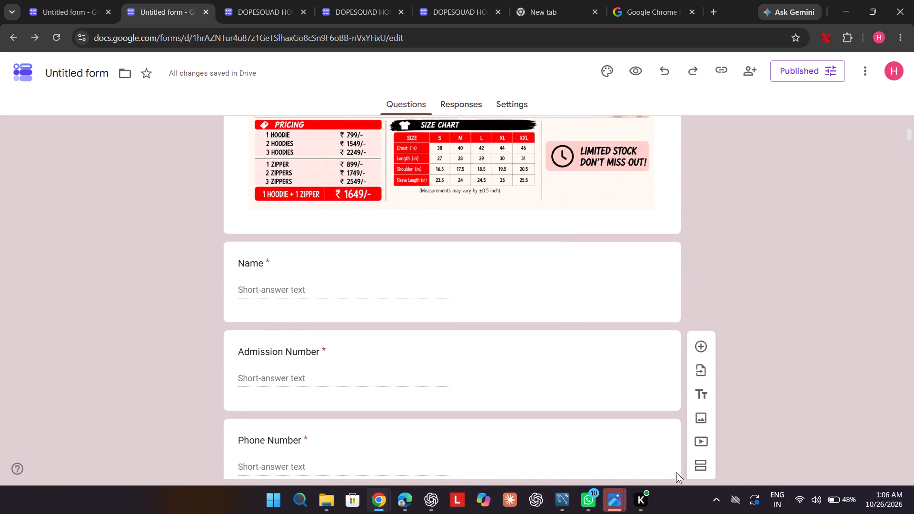
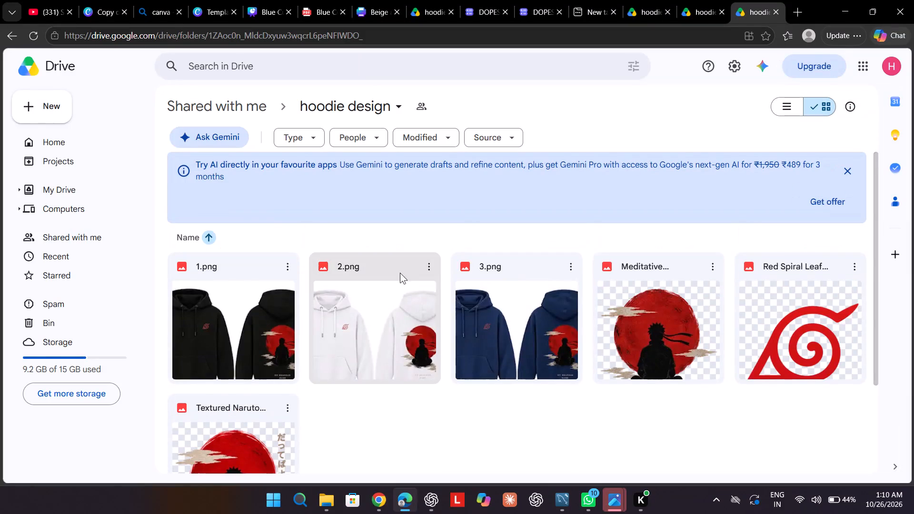
Download the Textured Naruto silhouette image from the shared hoodie design folder in Drive.
left_click(285, 401)
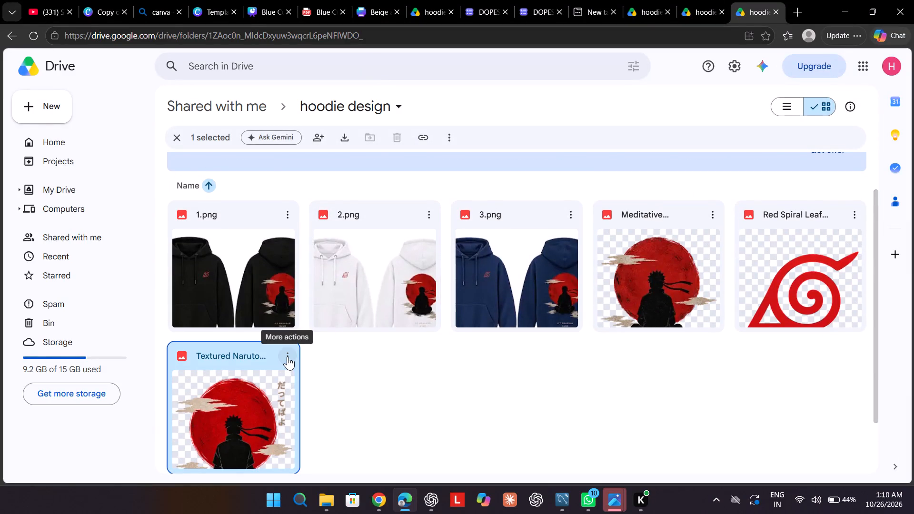
left_click(287, 356)
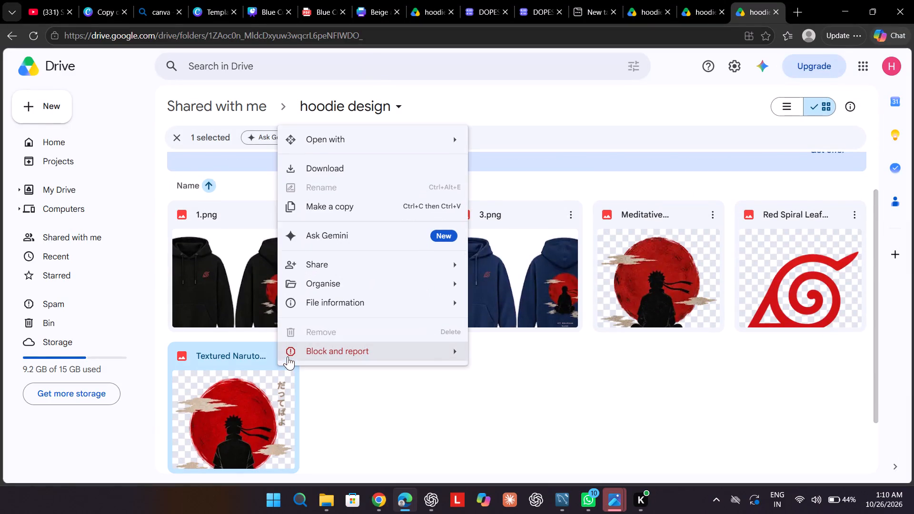
left_click(345, 163)
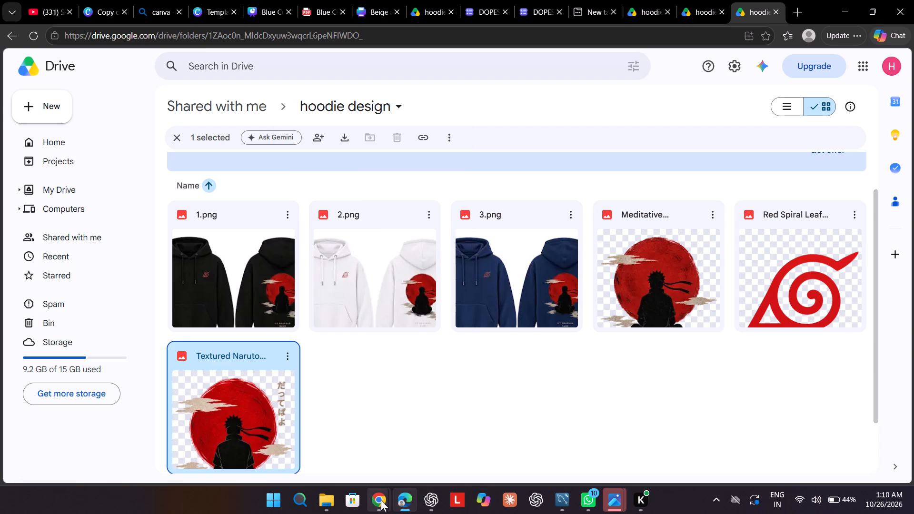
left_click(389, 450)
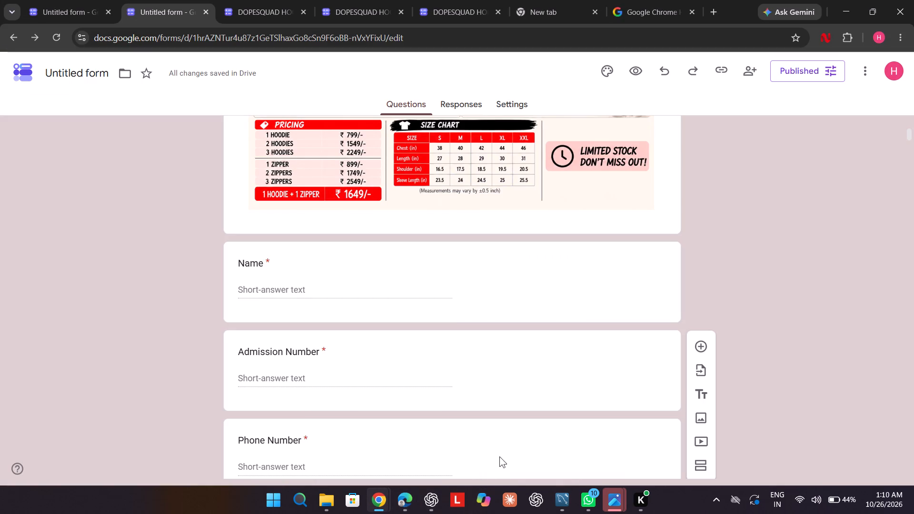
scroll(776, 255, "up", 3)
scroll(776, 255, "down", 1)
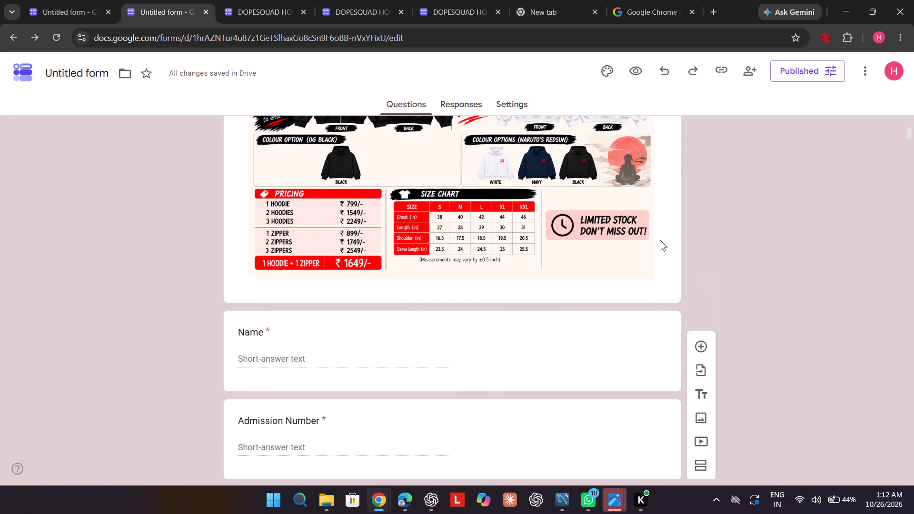
left_click(660, 240)
scroll(669, 289, "down", 2)
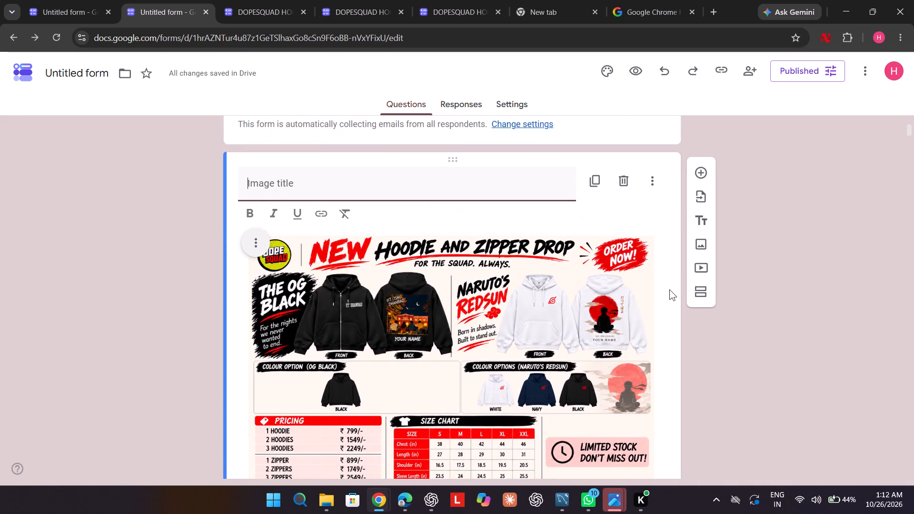
left_click(706, 238)
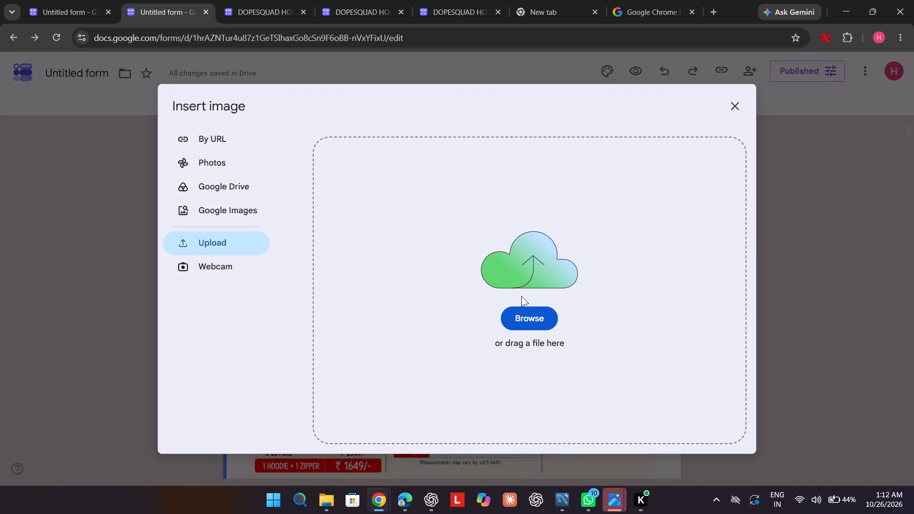
left_click(527, 313)
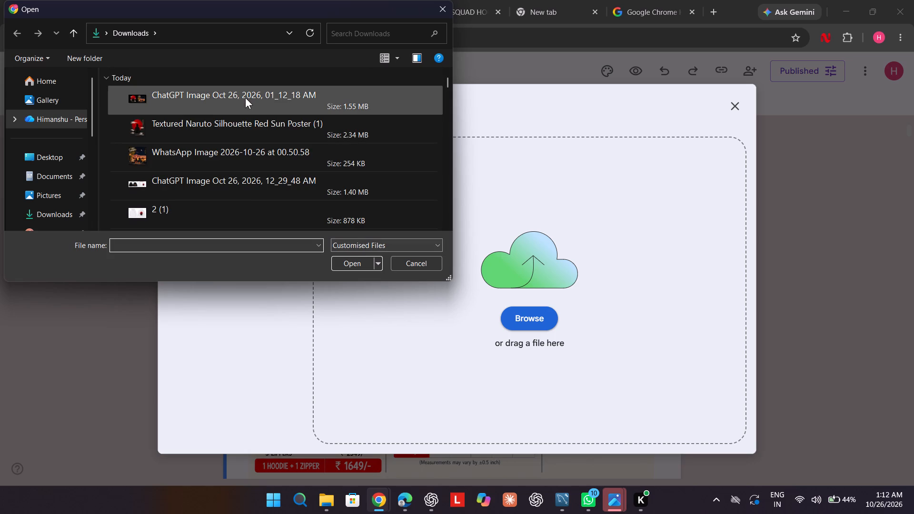
double_click(244, 95)
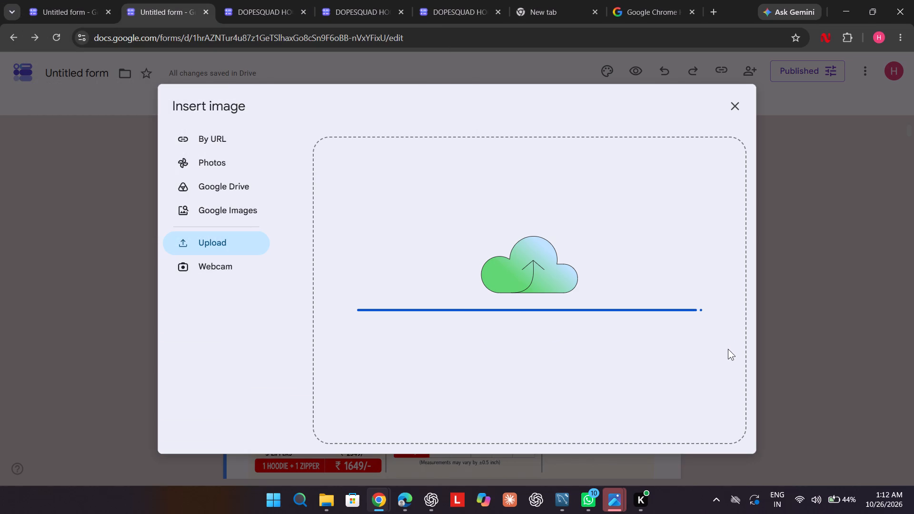
scroll(728, 349, "down", 2)
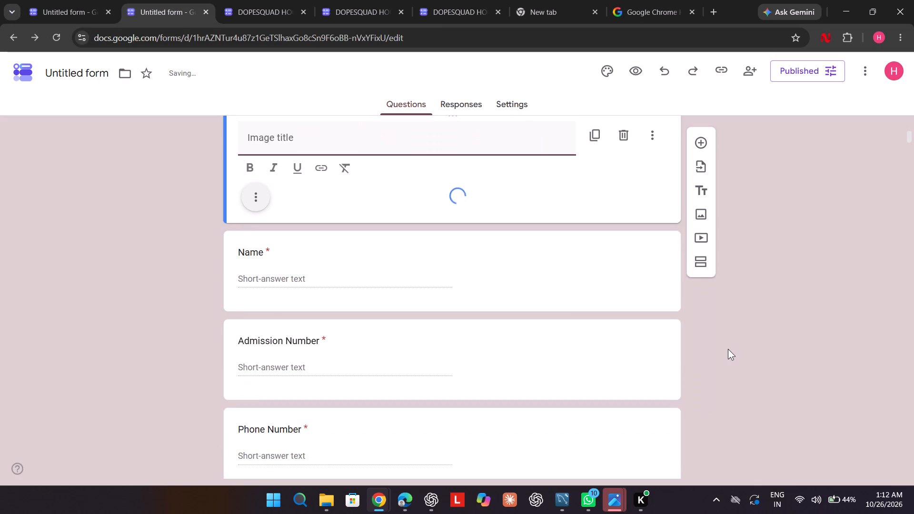
scroll(728, 349, "up", 2)
scroll(728, 349, "down", 1)
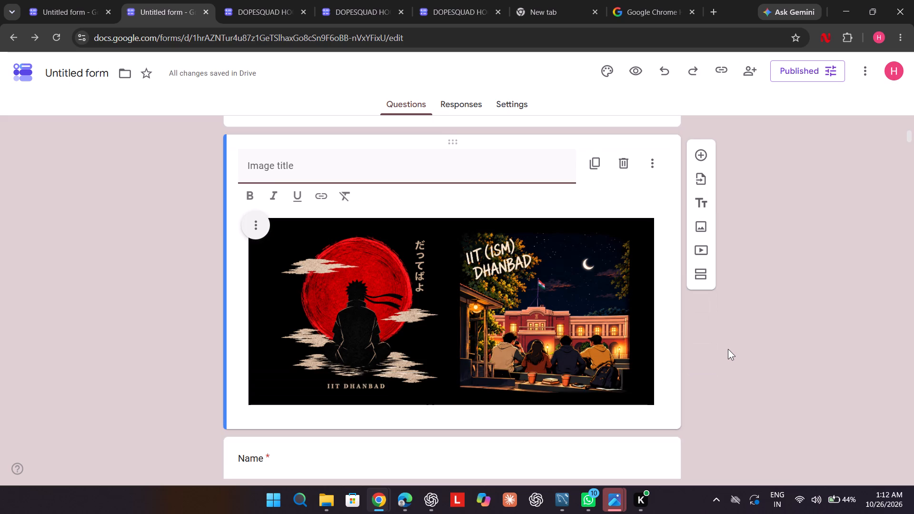
scroll(728, 349, "up", 1)
left_click(836, 316)
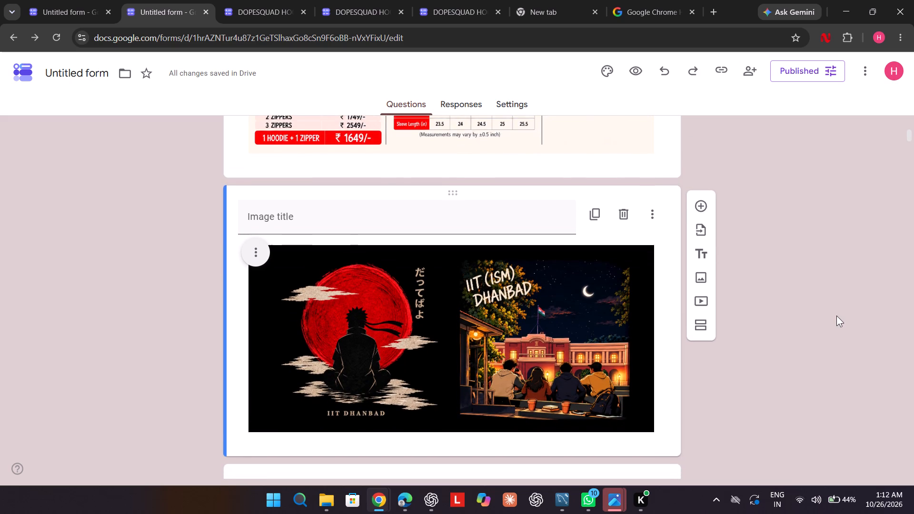
Open a preview of the form, return to the editor, and check the opening description and price poster.
scroll(836, 316, "up", 12)
scroll(836, 316, "down", 3)
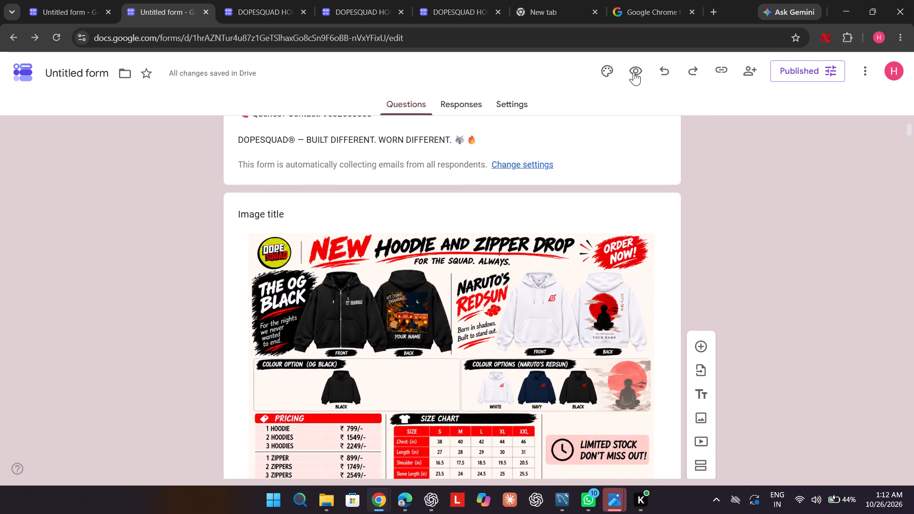
left_click(627, 69)
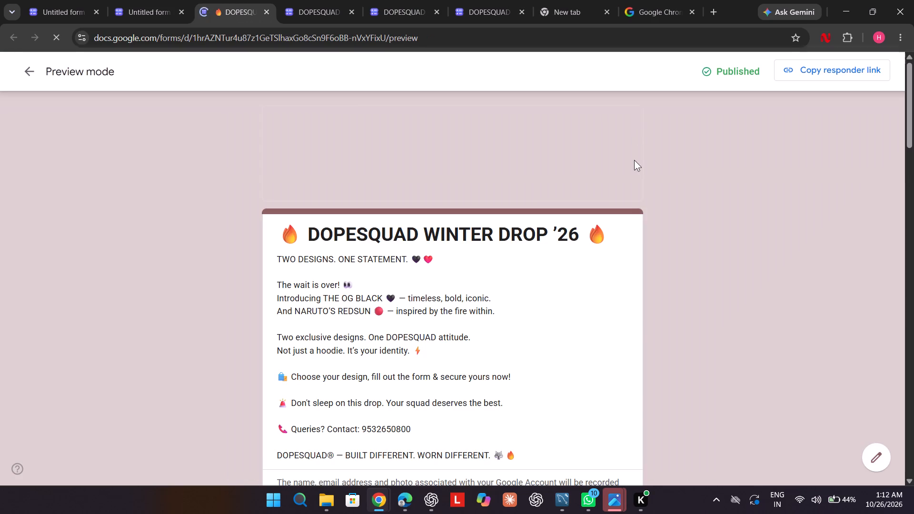
left_click(156, 1)
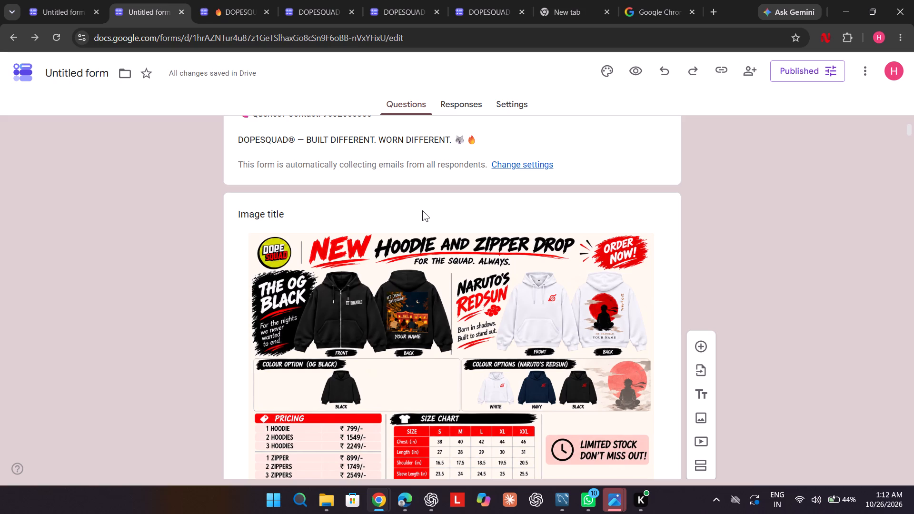
scroll(582, 274, "up", 3)
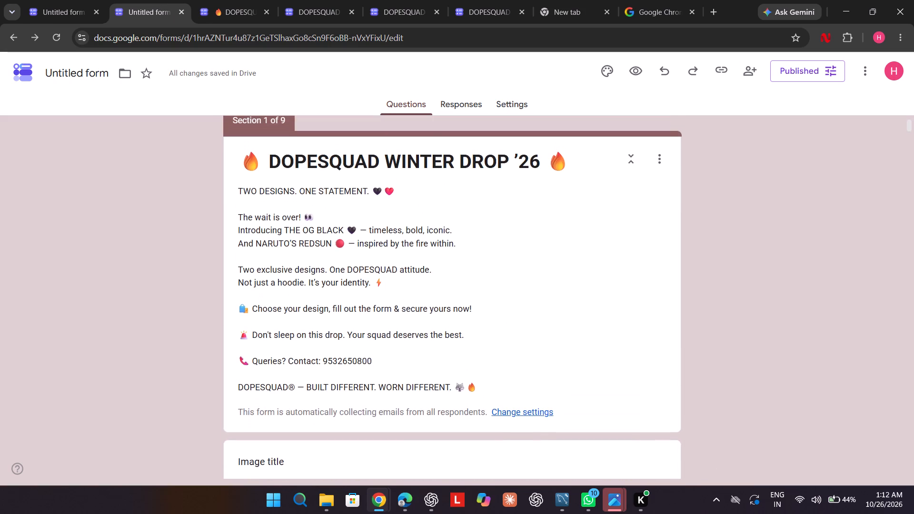
scroll(582, 274, "down", 4)
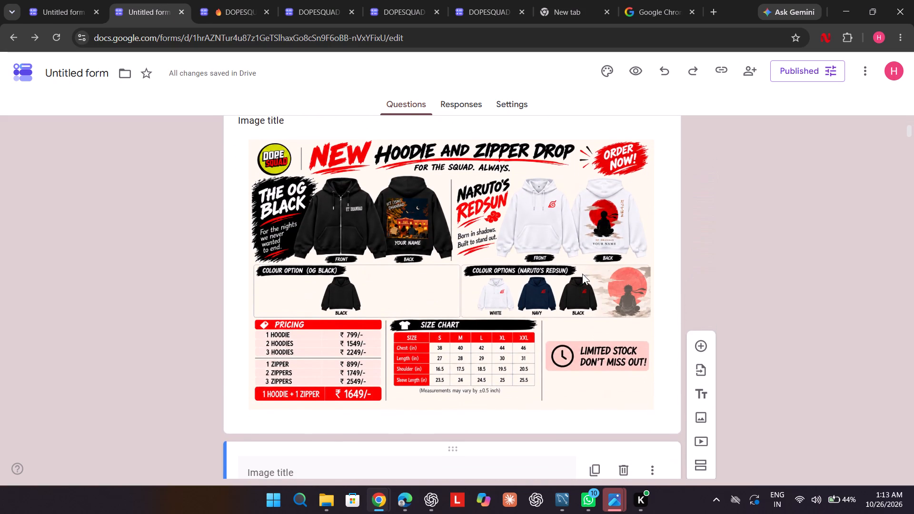
Review the opening section's poster, combined design image, contact and hostel questions, and the Select type bundle options.
scroll(582, 274, "down", 1)
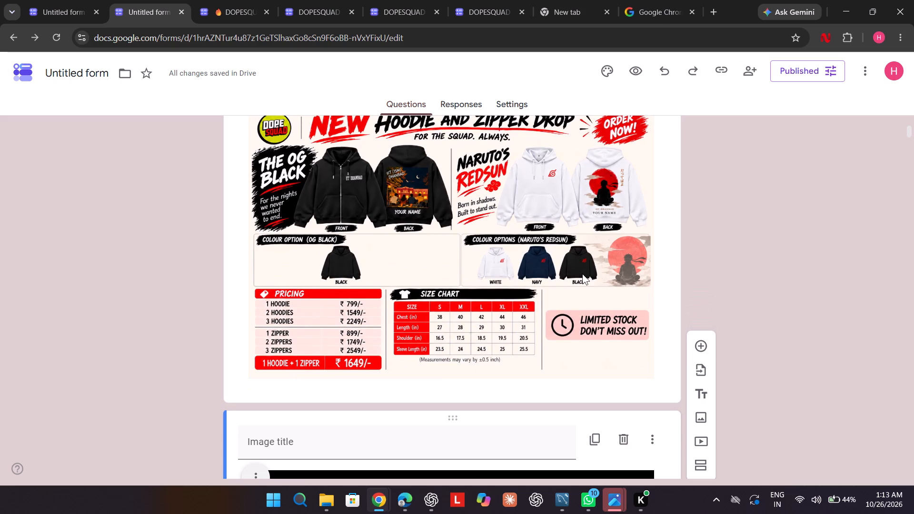
scroll(582, 274, "down", 5)
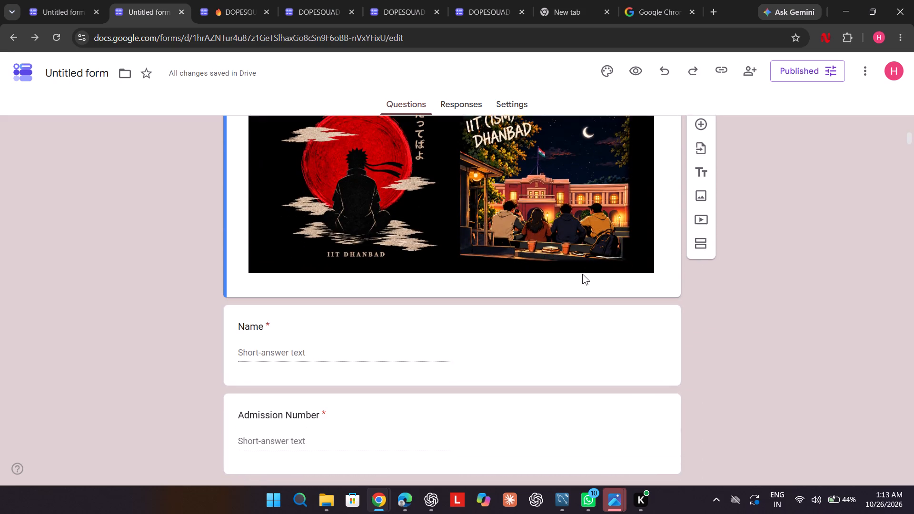
scroll(582, 274, "down", 5)
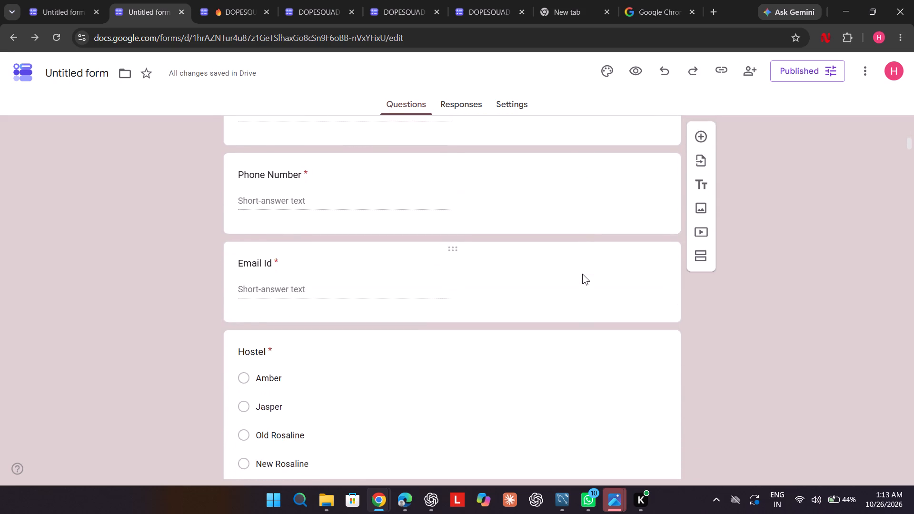
scroll(582, 274, "down", 3)
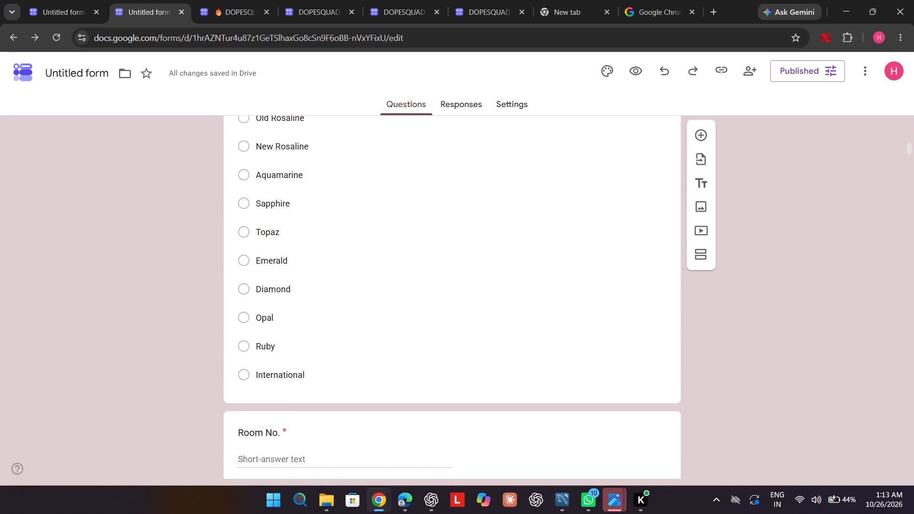
scroll(582, 274, "down", 4)
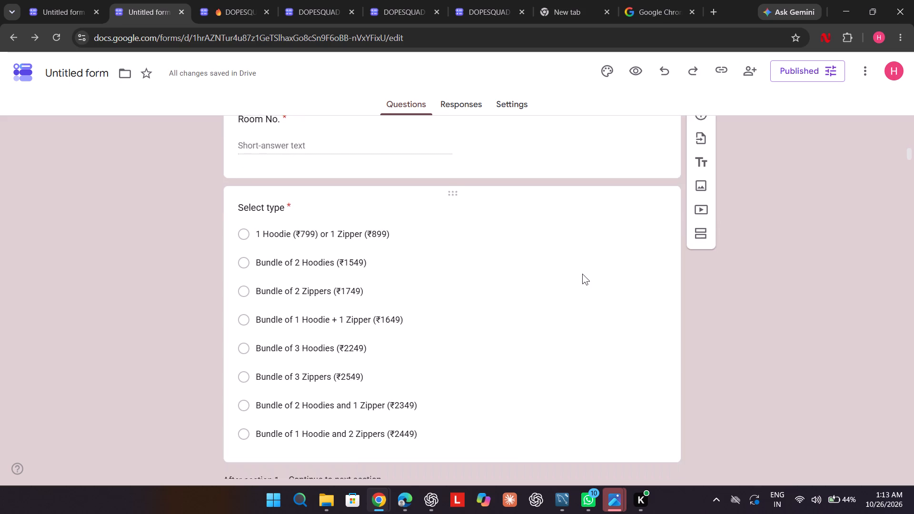
scroll(582, 274, "down", 2)
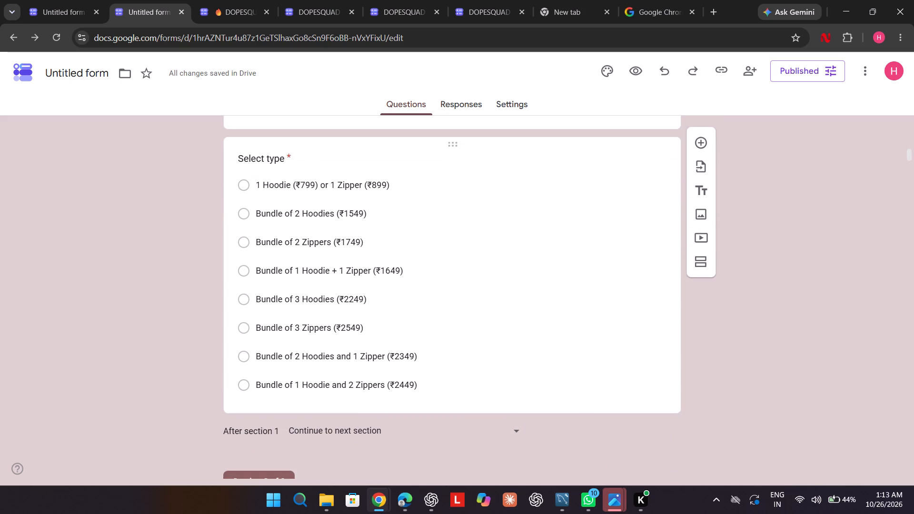
Review the 1 Hoodie/ Zipper section from its design image through the size, colour and printed-name questions to the payment upload.
scroll(582, 274, "down", 4)
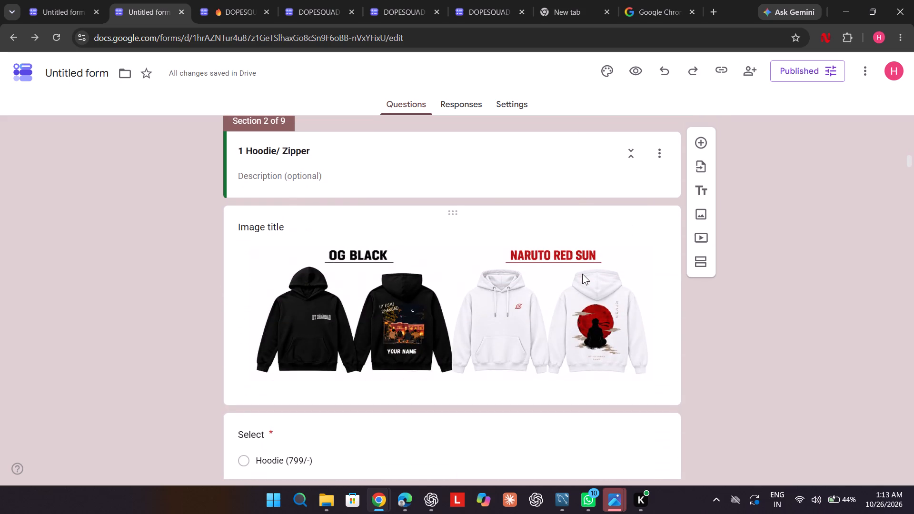
scroll(582, 274, "down", 3)
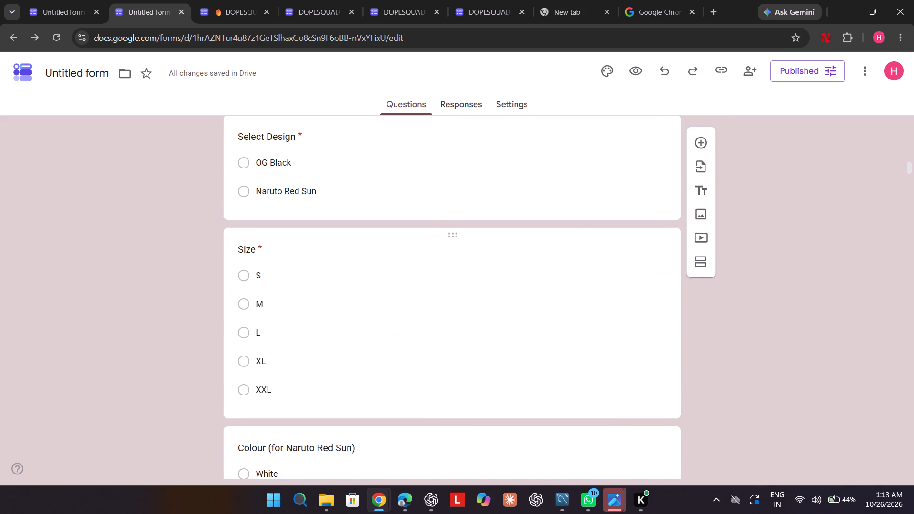
scroll(582, 274, "down", 4)
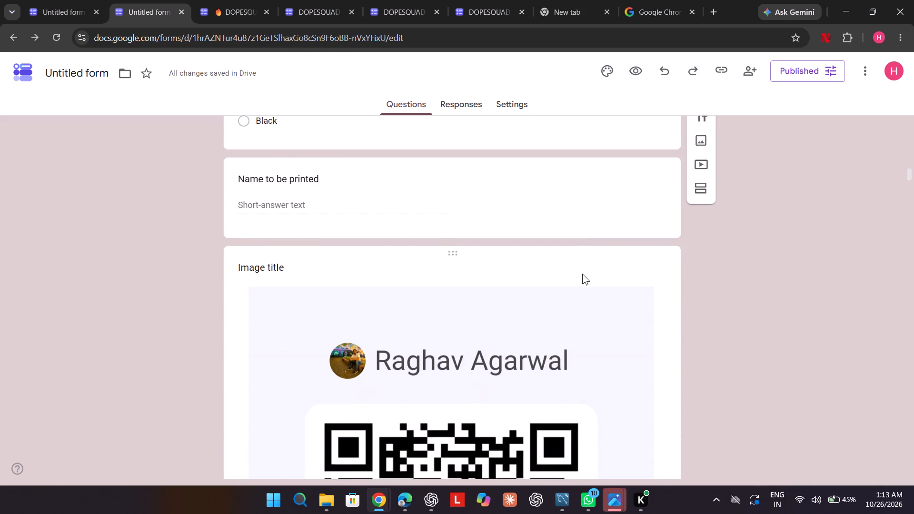
scroll(582, 274, "down", 7)
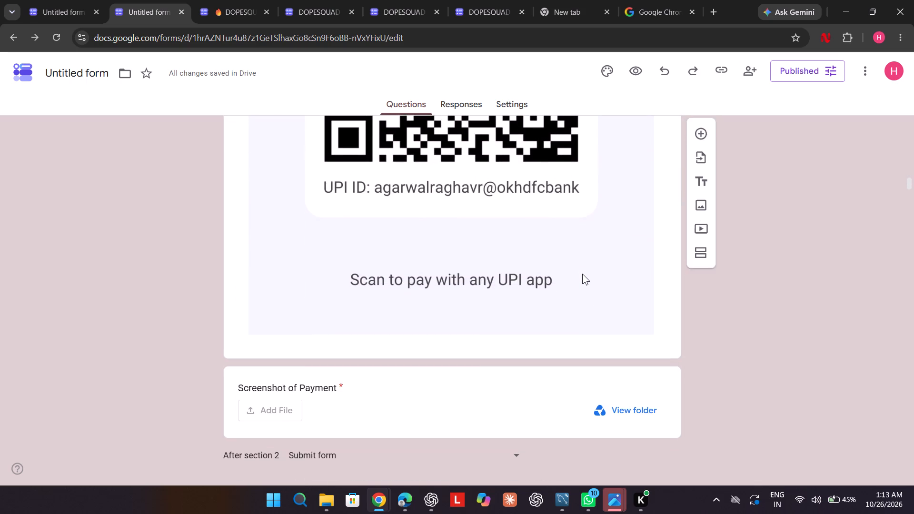
scroll(582, 274, "down", 2)
Review the two-hoodie bundle section's design, size, colour and printed-name questions for both hoodies, and its payment QR image.
scroll(582, 274, "down", 4)
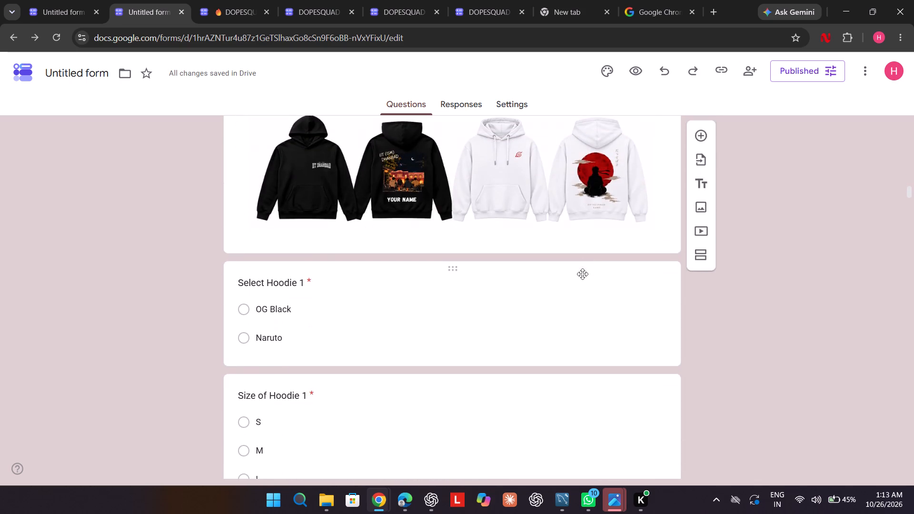
scroll(582, 274, "down", 6)
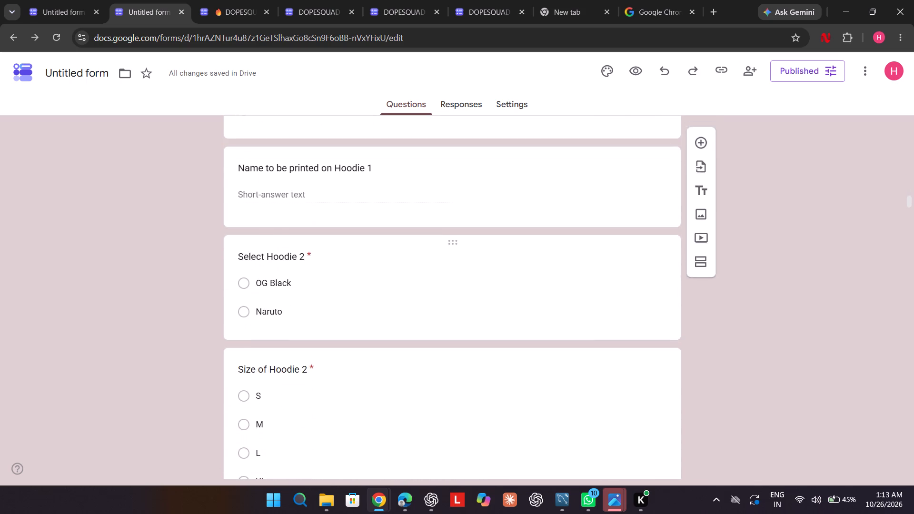
scroll(582, 274, "down", 4)
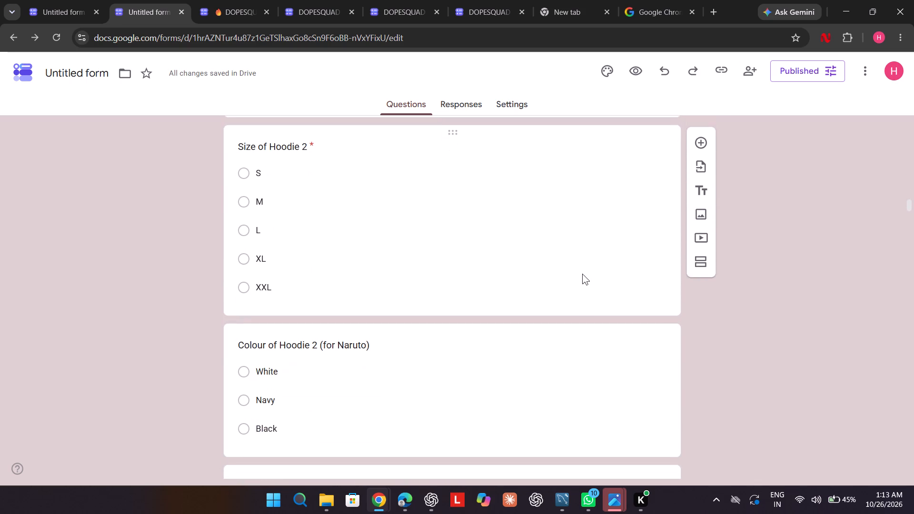
scroll(582, 274, "down", 1)
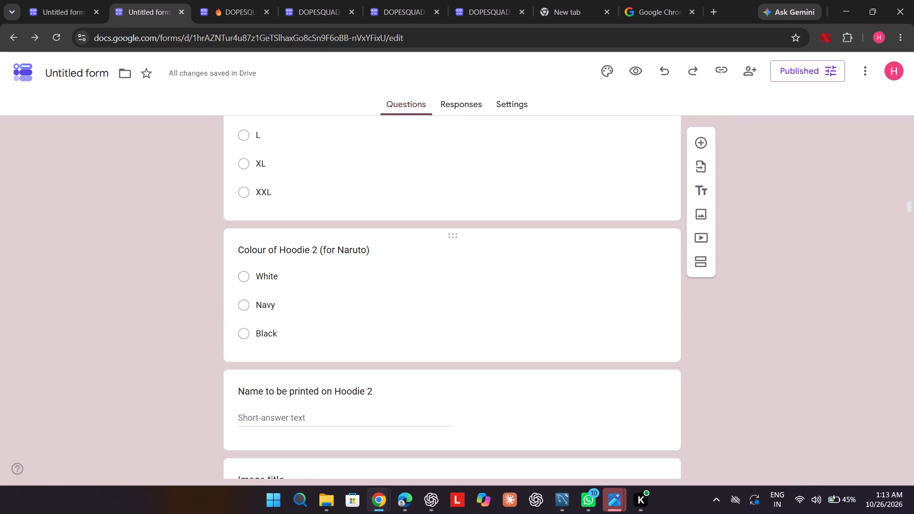
scroll(582, 274, "down", 1)
scroll(766, 287, "down", 1)
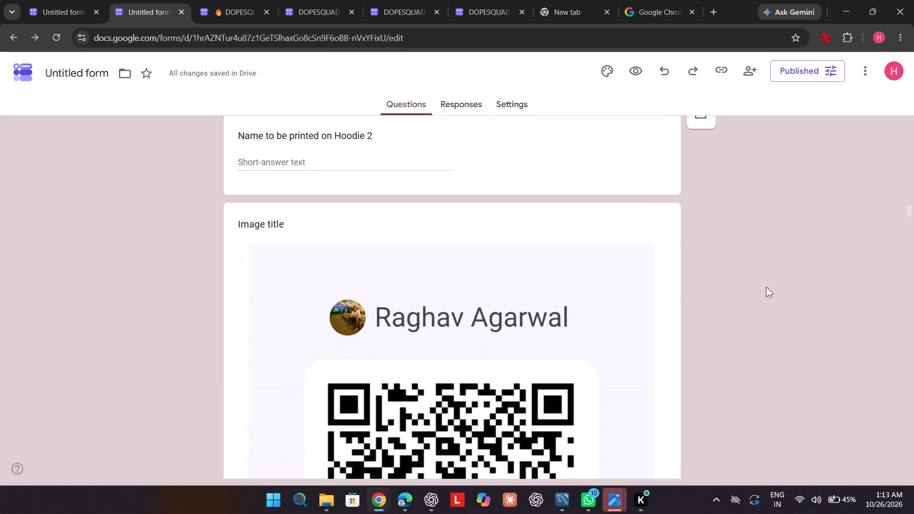
scroll(766, 287, "down", 2)
scroll(766, 287, "up", 2)
scroll(766, 287, "down", 2)
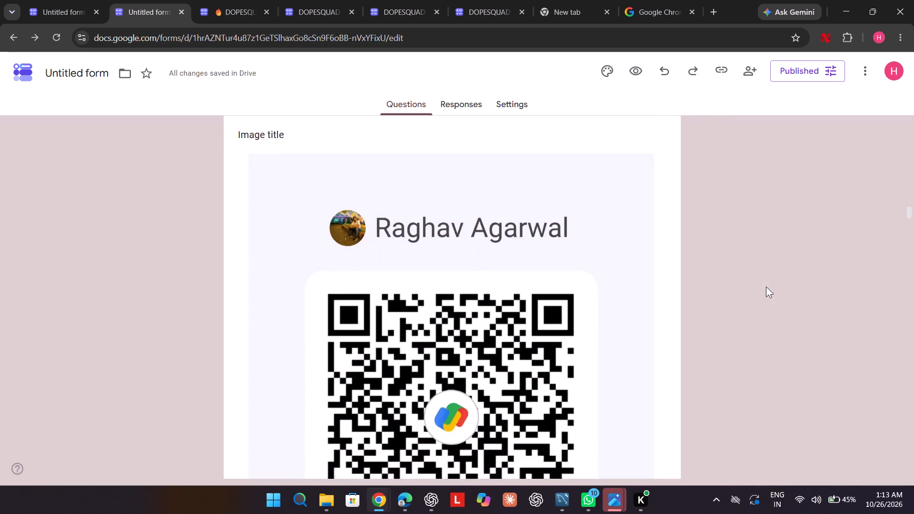
Check the remaining bundle sections' zipper and hoodie questions and payment QR images, and return to the start of the form.
scroll(766, 287, "down", 5)
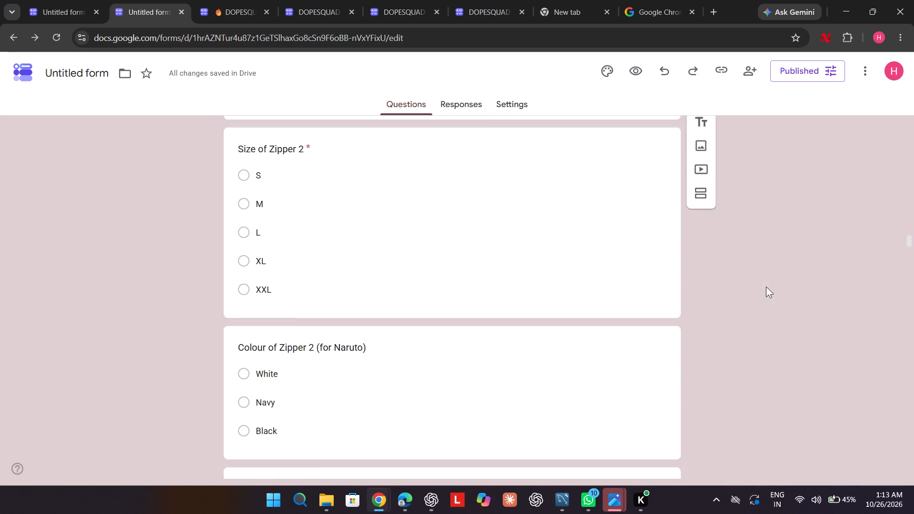
scroll(766, 287, "down", 5)
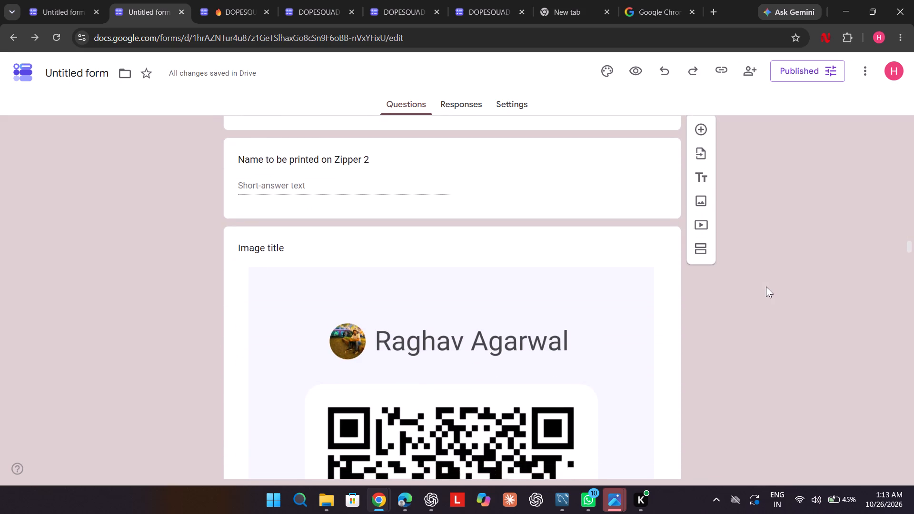
scroll(766, 287, "down", 7)
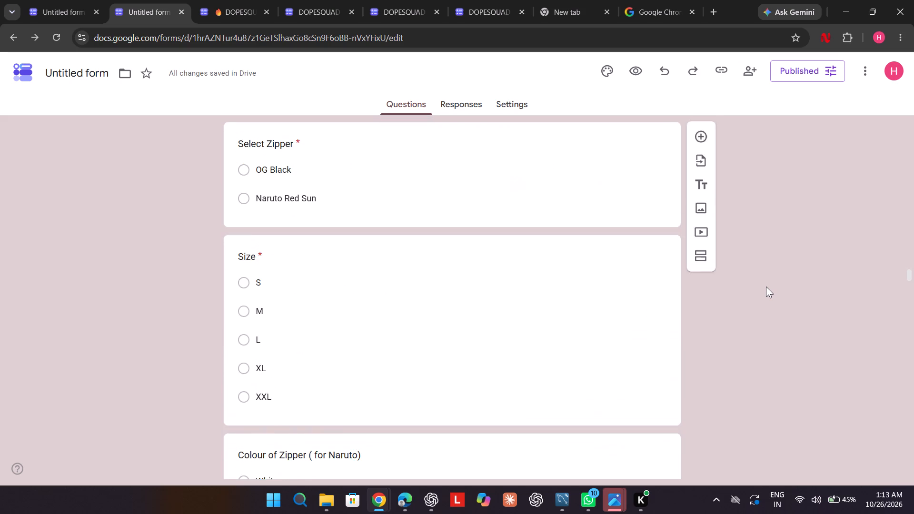
scroll(766, 287, "down", 4)
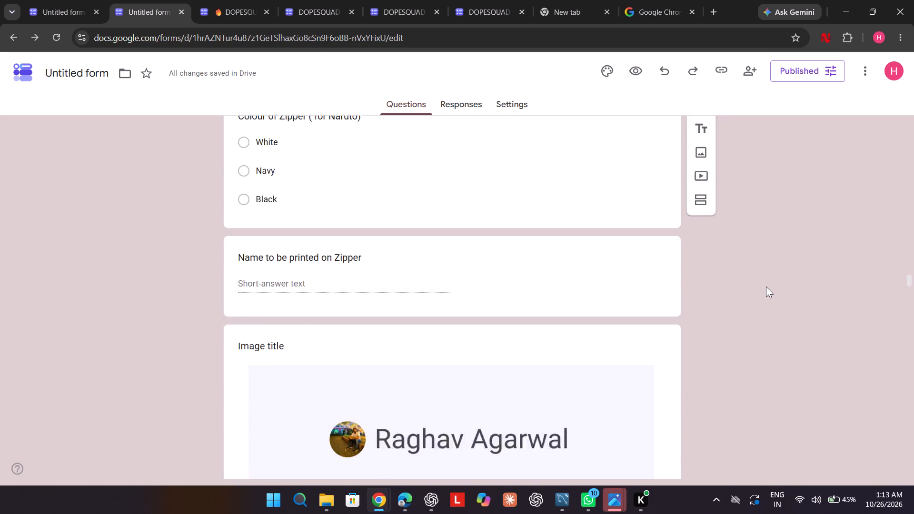
scroll(766, 287, "down", 4)
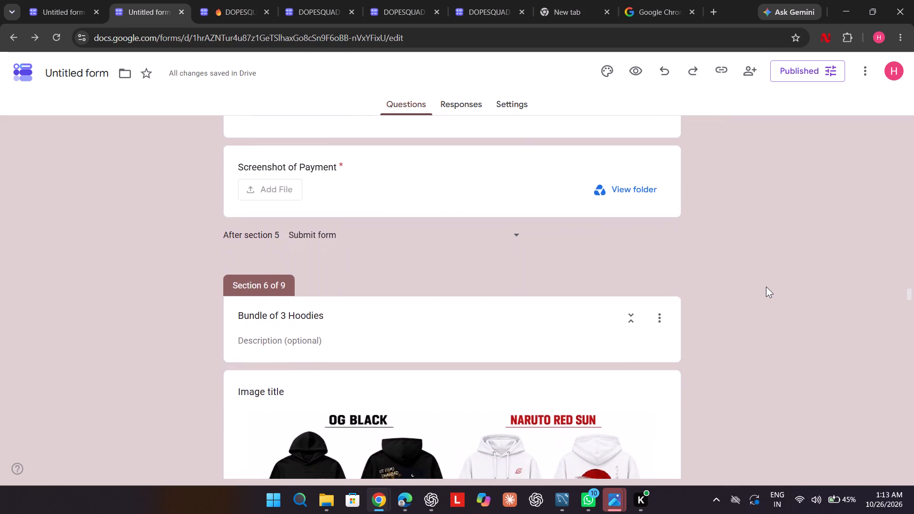
scroll(766, 287, "down", 8)
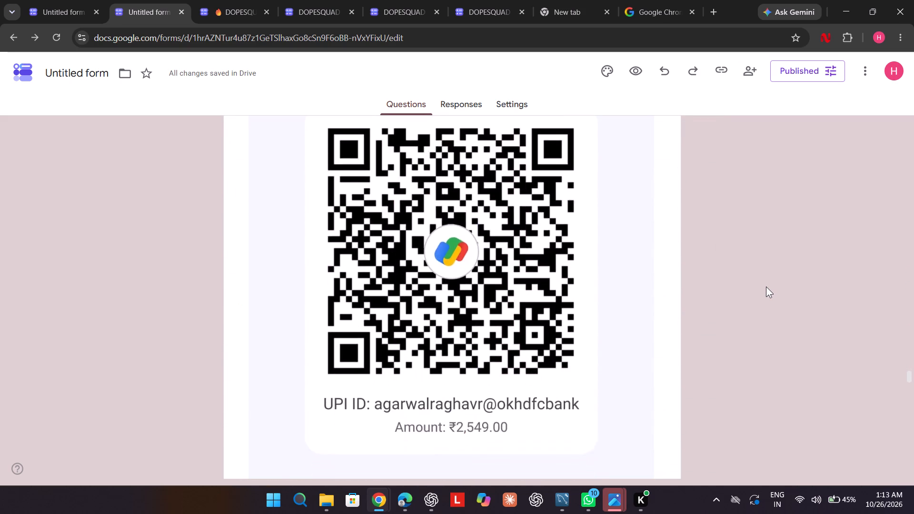
scroll(766, 287, "down", 5)
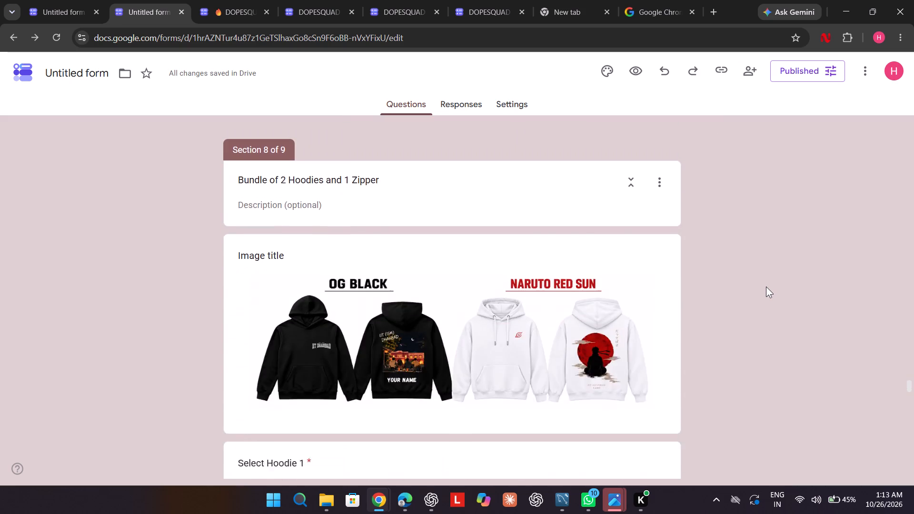
scroll(766, 287, "down", 5)
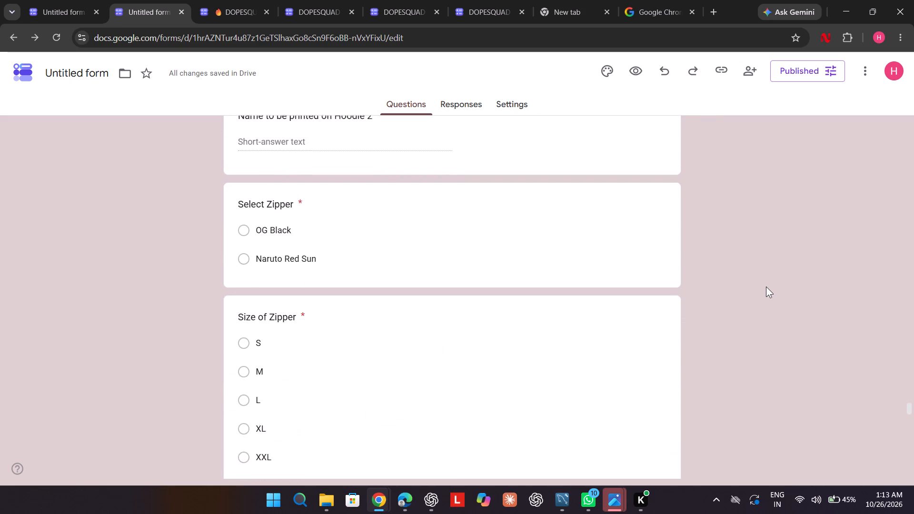
scroll(766, 287, "up", 20)
scroll(766, 287, "up", 12)
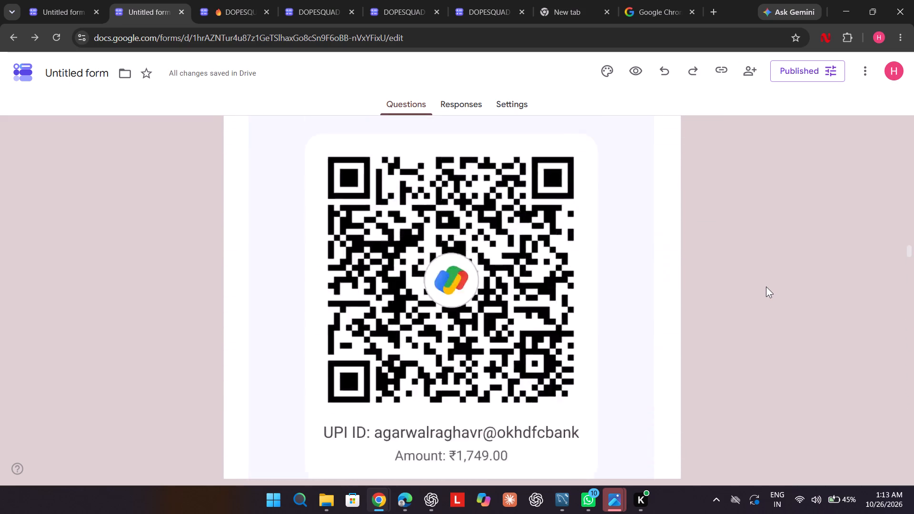
scroll(766, 287, "up", 17)
scroll(766, 287, "up", 20)
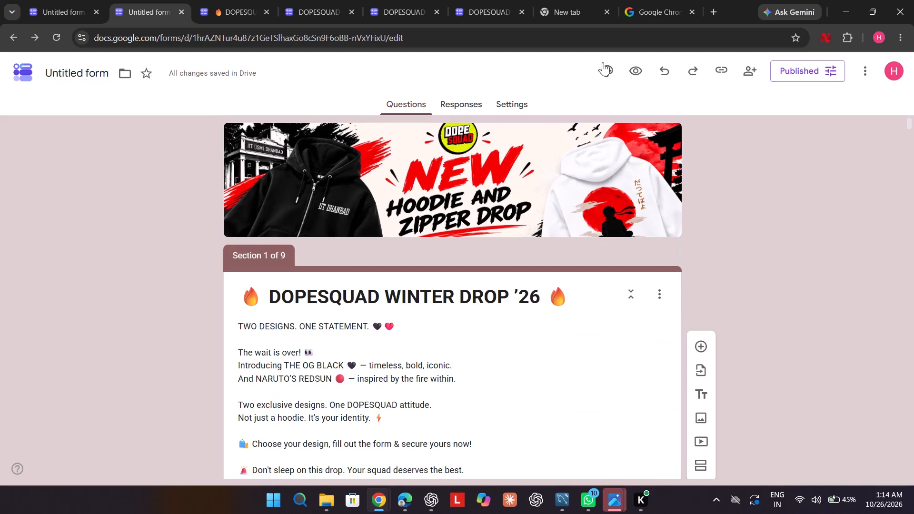
Preview the form's opening description, email question and price poster, and return to the editor.
left_click(636, 64)
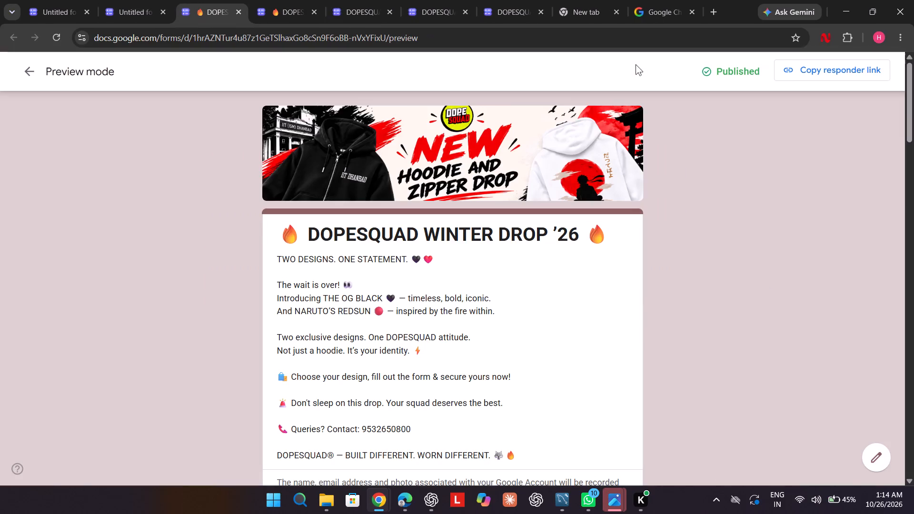
scroll(657, 189, "down", 3)
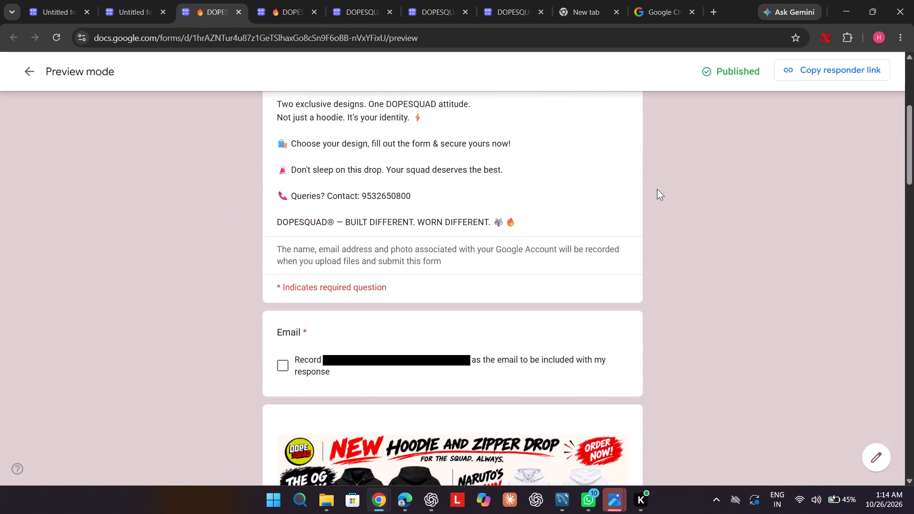
scroll(655, 294, "down", 1)
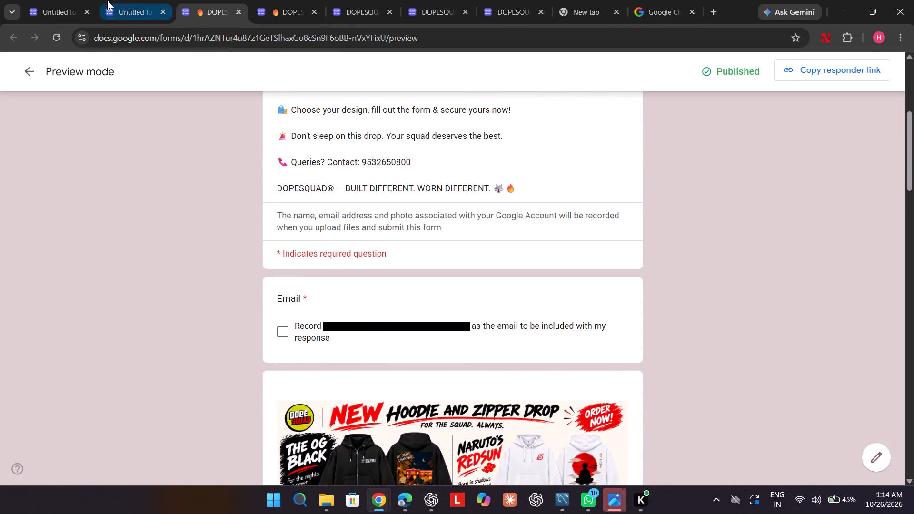
left_click(109, 0)
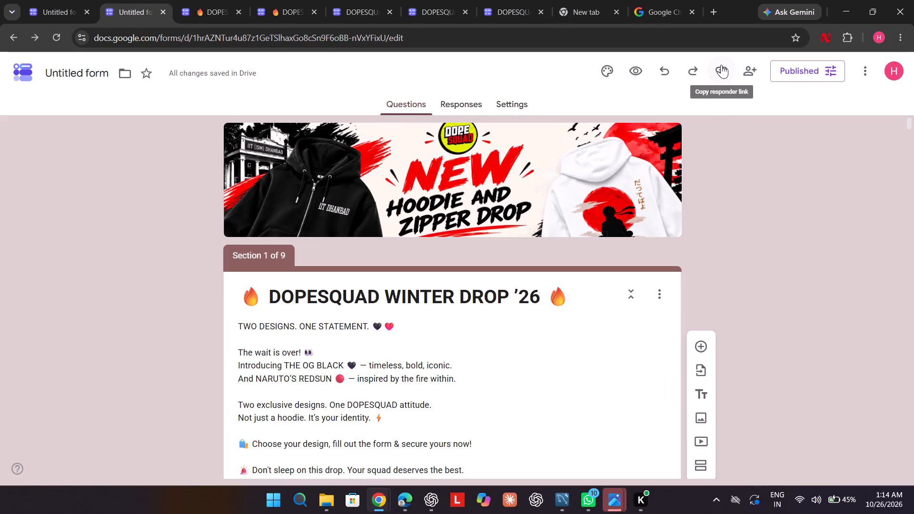
Set the form's general access for Editor view to Restricted in the sharing settings.
left_click(747, 65)
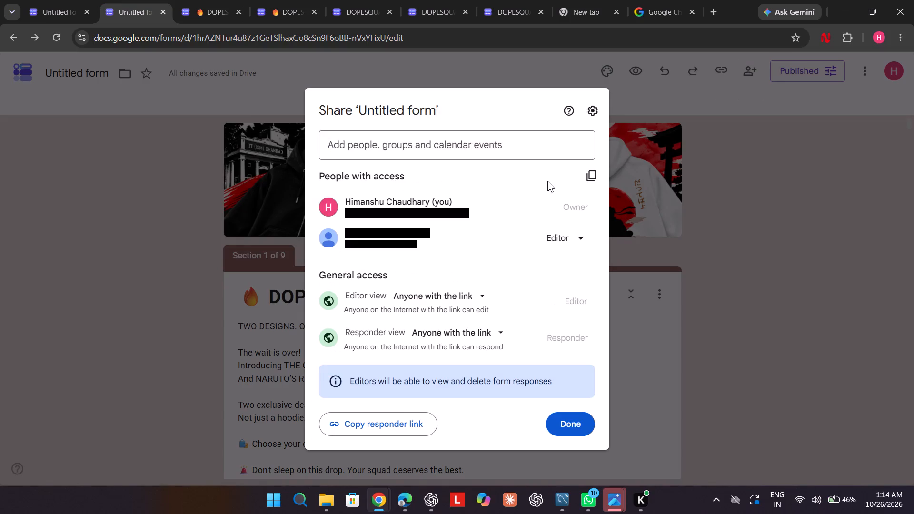
left_click(442, 295)
left_click(454, 358)
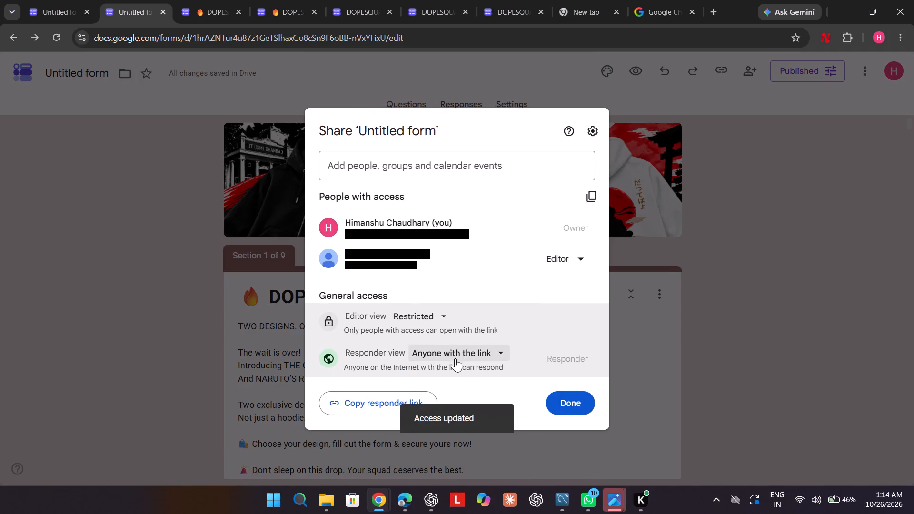
left_click(568, 404)
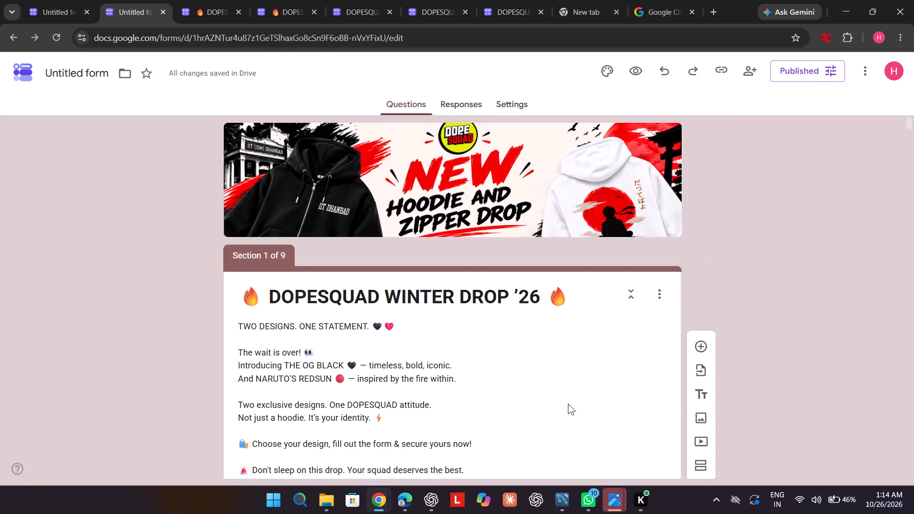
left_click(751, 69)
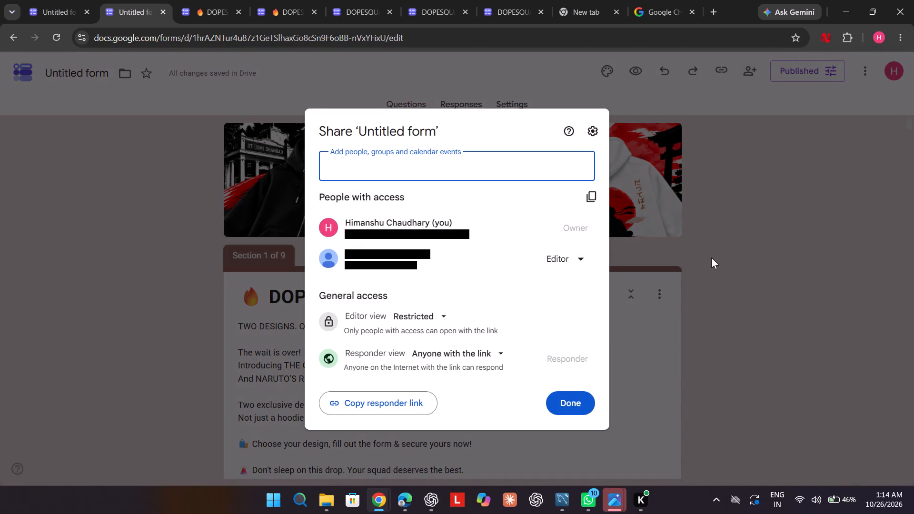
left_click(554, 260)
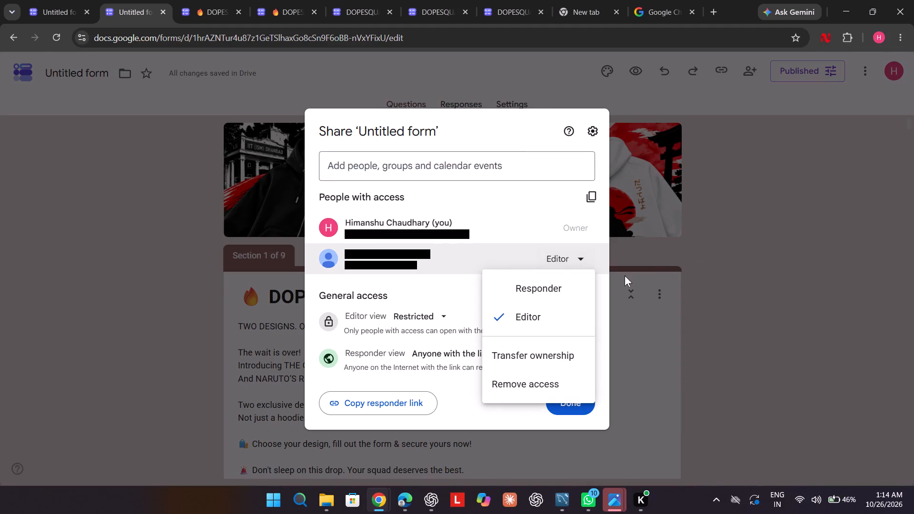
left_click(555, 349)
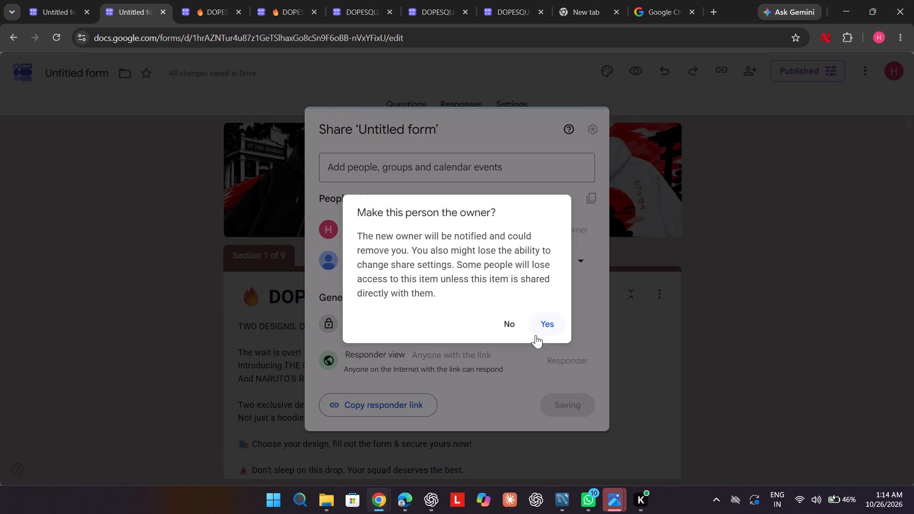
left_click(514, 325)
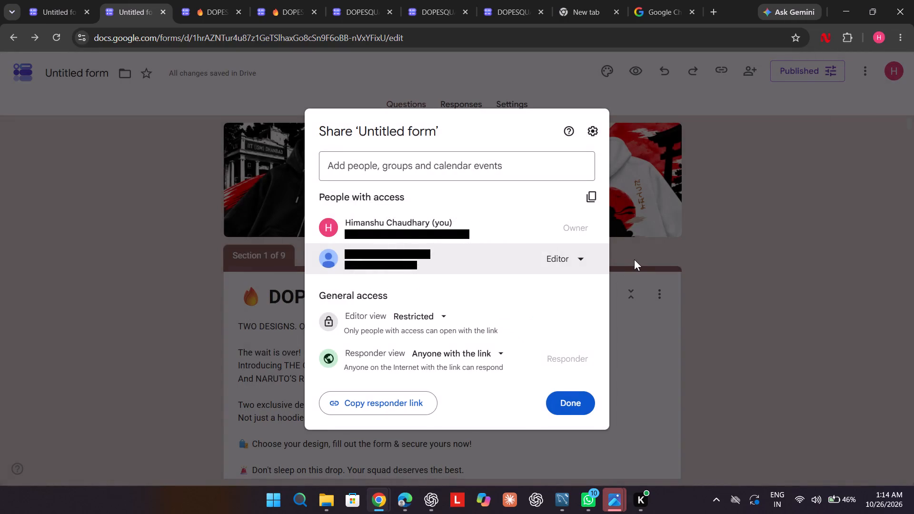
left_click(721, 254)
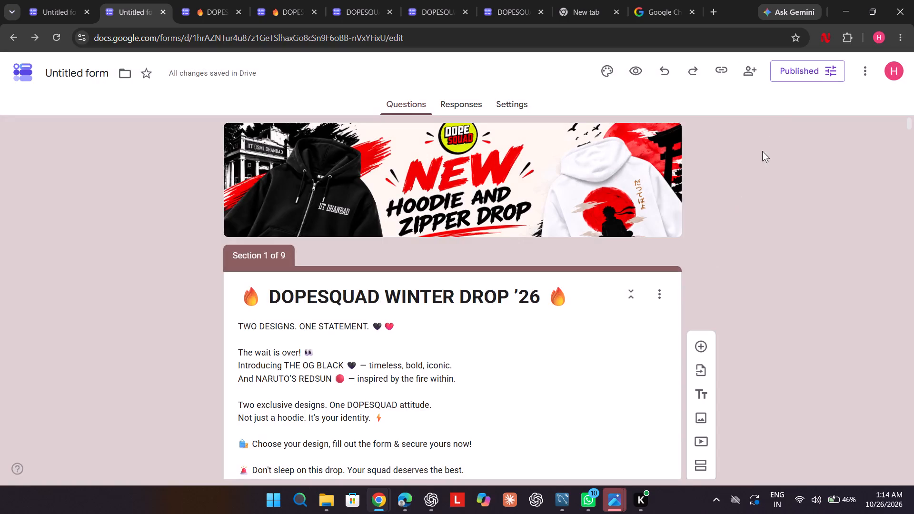
Open the form's sharing settings.
left_click(742, 69)
left_click_drag(758, 73, 719, 141)
left_click(751, 66)
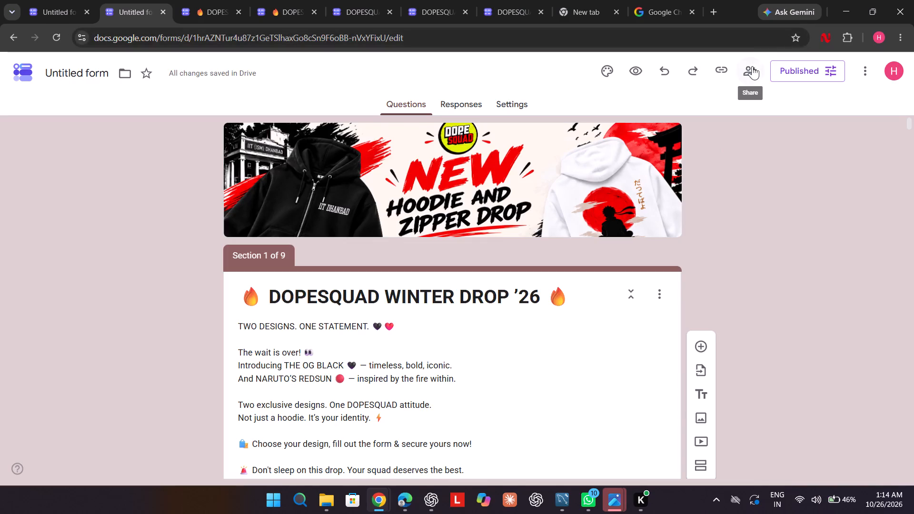
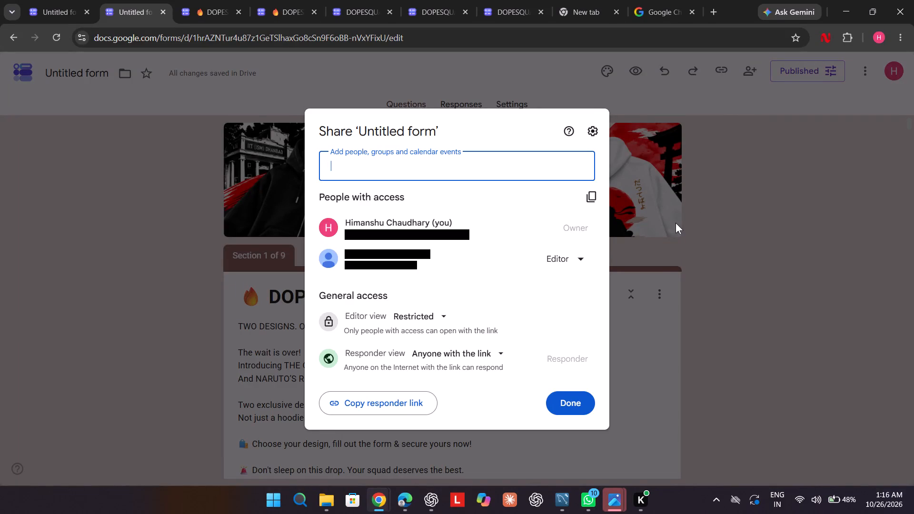
Finish reviewing the form's sharing settings and return to the form editor.
left_click(573, 405)
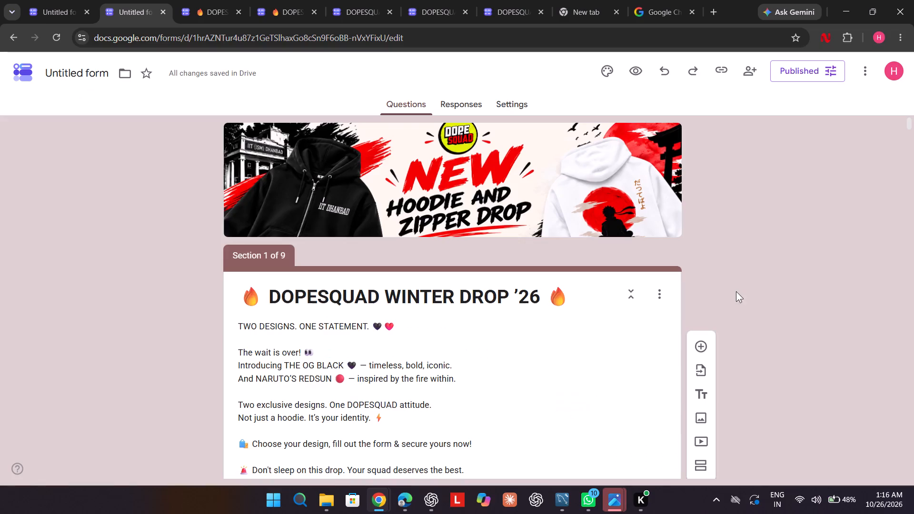
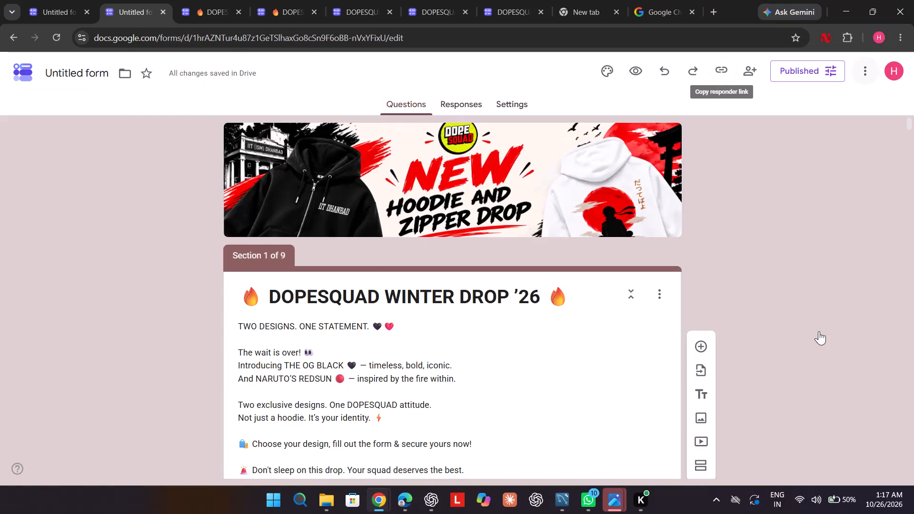
Preview the form, accept recording the account email, and examine the product images and the start of the questions.
scroll(818, 331, "down", 2)
scroll(818, 331, "up", 2)
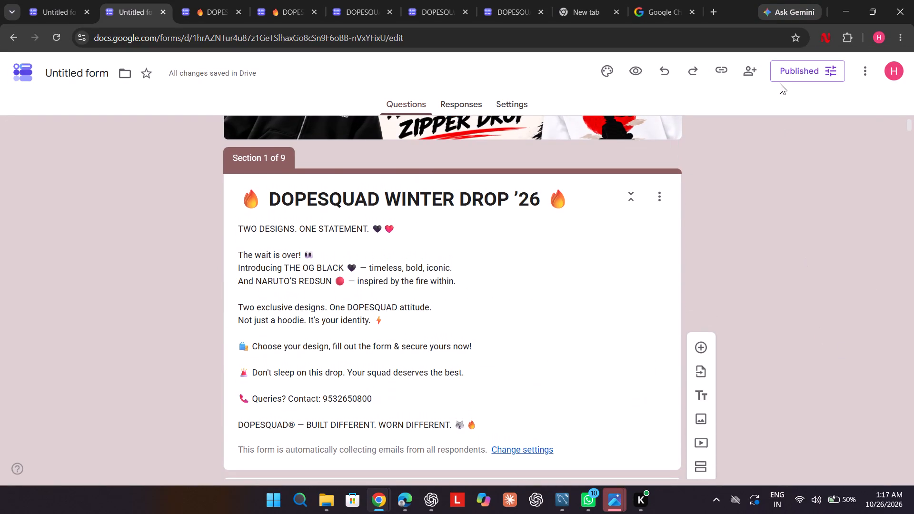
left_click(634, 74)
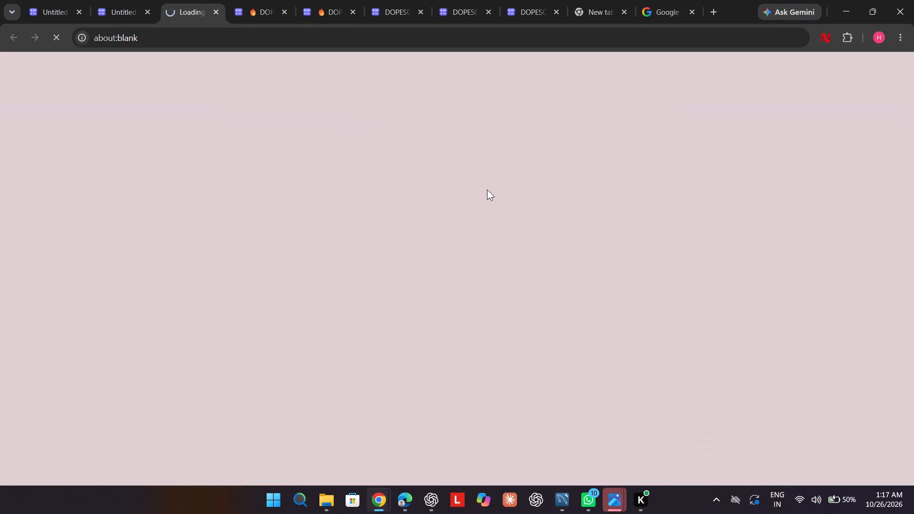
scroll(444, 236, "down", 2)
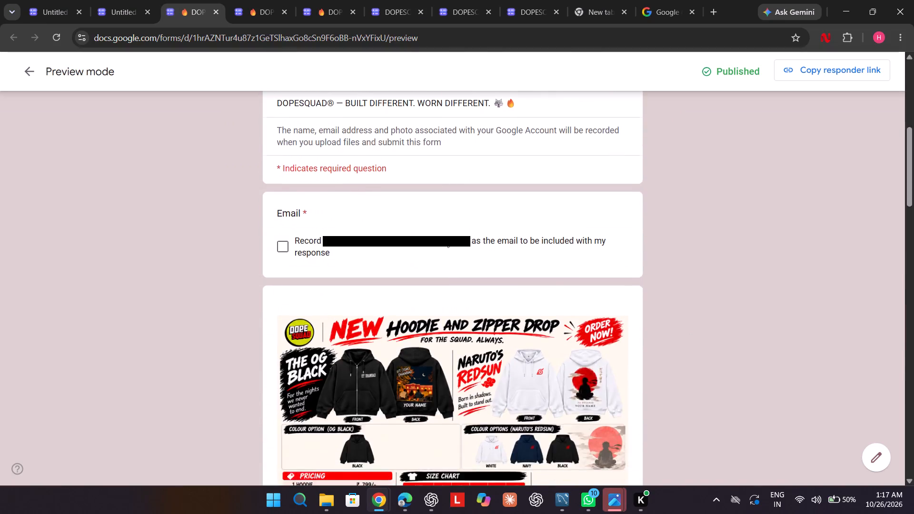
scroll(444, 236, "down", 1)
left_click(281, 179)
scroll(417, 248, "down", 1)
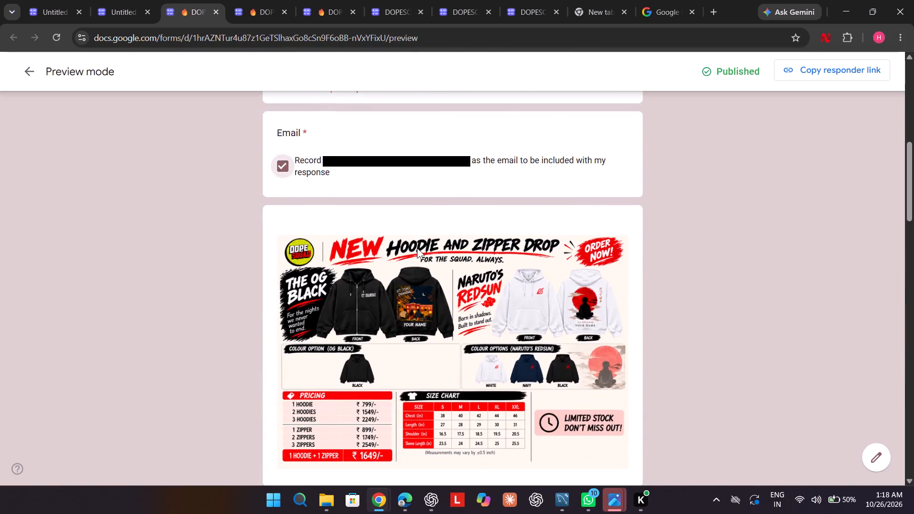
scroll(417, 248, "down", 3)
scroll(417, 248, "up", 2)
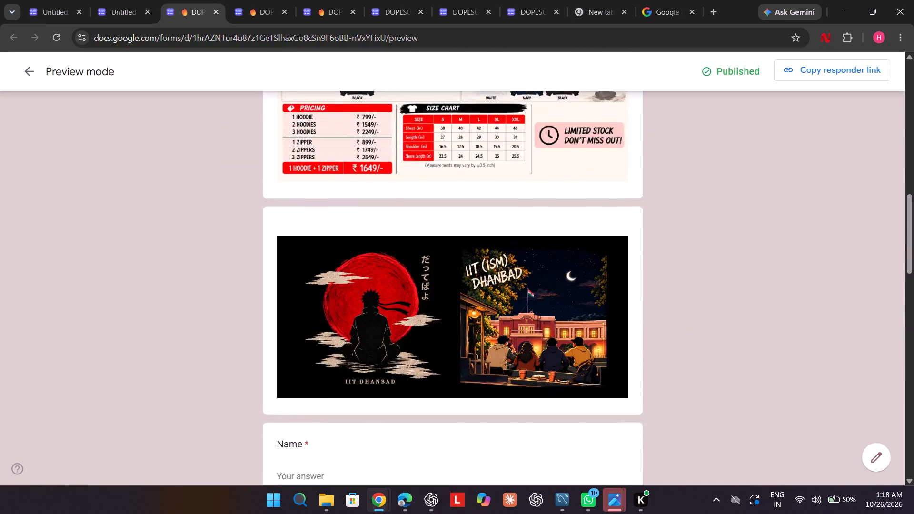
scroll(417, 248, "up", 2)
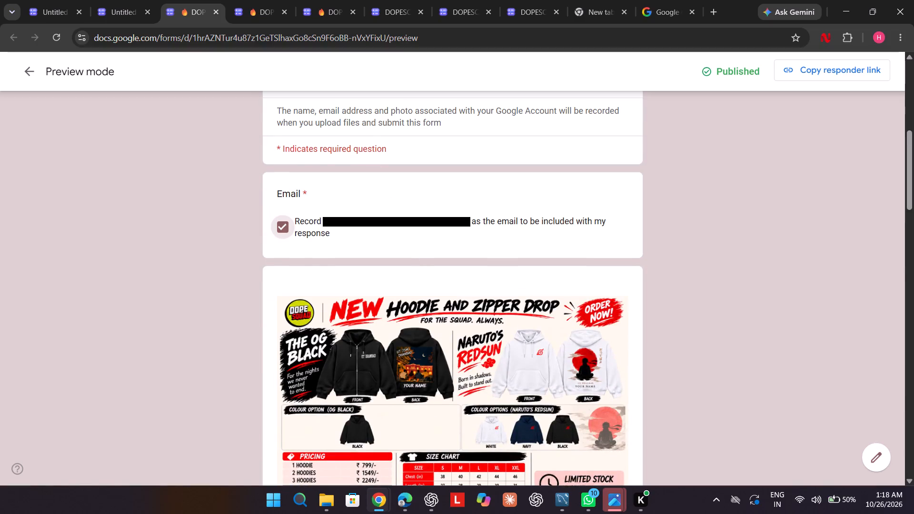
Return to the form editor and check who has access in the form's sharing settings.
left_click(99, 5)
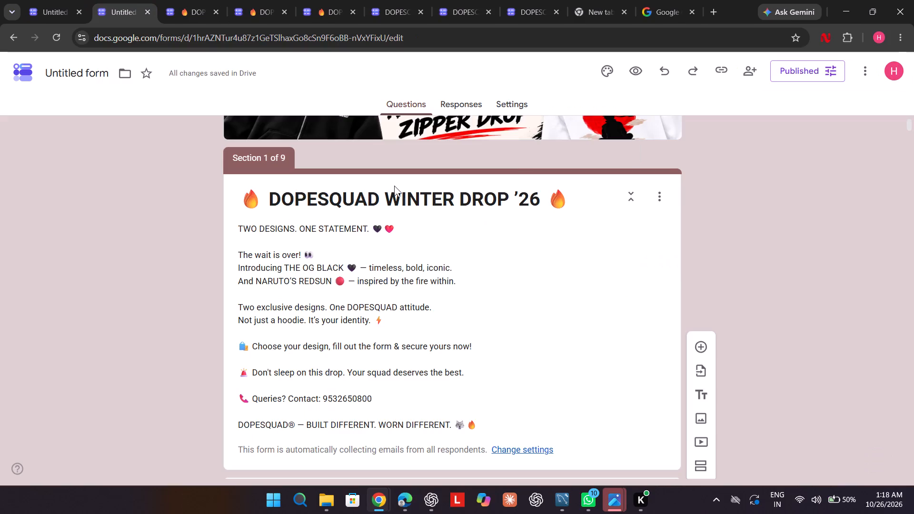
left_click(747, 76)
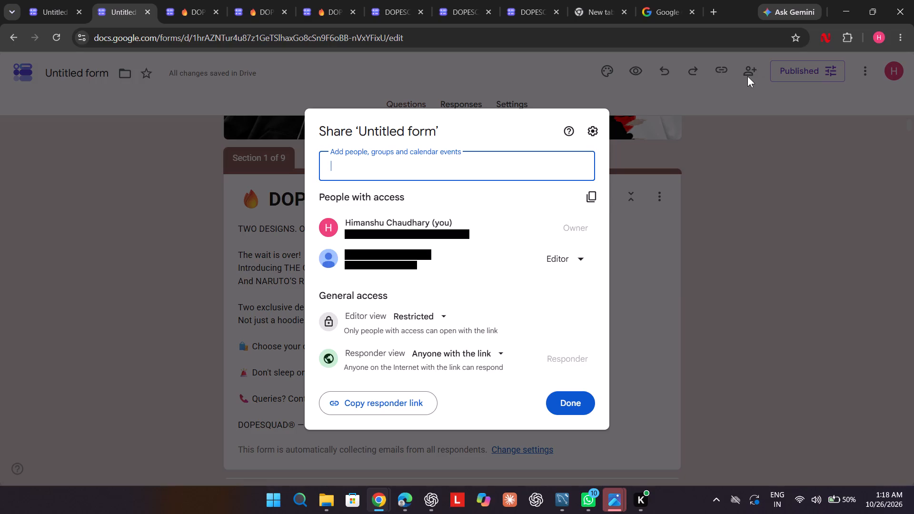
left_click(561, 398)
Examine the Section 1 description text and the hoodie and zipper pricing image.
scroll(742, 277, "down", 1)
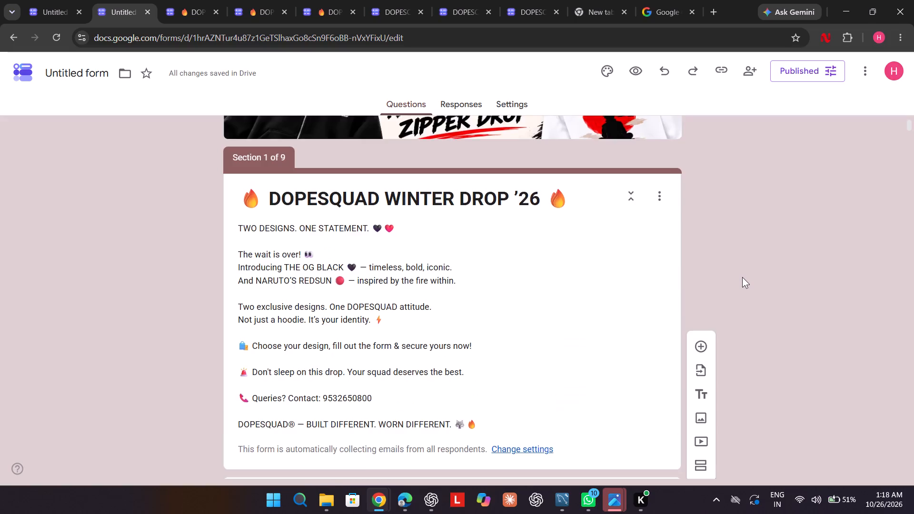
scroll(742, 277, "down", 1)
scroll(742, 277, "up", 1)
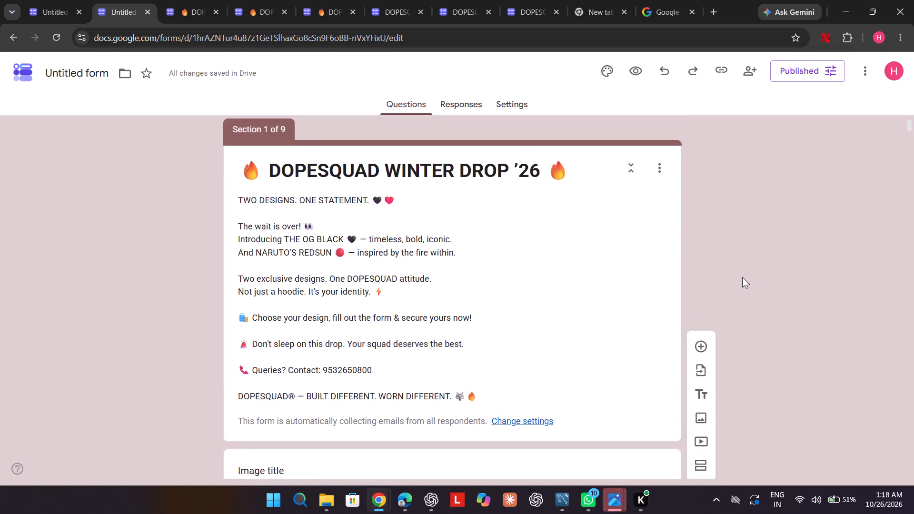
scroll(742, 277, "down", 4)
scroll(742, 277, "up", 1)
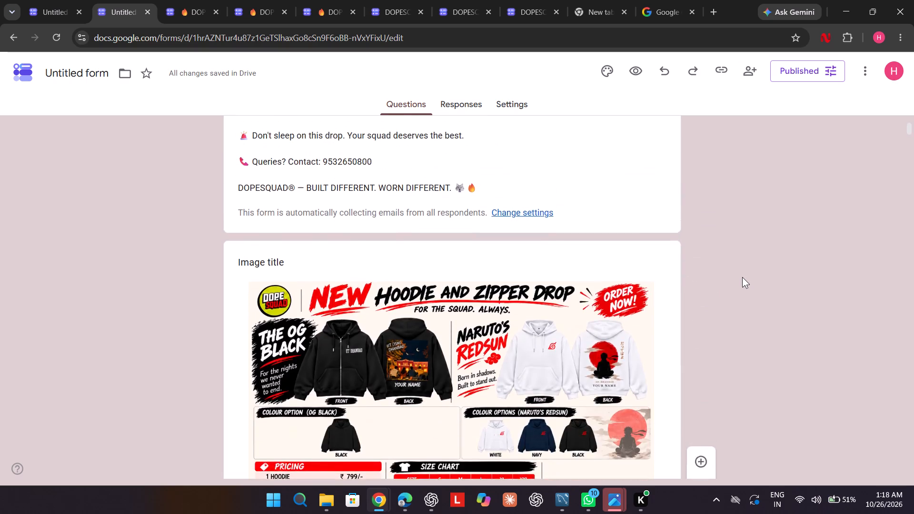
scroll(742, 277, "up", 2)
scroll(742, 277, "down", 1)
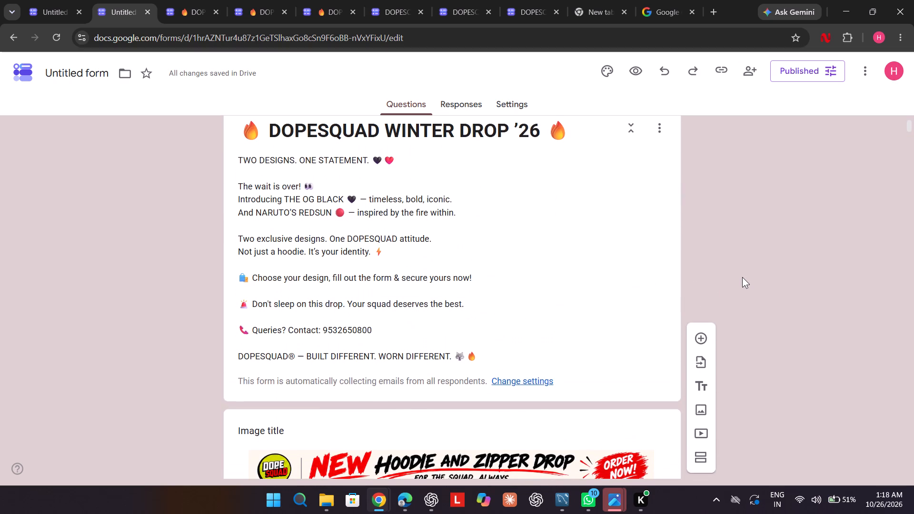
scroll(742, 277, "down", 1)
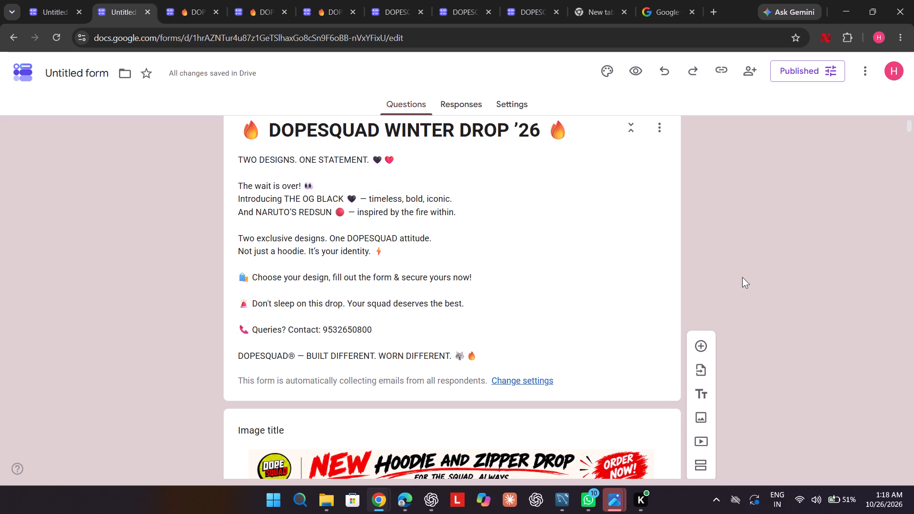
scroll(742, 277, "down", 1)
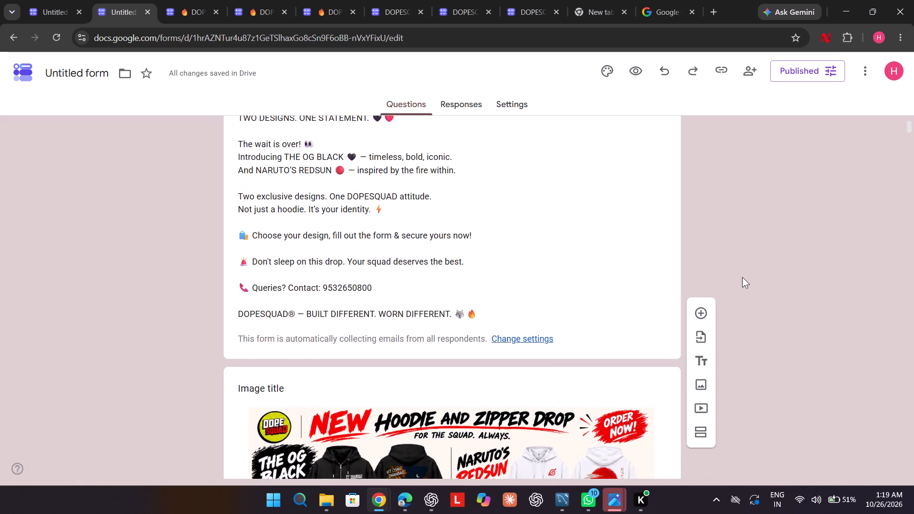
scroll(742, 277, "down", 4)
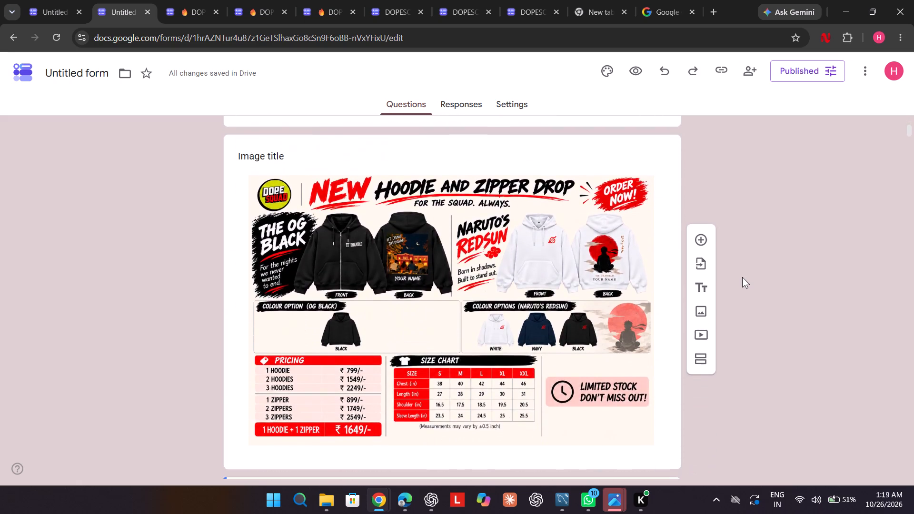
scroll(742, 277, "down", 1)
Delete the ® symbol after DOPESQUAD in the last line of the Section 1 description.
scroll(742, 277, "up", 4)
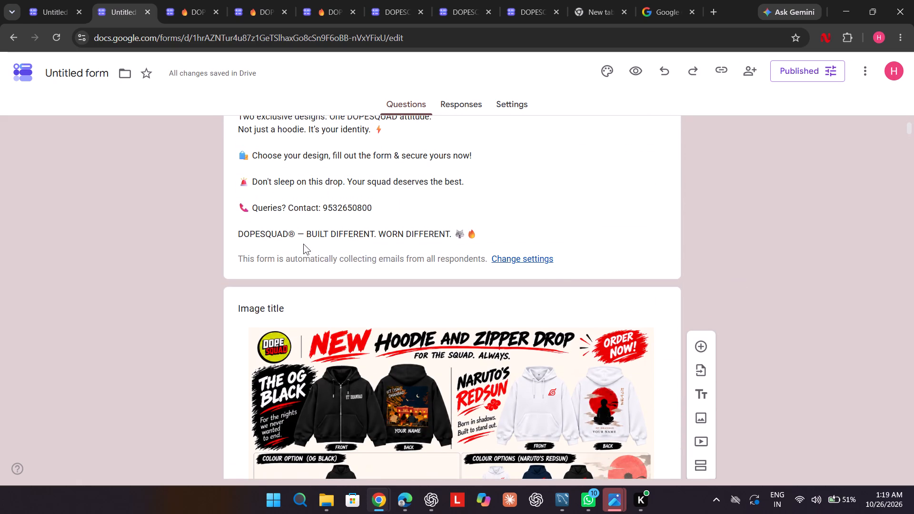
left_click(294, 231)
scroll(329, 371, "down", 1)
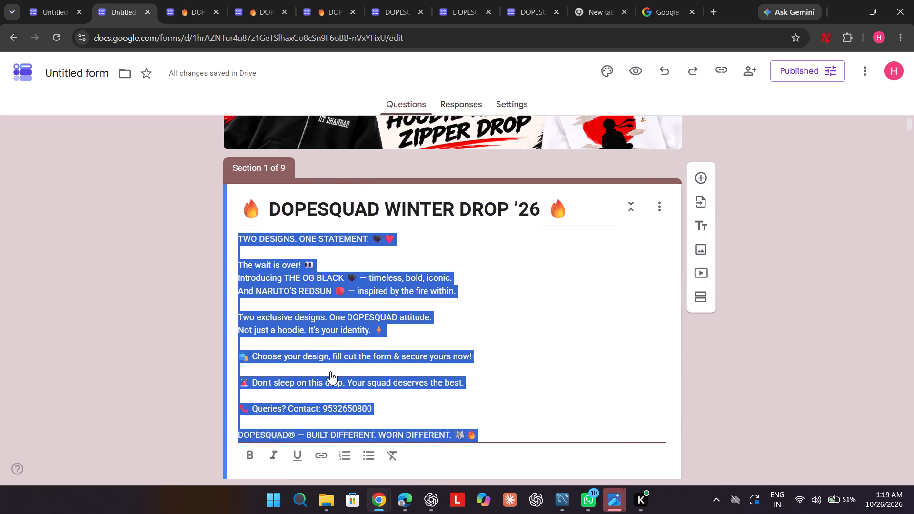
scroll(329, 371, "down", 1)
left_click(293, 347)
left_click(293, 347)
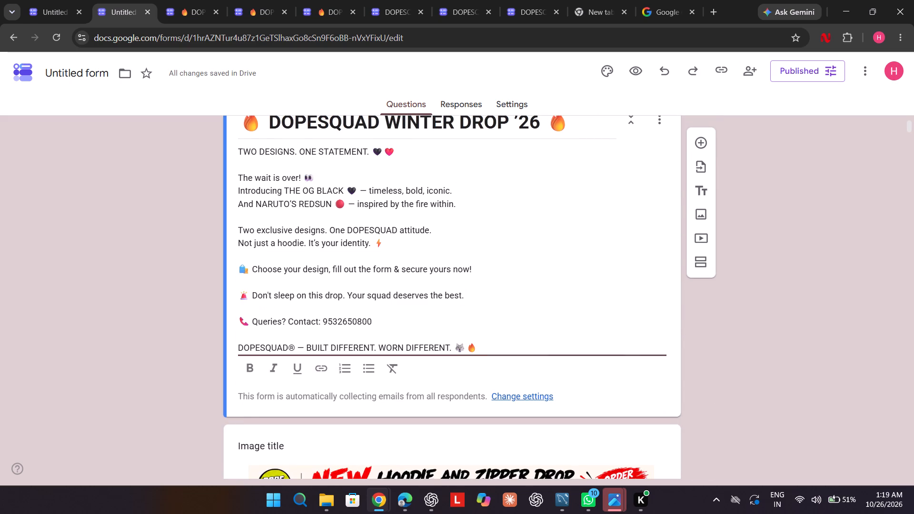
key("BackSpace")
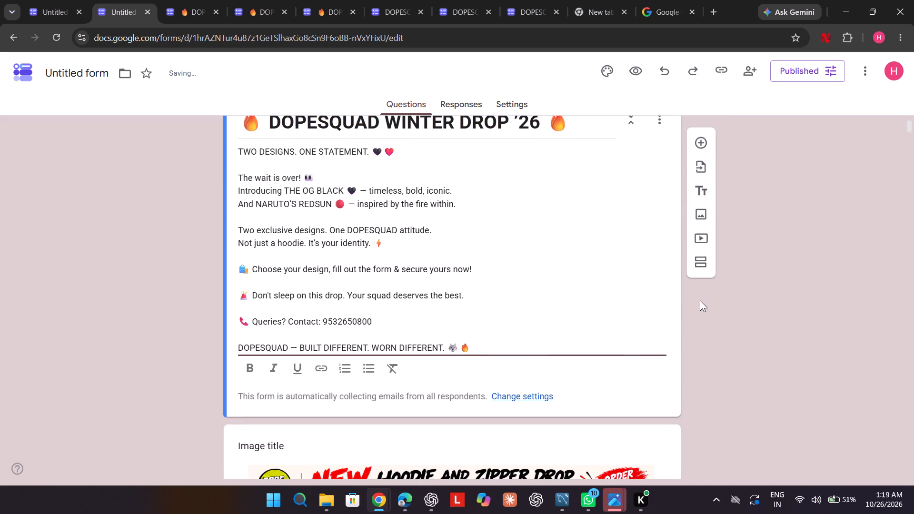
left_click(700, 300)
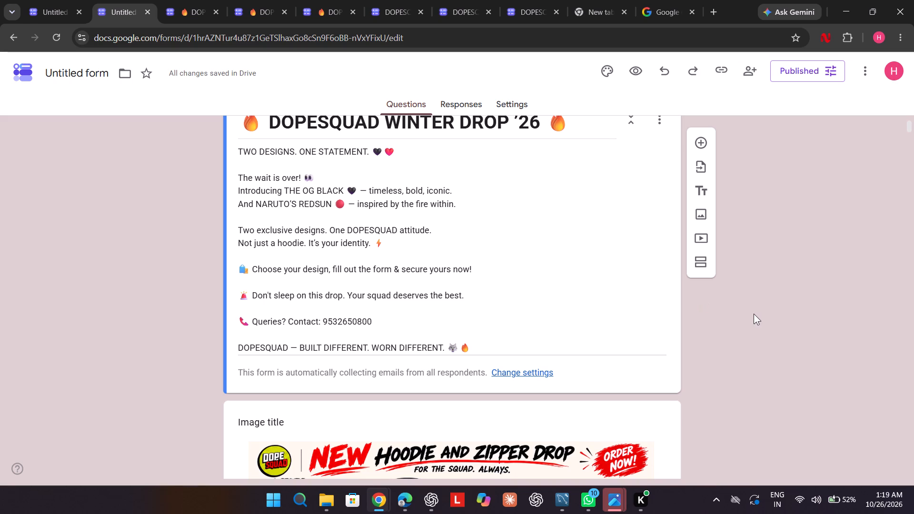
left_click(754, 314)
Review Section 1 from the edited description through both product images to the Name question.
scroll(754, 314, "up", 1)
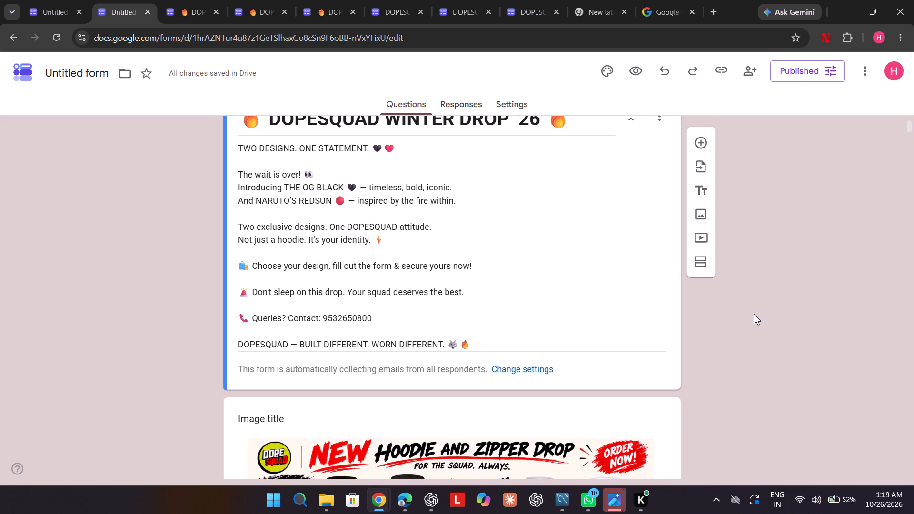
scroll(754, 314, "up", 1)
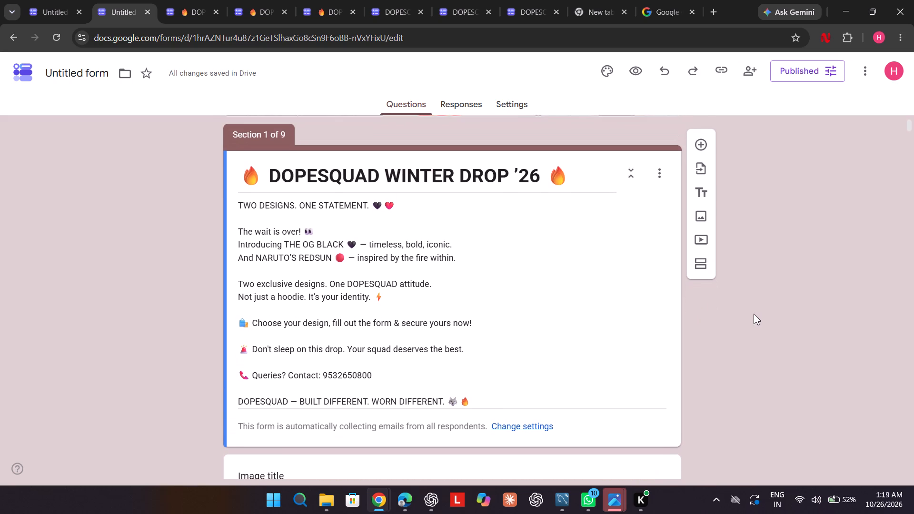
scroll(754, 314, "down", 2)
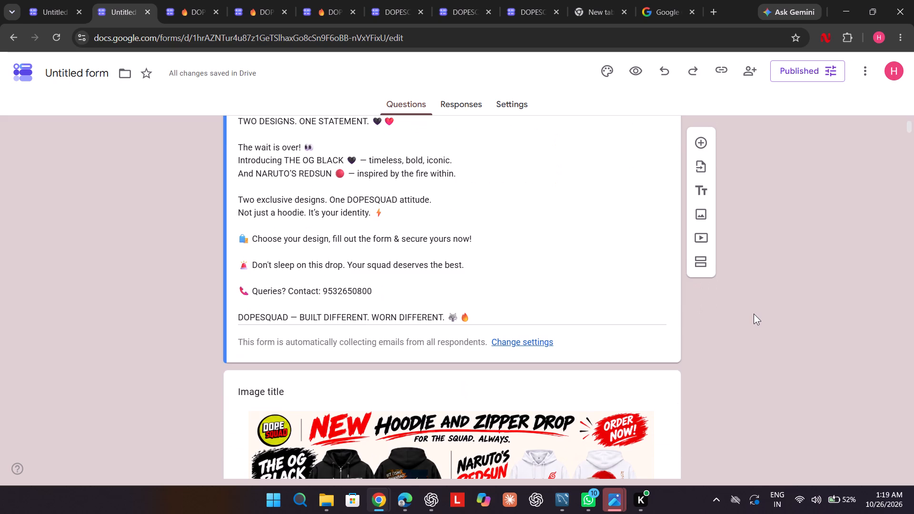
scroll(754, 314, "down", 3)
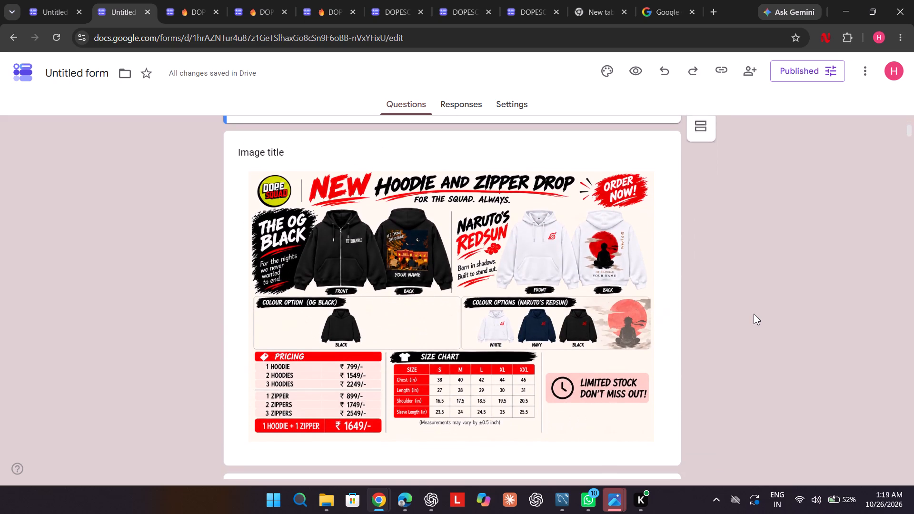
scroll(754, 314, "down", 2)
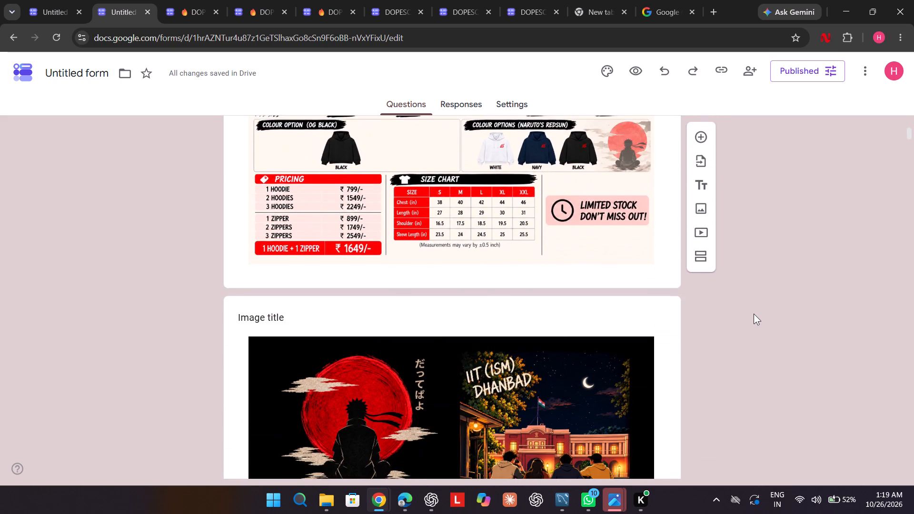
scroll(754, 314, "down", 2)
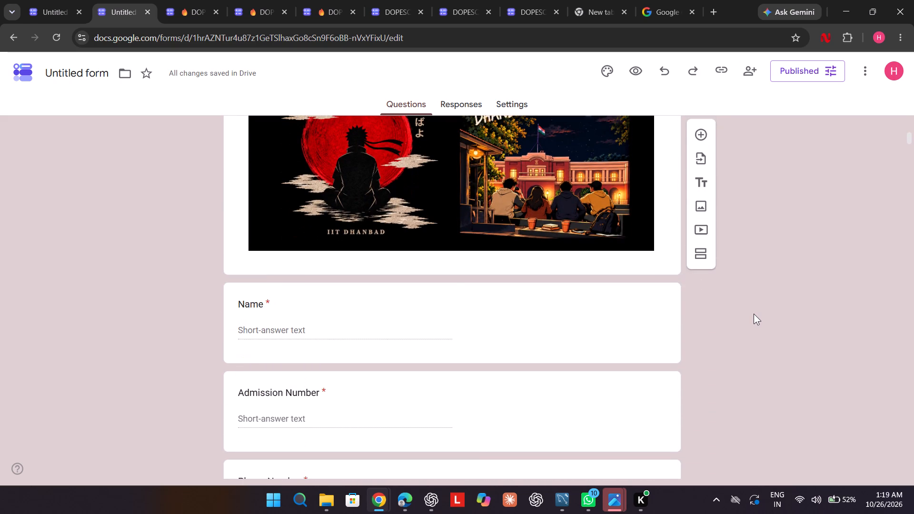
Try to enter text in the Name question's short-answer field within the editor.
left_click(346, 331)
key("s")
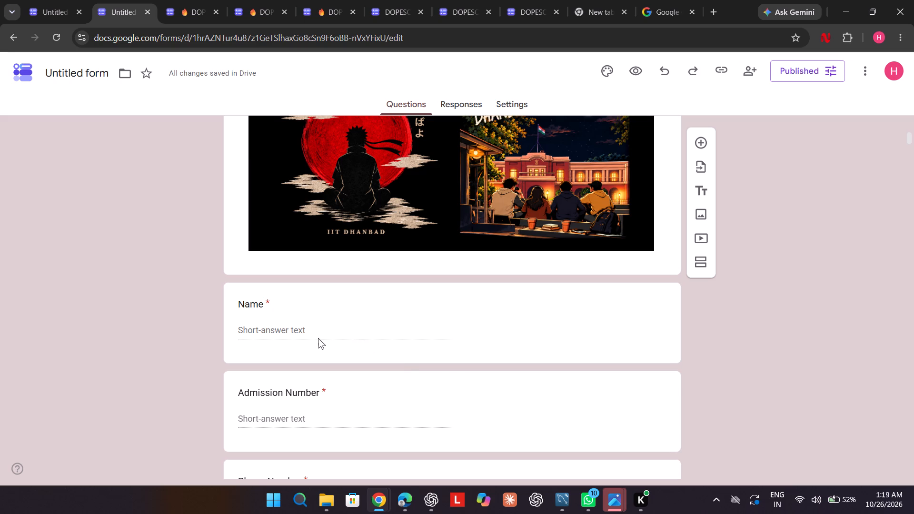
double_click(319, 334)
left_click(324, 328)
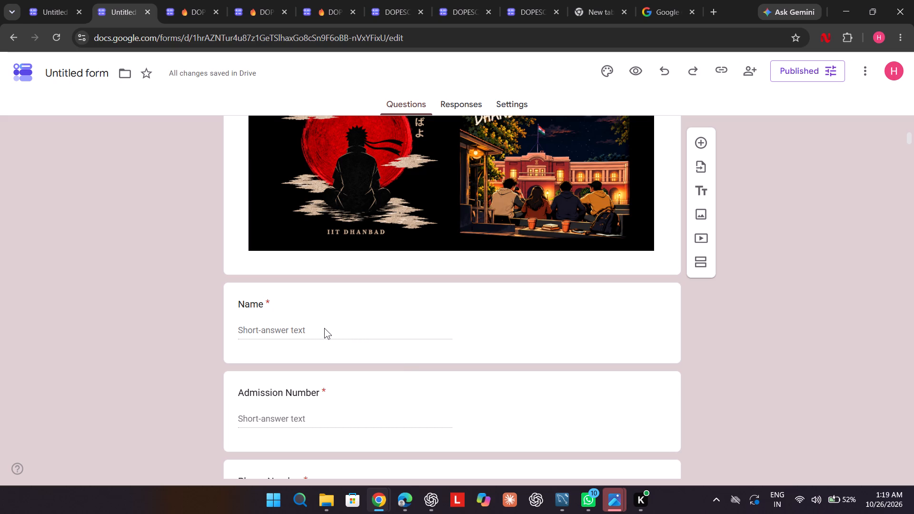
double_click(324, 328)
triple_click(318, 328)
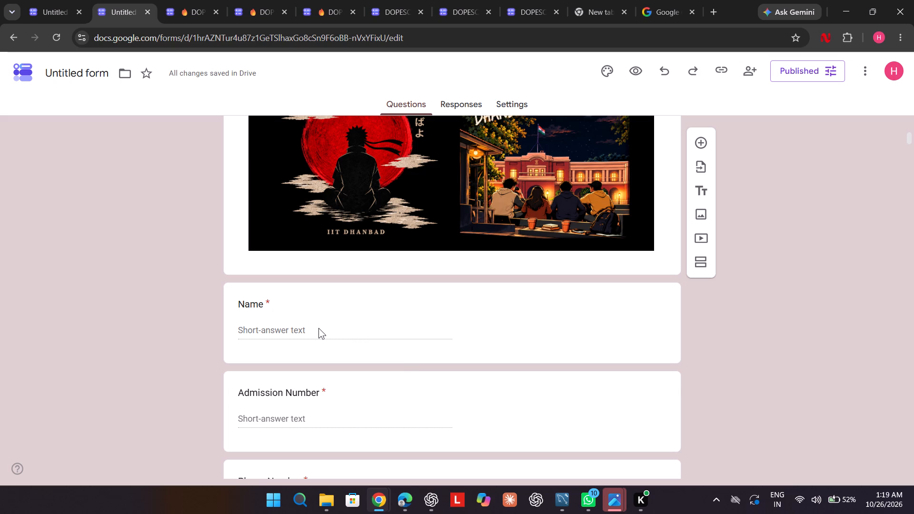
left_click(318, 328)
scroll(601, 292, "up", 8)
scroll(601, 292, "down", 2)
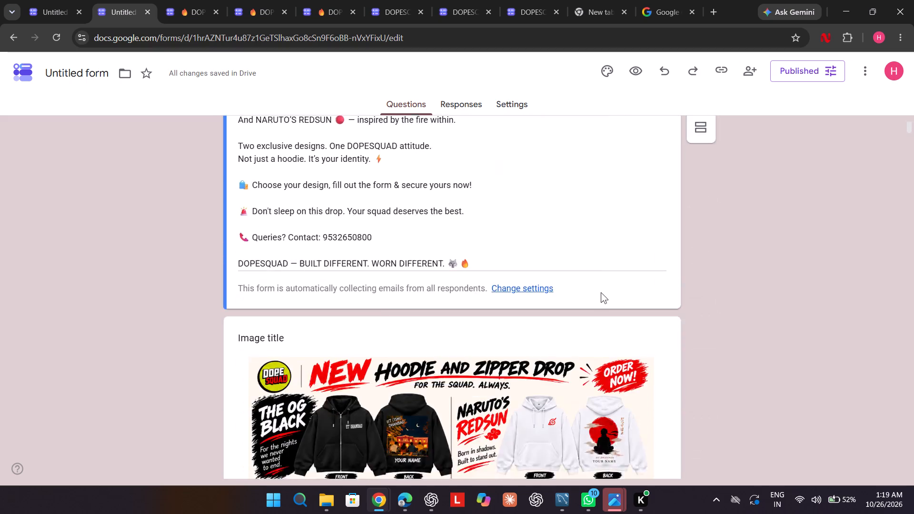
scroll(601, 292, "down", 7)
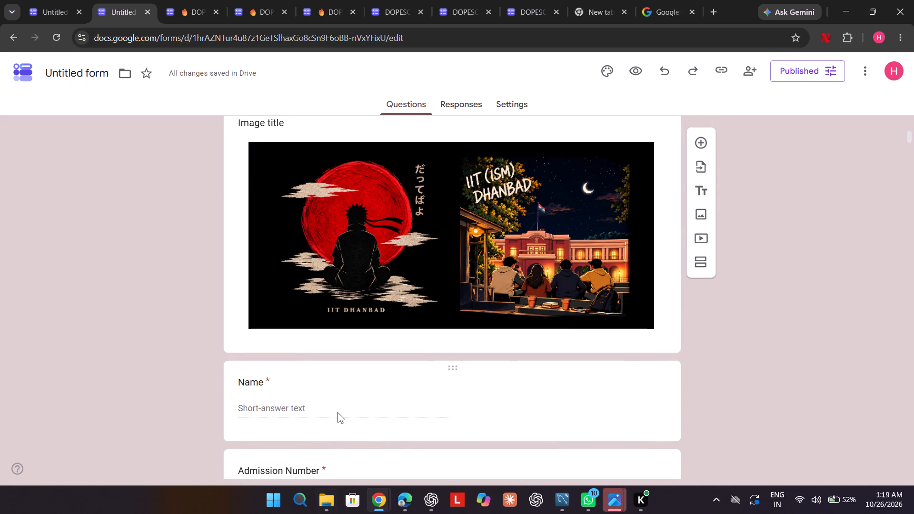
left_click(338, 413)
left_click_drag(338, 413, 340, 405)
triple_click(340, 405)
Look over Section 1 in the editor, from the title and description to the Phone Number, Email Id and Hostel questions.
scroll(317, 228, "up", 4)
left_click(664, 204)
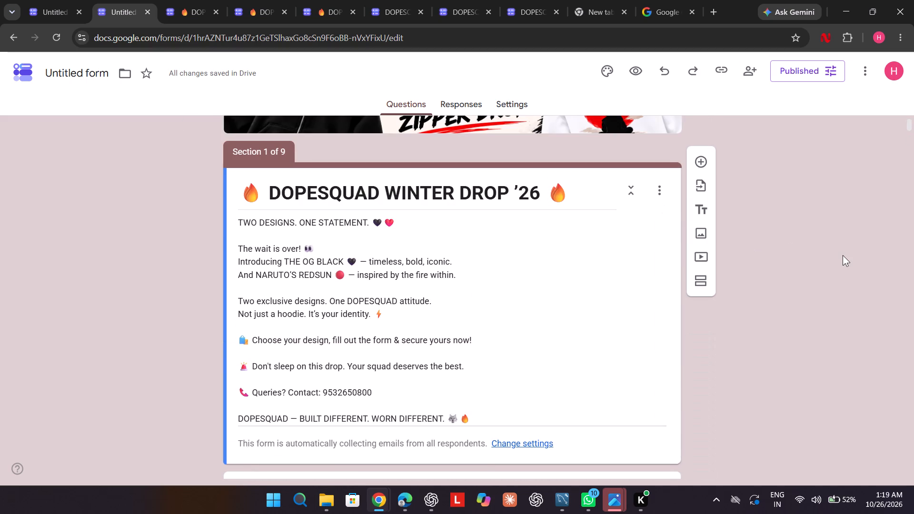
left_click(843, 255)
scroll(843, 255, "down", 9)
scroll(843, 255, "up", 1)
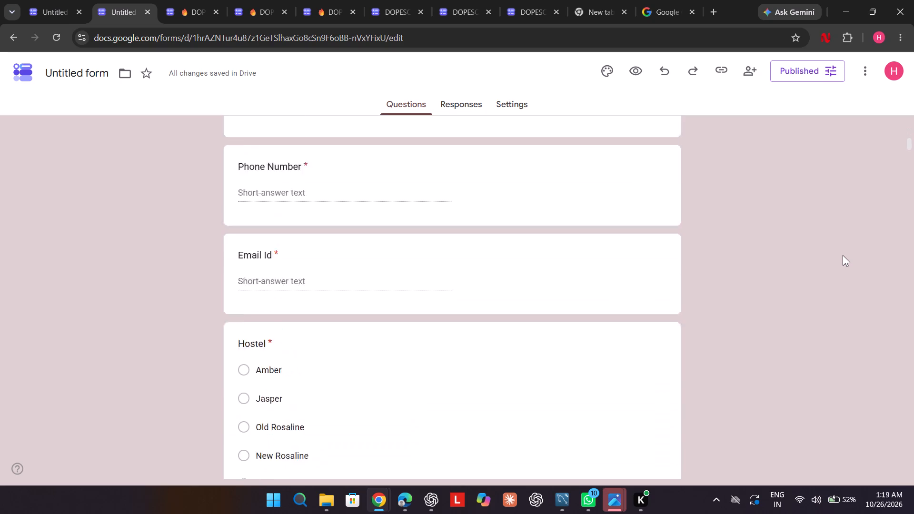
scroll(843, 255, "up", 2)
left_click(642, 252)
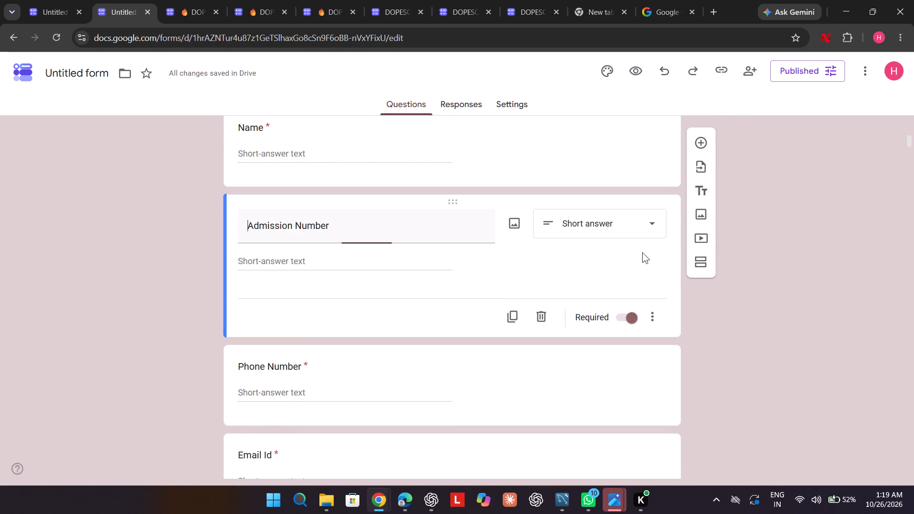
left_click(855, 156)
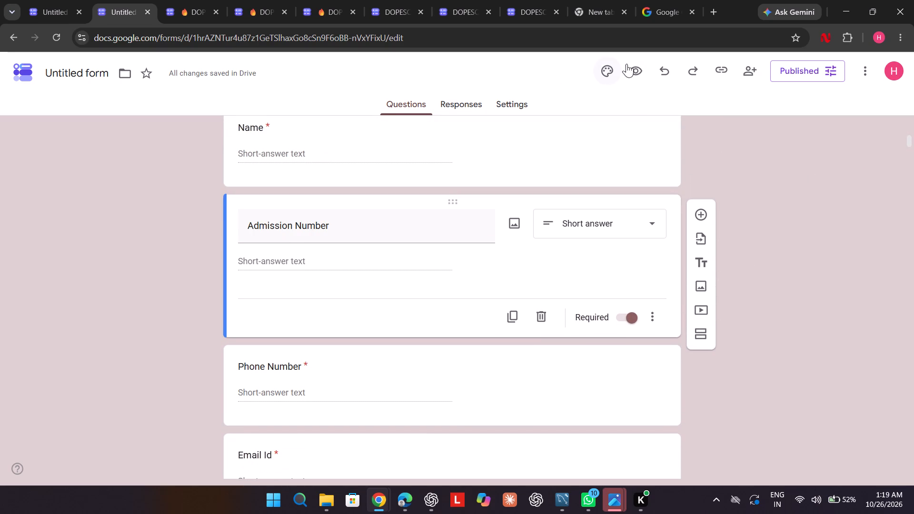
Open the form preview and opt to record the account email with the response.
left_click(638, 69)
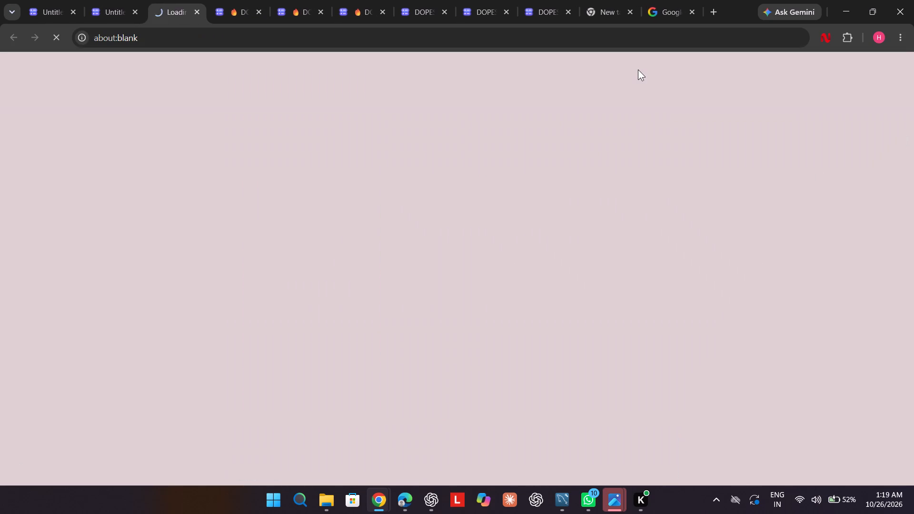
scroll(438, 329, "down", 4)
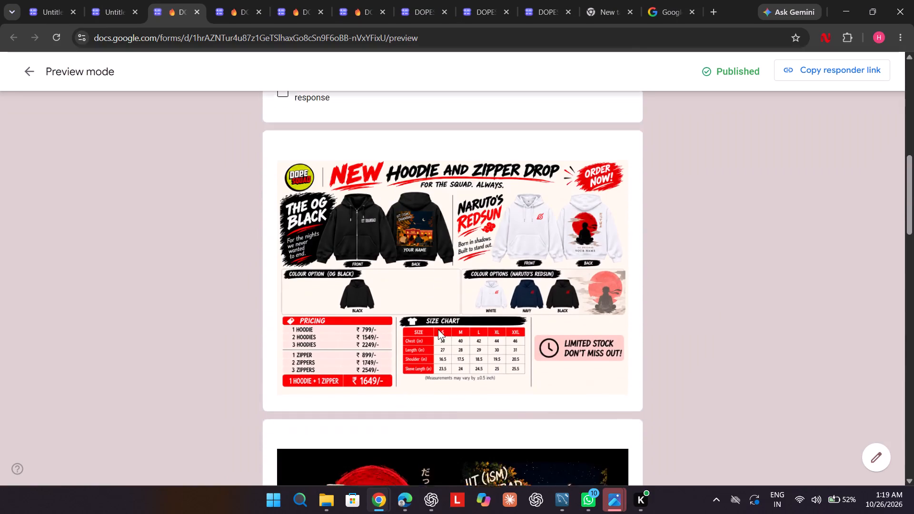
left_click(280, 155)
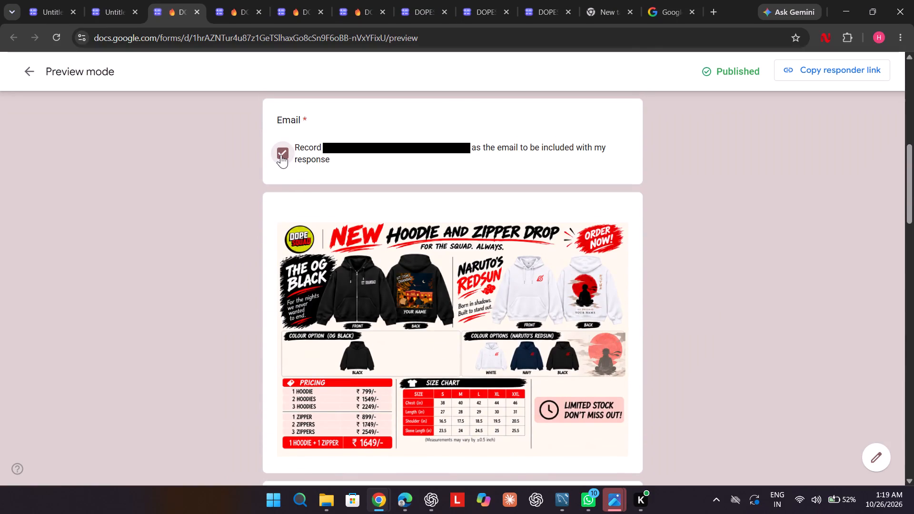
Fill the preview with test answers: Name dsd, Admission Number sdas, Phone Number s and Email Id s.
scroll(280, 155, "down", 4)
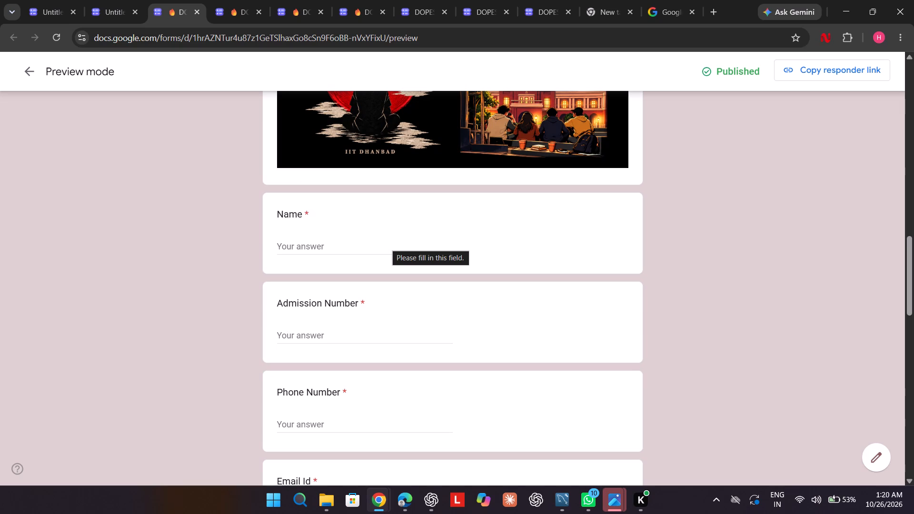
left_click(386, 242)
type("dsd")
scroll(386, 242, "down", 1)
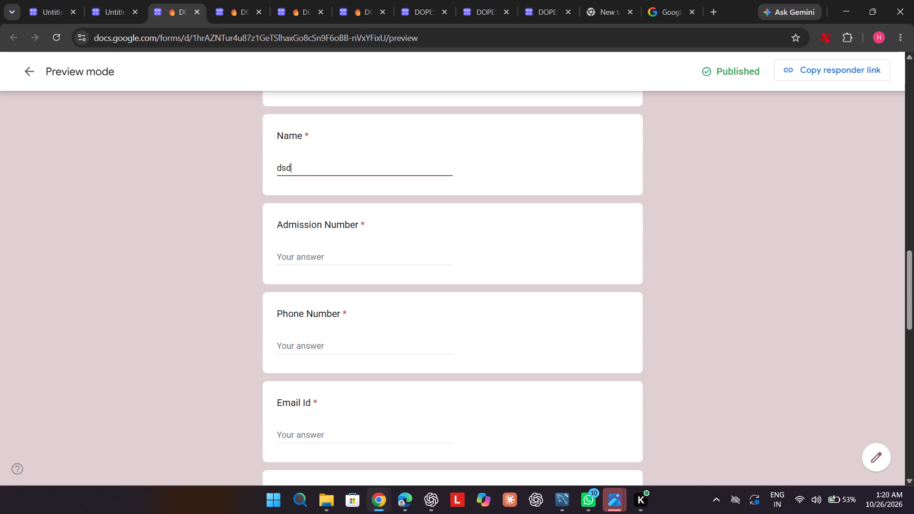
scroll(386, 242, "down", 1)
left_click(348, 250)
type("sdas")
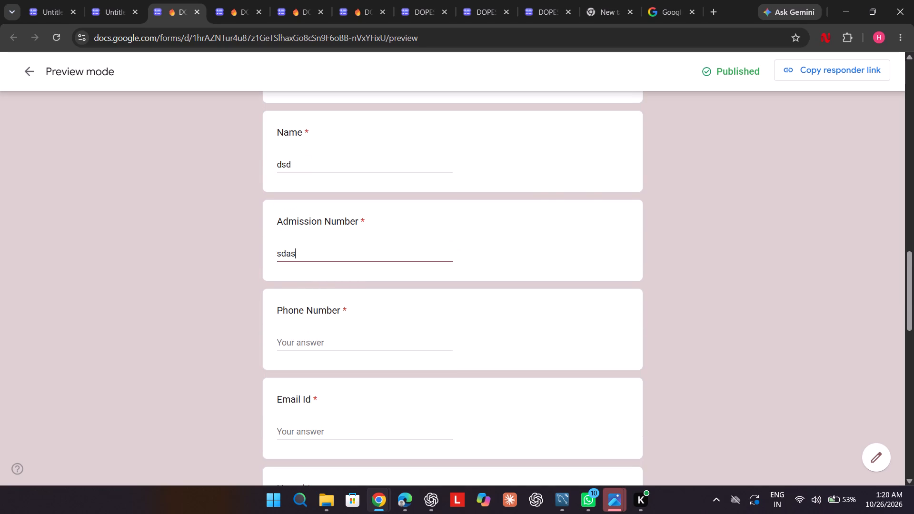
scroll(348, 250, "down", 1)
left_click(343, 286)
key("s")
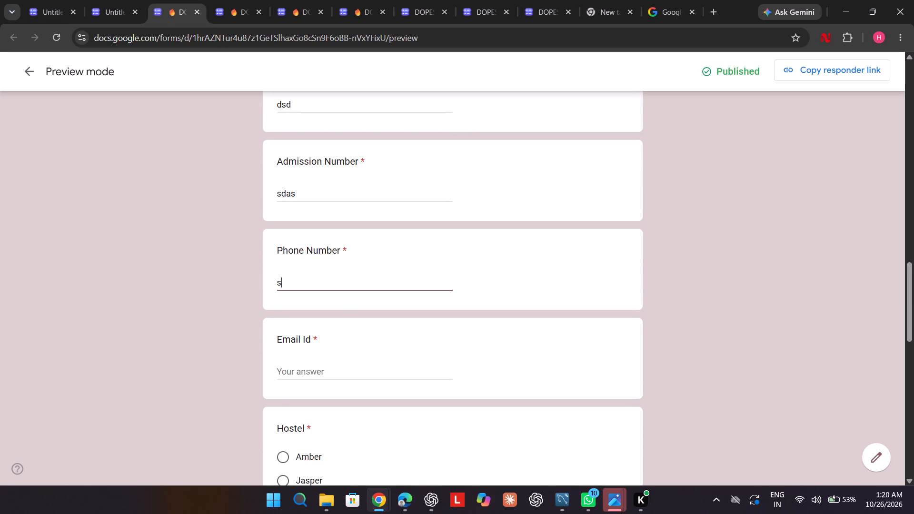
scroll(343, 286, "down", 1)
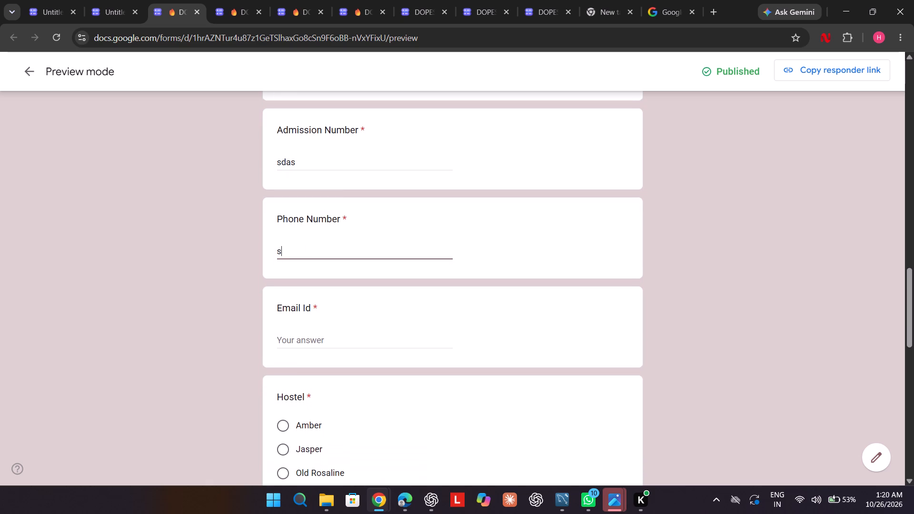
scroll(343, 286, "down", 1)
left_click(346, 329)
key("s")
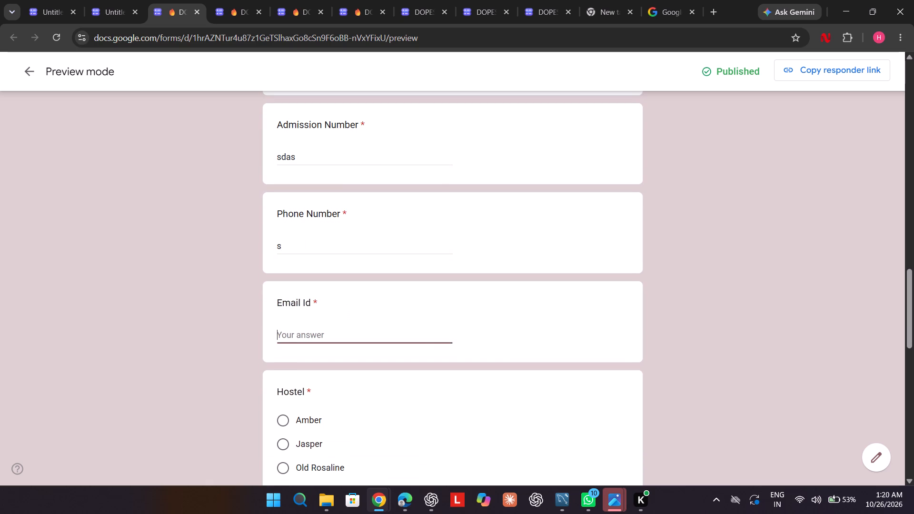
Choose Old Rosaline as Hostel, enter Room No. d, select Bundle of 2 Hoodies (₹1549) and continue to its section.
scroll(346, 329, "down", 1)
left_click(288, 337)
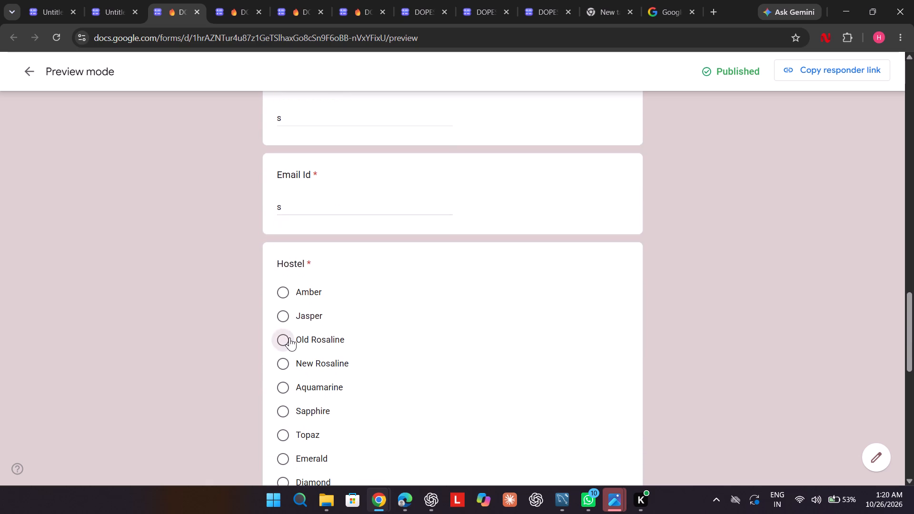
scroll(288, 337, "down", 4)
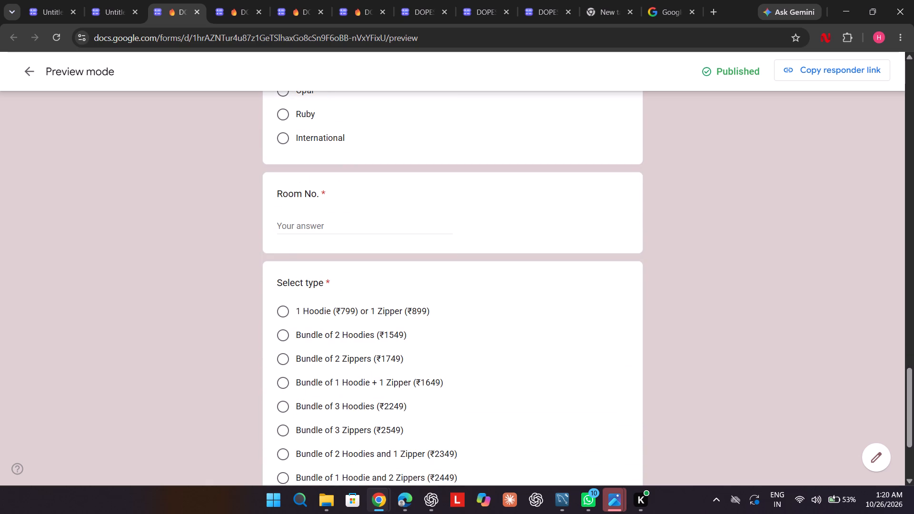
left_click(312, 231)
key("d")
scroll(317, 212, "down", 1)
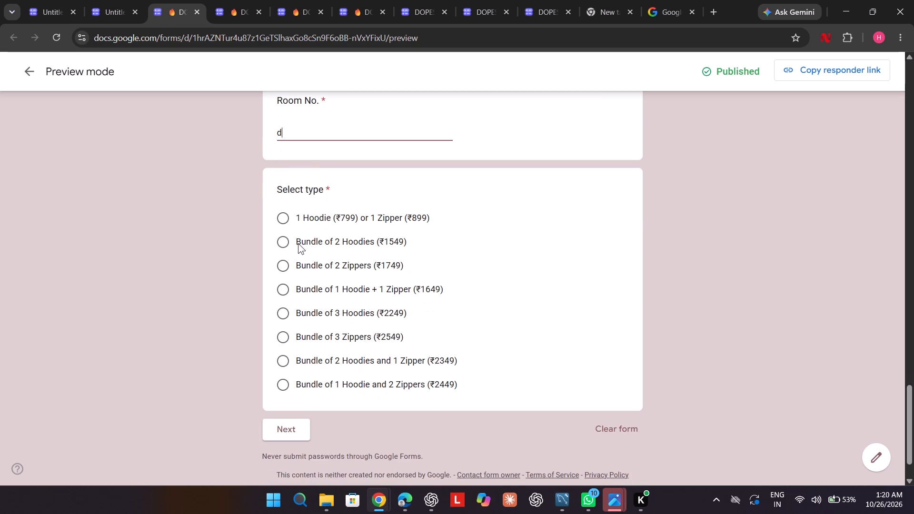
left_click(296, 242)
left_click(301, 420)
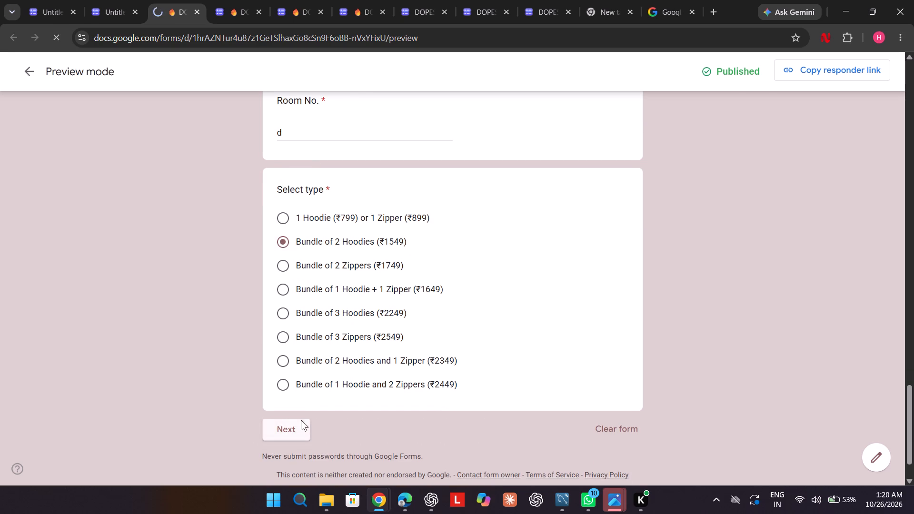
Select OG Black for Hoodie 1 and review the Bundle of 2 Hoodies section down to the payment screenshot upload.
scroll(301, 420, "down", 2)
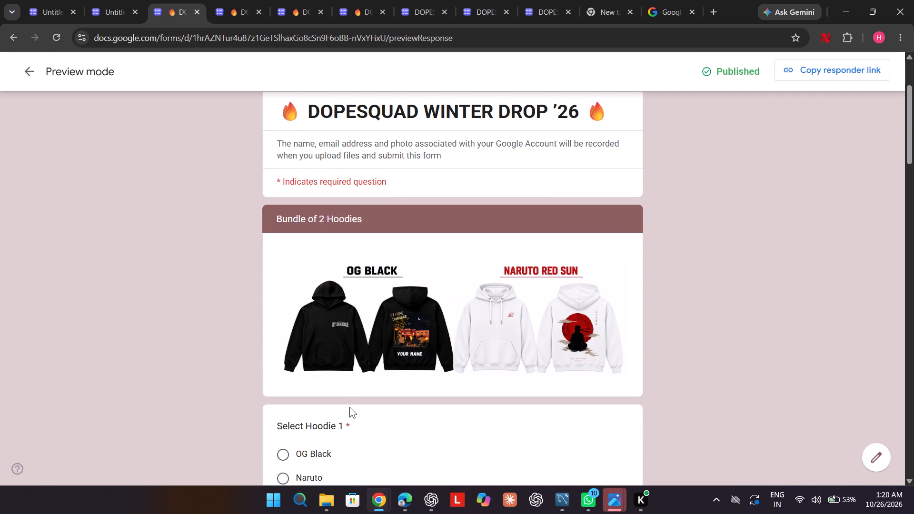
scroll(349, 407, "down", 1)
left_click(301, 308)
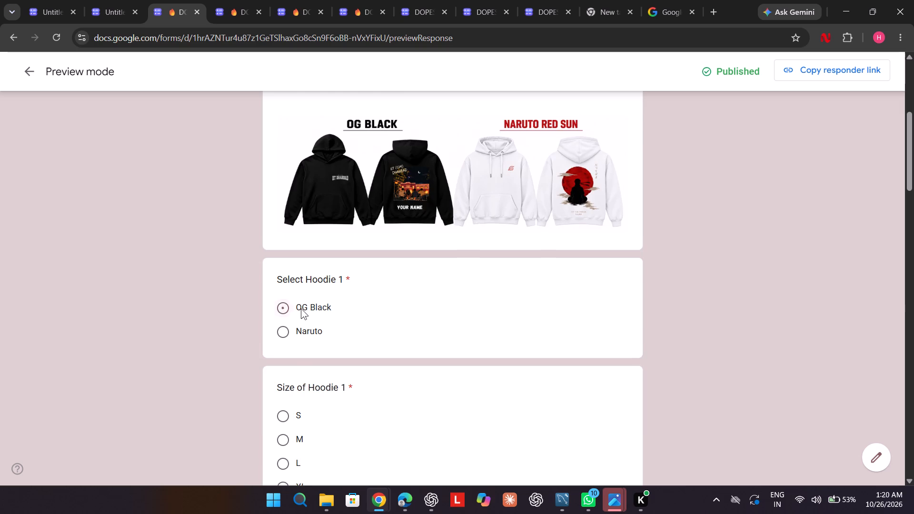
scroll(301, 308, "up", 3)
scroll(301, 308, "down", 2)
scroll(301, 308, "up", 1)
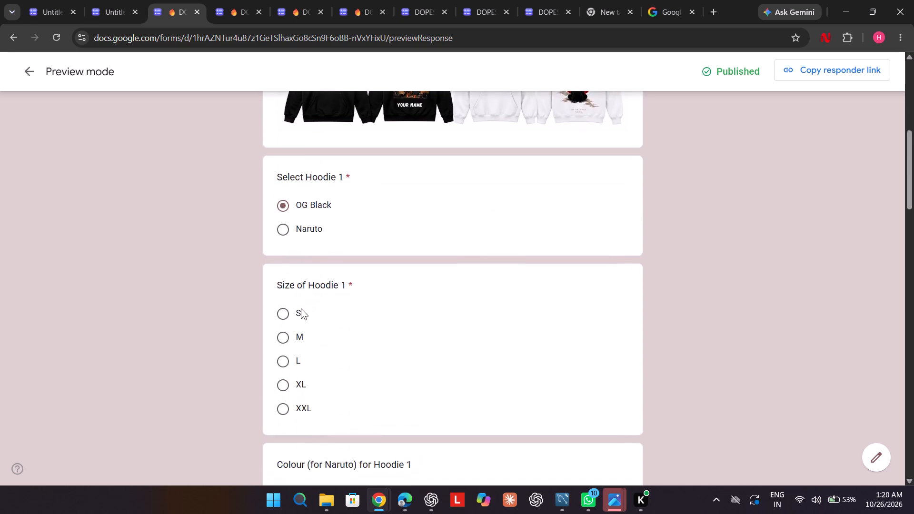
scroll(301, 308, "up", 1)
scroll(301, 308, "down", 17)
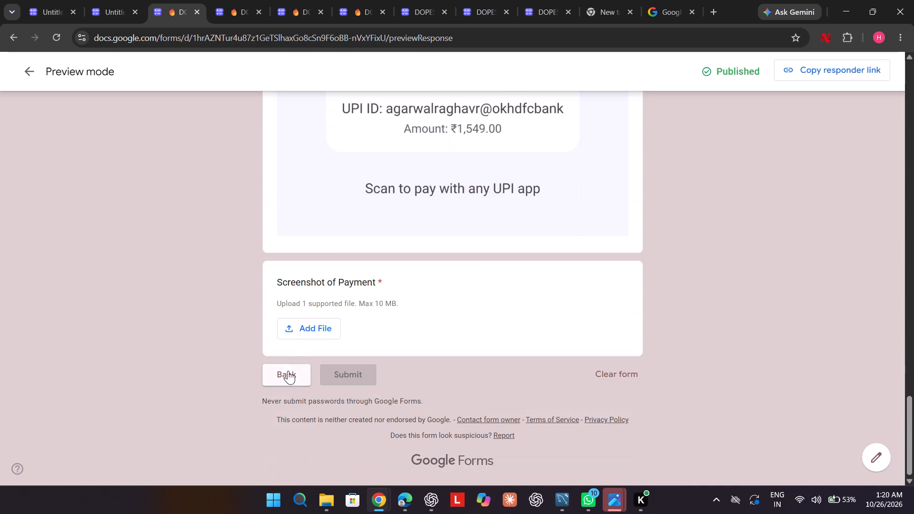
Return to the first section, change the type to 1 Hoodie (₹799) or 1 Zipper (₹899) and continue.
left_click(285, 380)
scroll(285, 380, "down", 7)
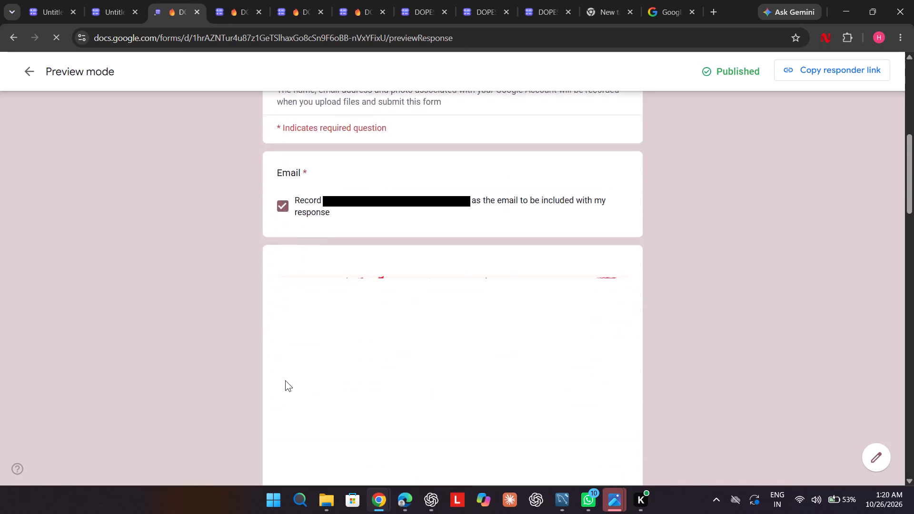
scroll(285, 380, "down", 7)
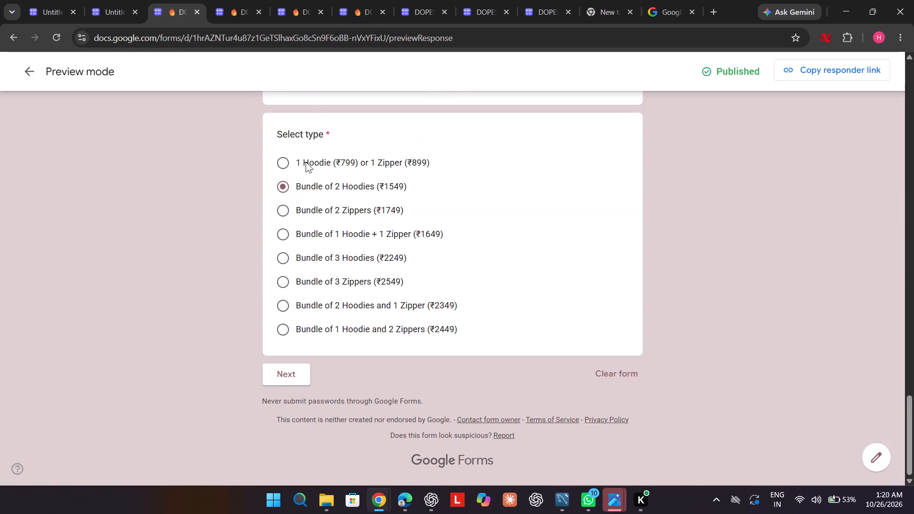
left_click(306, 162)
left_click(299, 370)
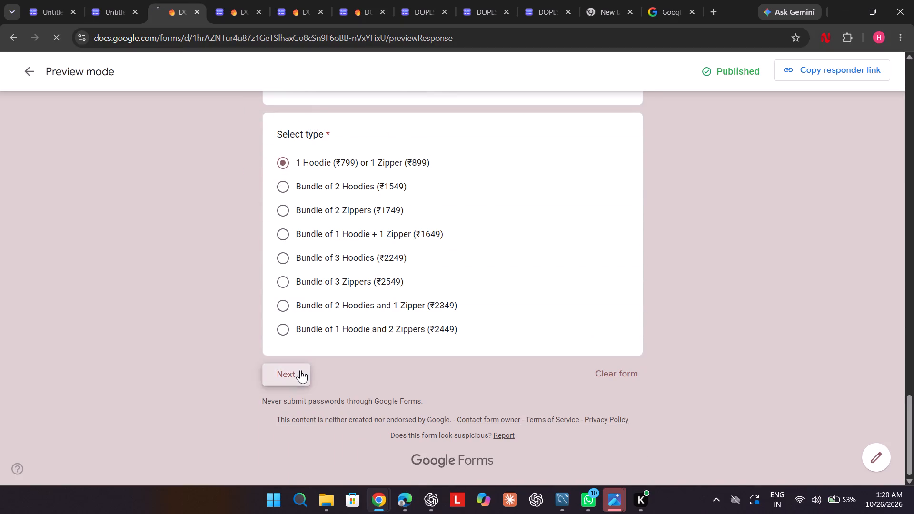
Select Zipper (899/-), design OG Black and size XL, and review the section through the payment QR and screenshot upload.
scroll(299, 370, "down", 3)
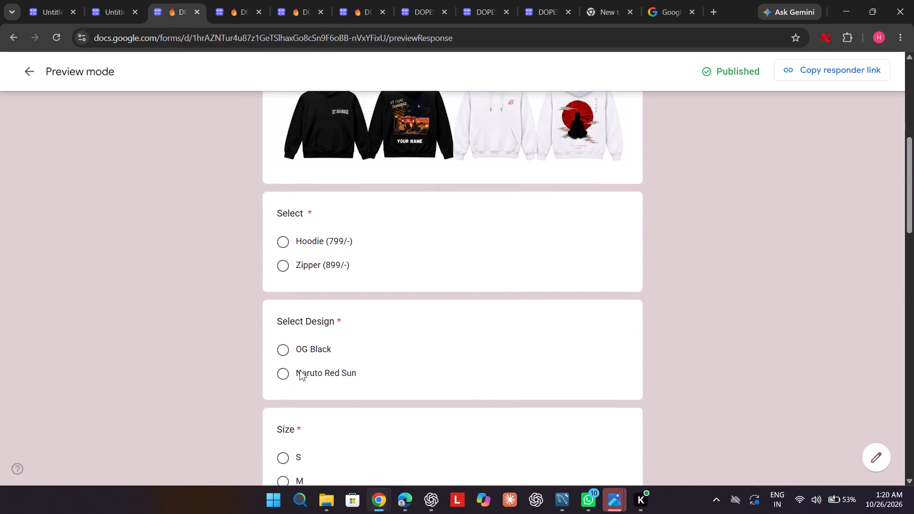
left_click(299, 268)
scroll(299, 268, "down", 1)
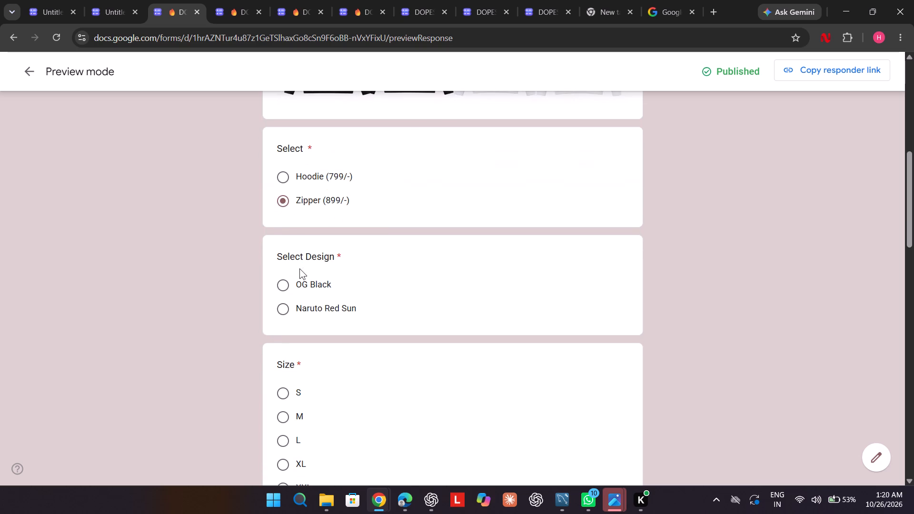
left_click(290, 289)
scroll(290, 289, "down", 3)
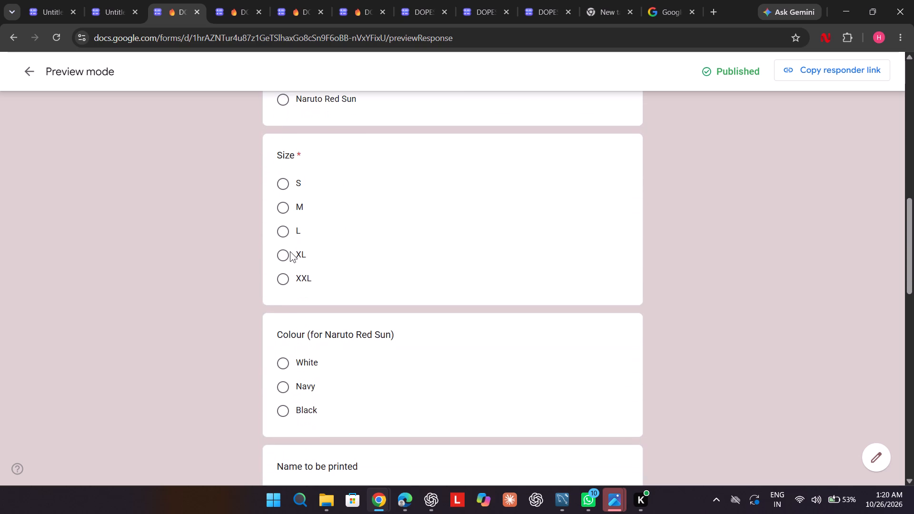
left_click(290, 254)
scroll(290, 254, "down", 5)
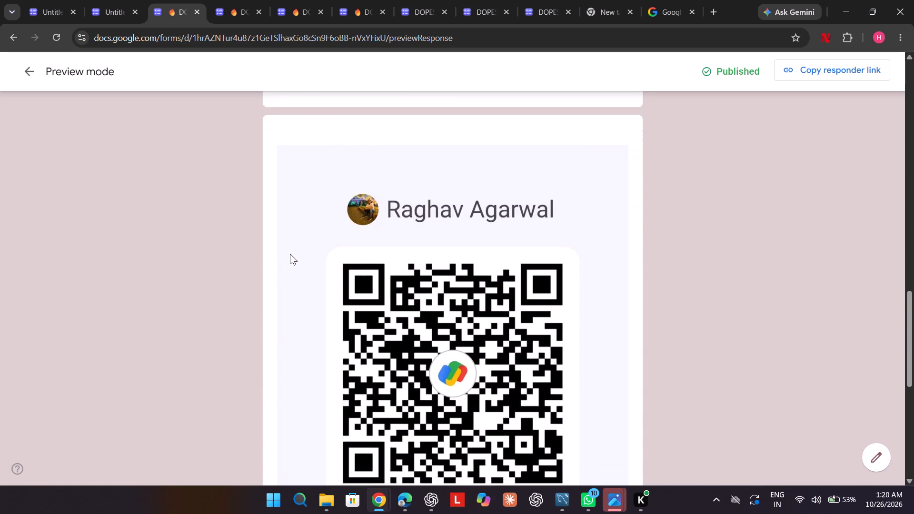
scroll(290, 254, "down", 3)
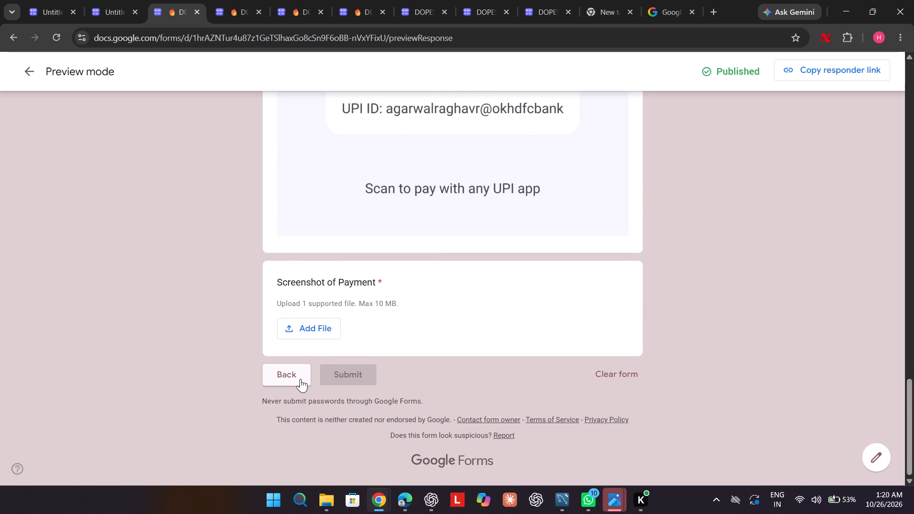
Return to the first section, change the type to Bundle of 2 Hoodies (₹1549) and continue.
left_click(299, 378)
scroll(299, 378, "down", 7)
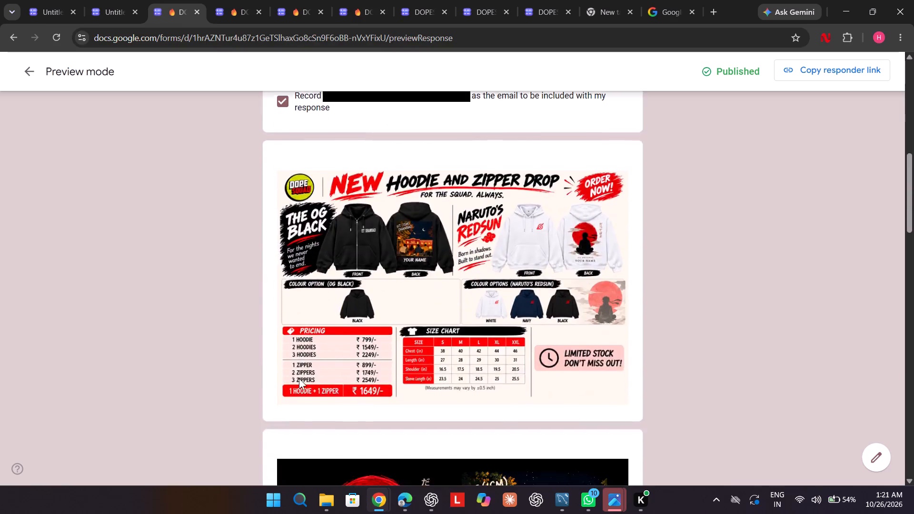
scroll(299, 378, "down", 5)
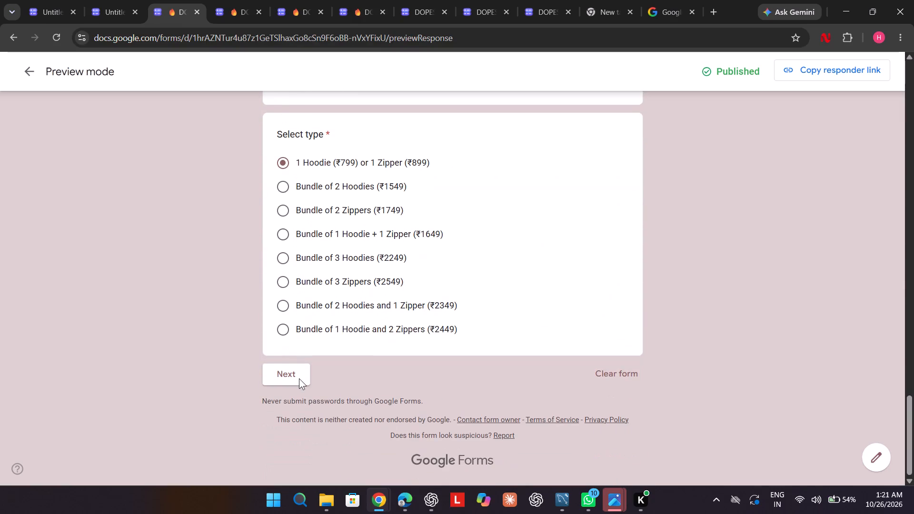
left_click(288, 191)
left_click(295, 375)
Select size M for Hoodie 1 in the Bundle of 2 Hoodies section.
scroll(295, 375, "down", 4)
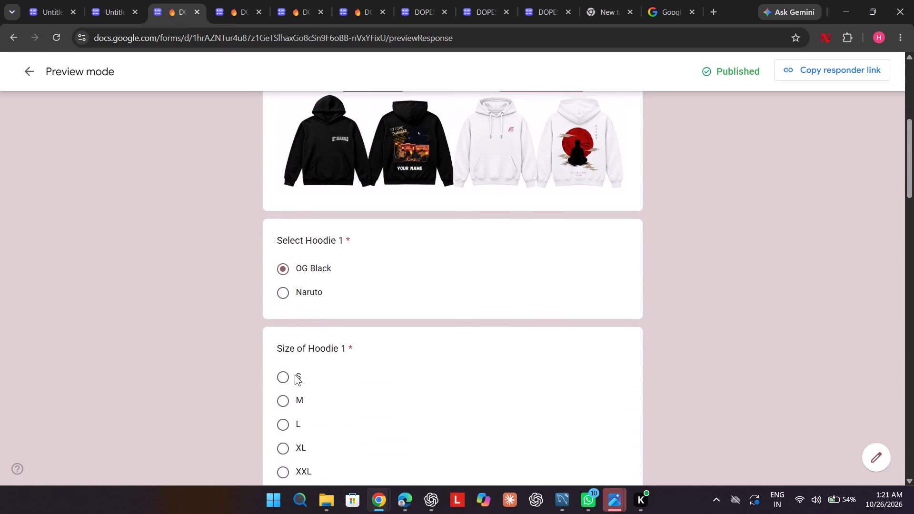
scroll(295, 375, "down", 1)
scroll(287, 309, "up", 1)
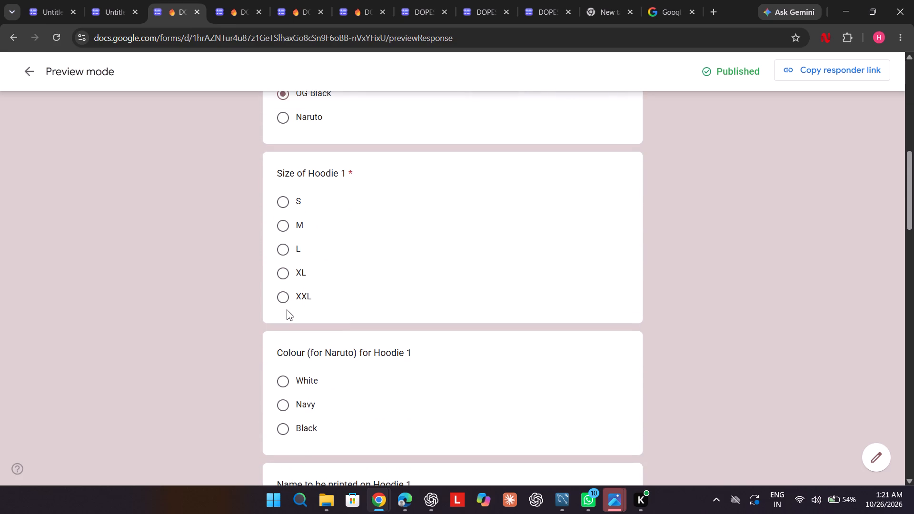
scroll(287, 309, "up", 2)
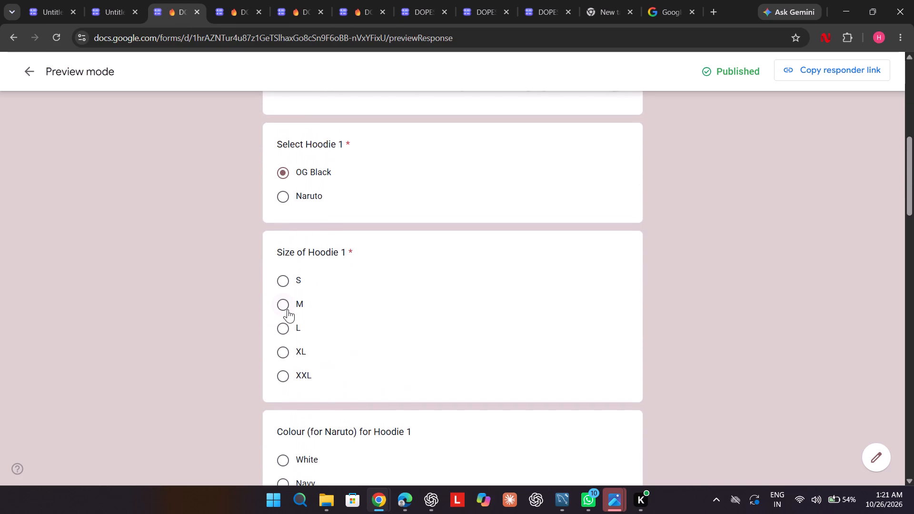
left_click(287, 309)
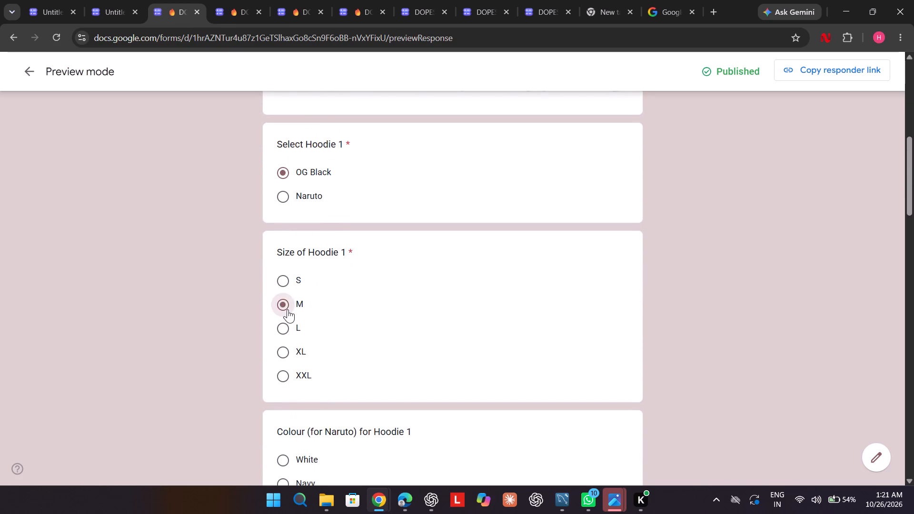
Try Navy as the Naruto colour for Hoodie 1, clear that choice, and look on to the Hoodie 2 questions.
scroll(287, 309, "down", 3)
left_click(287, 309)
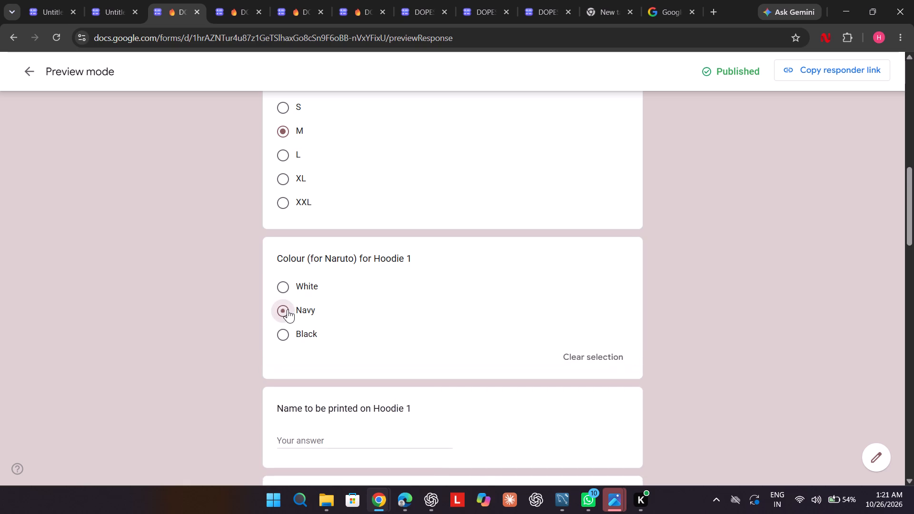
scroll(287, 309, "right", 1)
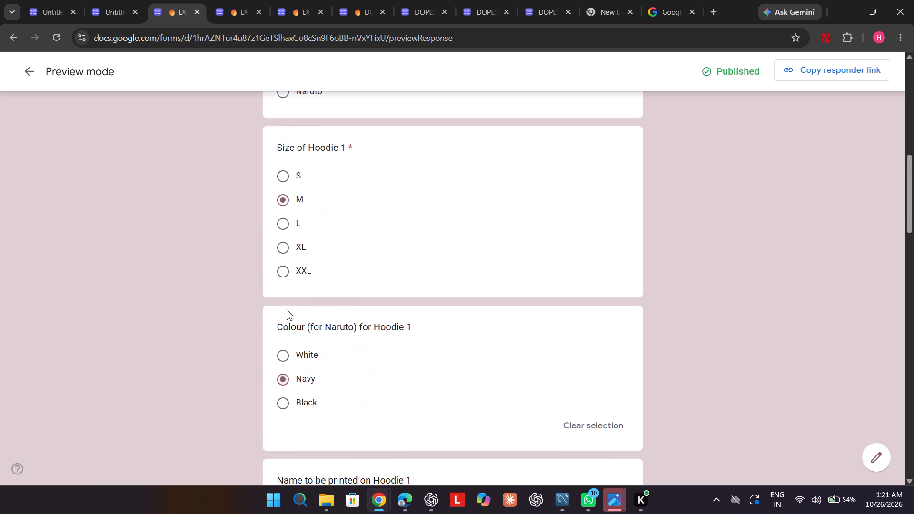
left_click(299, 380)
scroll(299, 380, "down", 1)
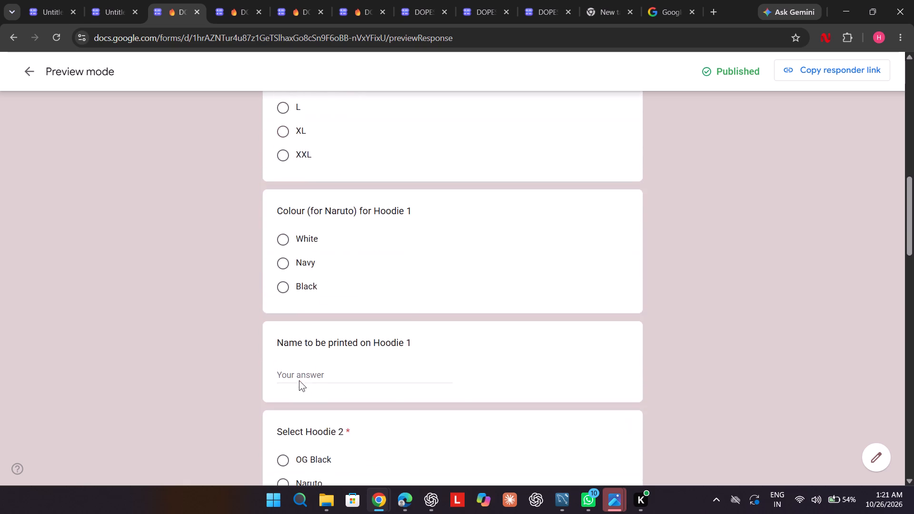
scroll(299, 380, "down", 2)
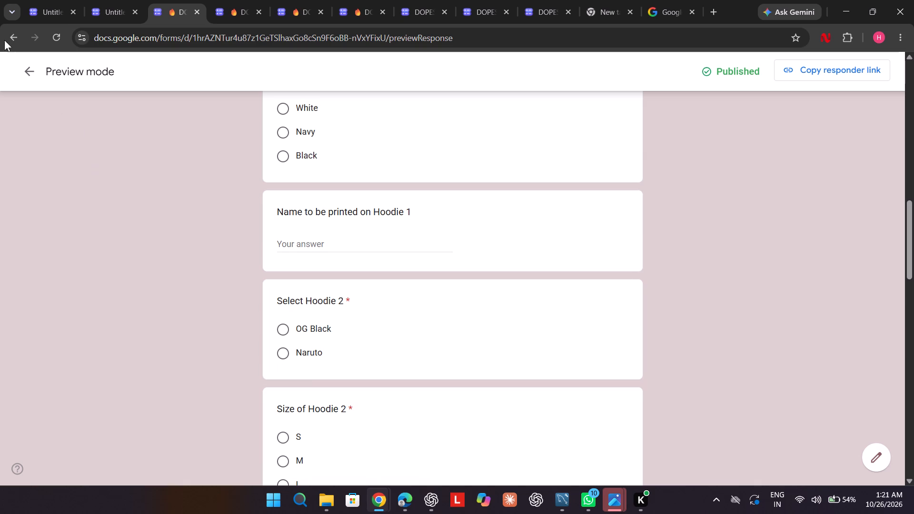
Switch to the form editor and examine the form's Responses, Presentation and Defaults settings, expanding the Presentation group.
left_click(101, 1)
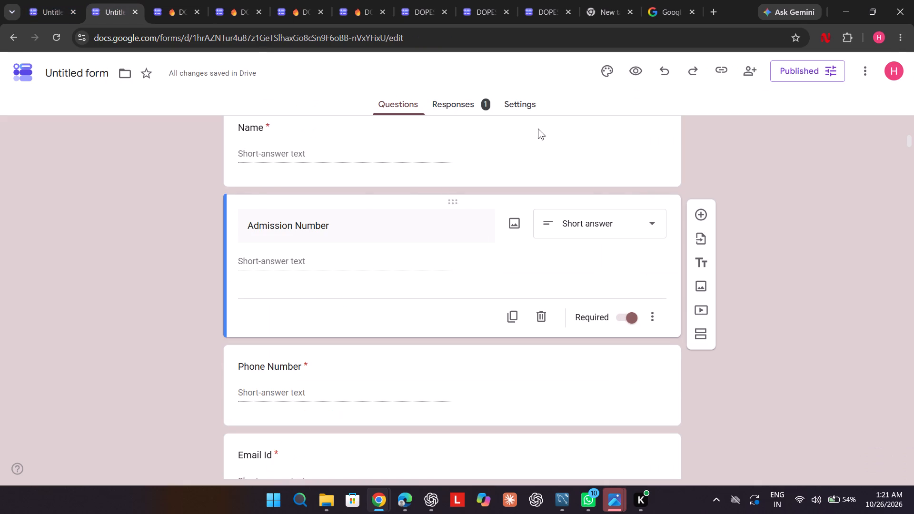
left_click(502, 103)
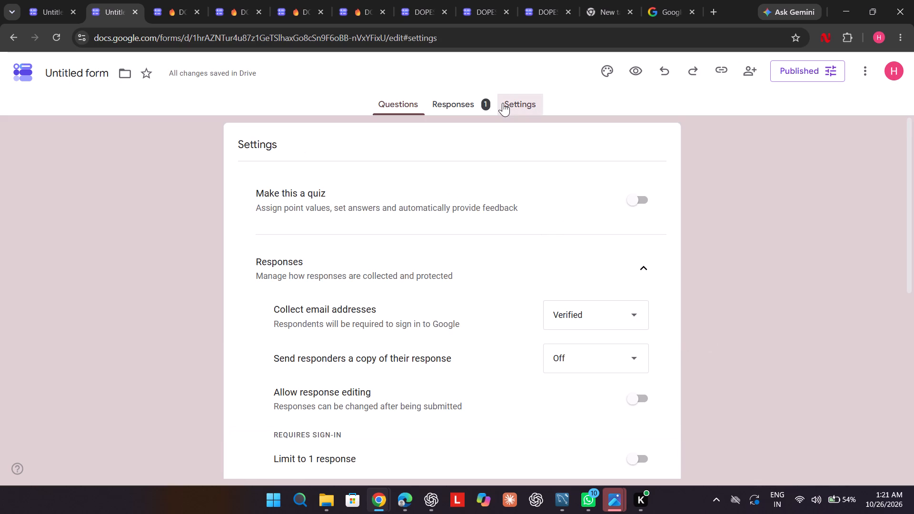
scroll(601, 242, "down", 1)
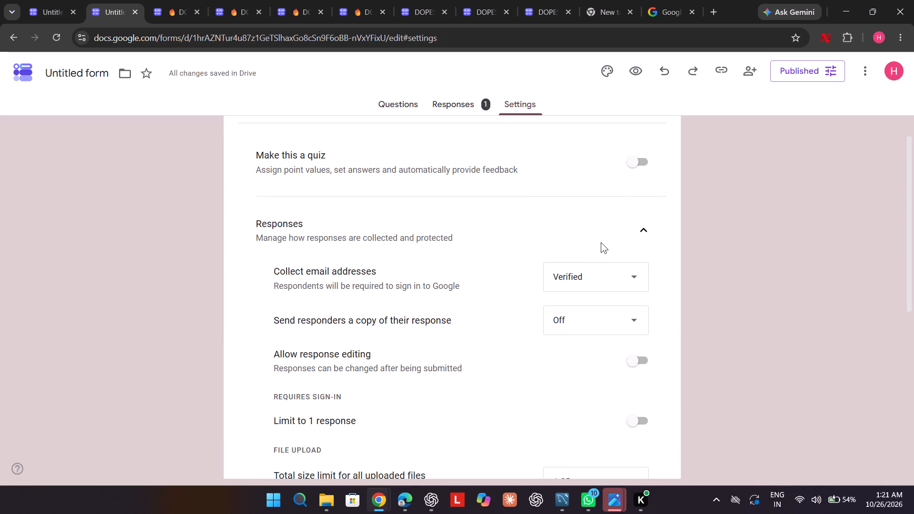
scroll(637, 236, "down", 1)
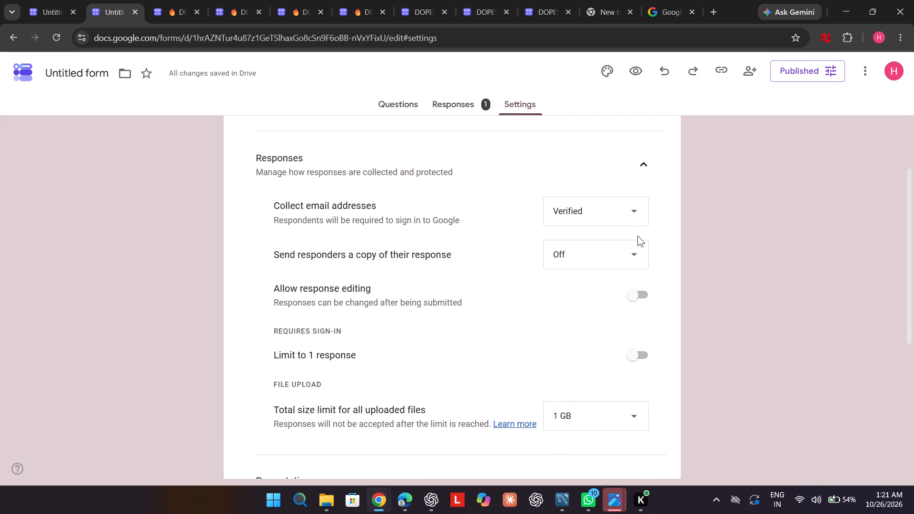
scroll(637, 236, "down", 2)
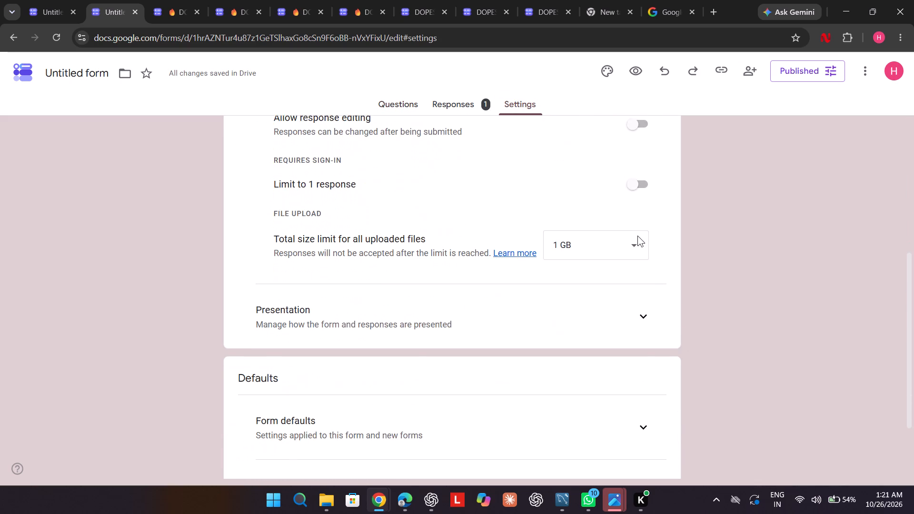
scroll(637, 236, "down", 1)
left_click(628, 288)
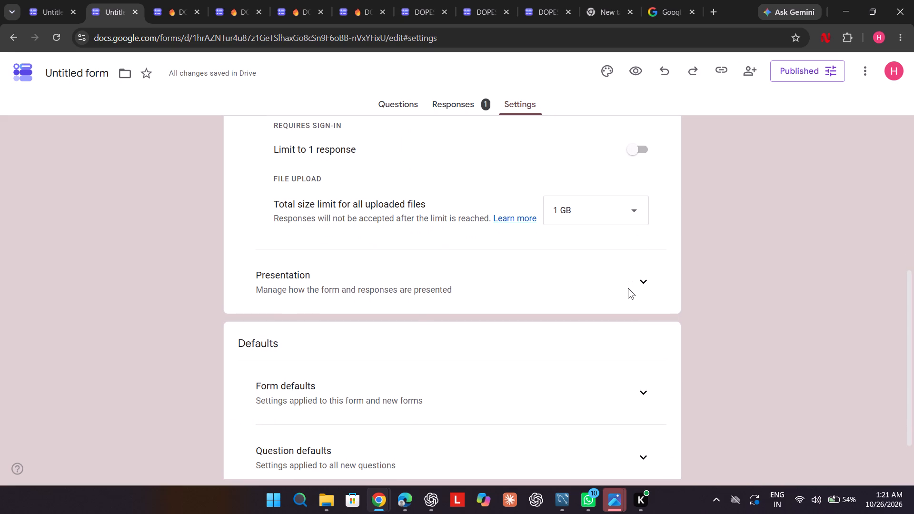
left_click(638, 280)
scroll(638, 280, "down", 1)
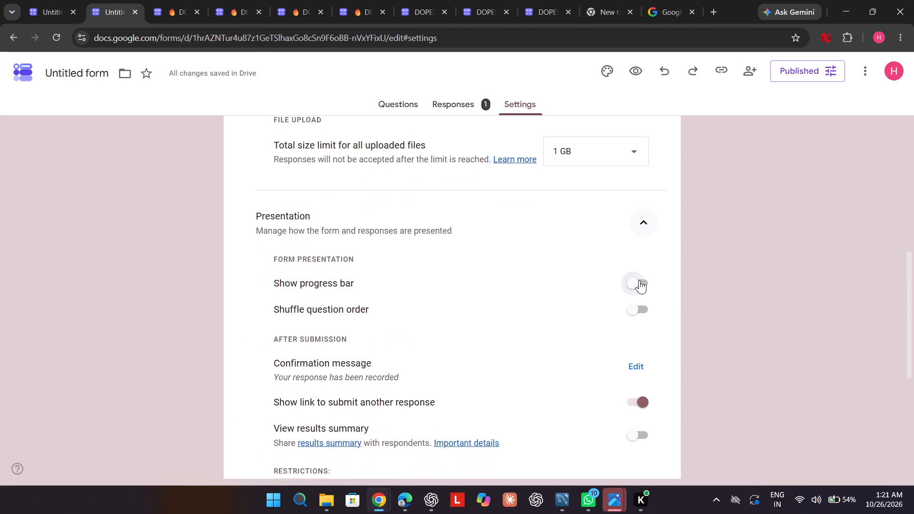
scroll(638, 280, "down", 5)
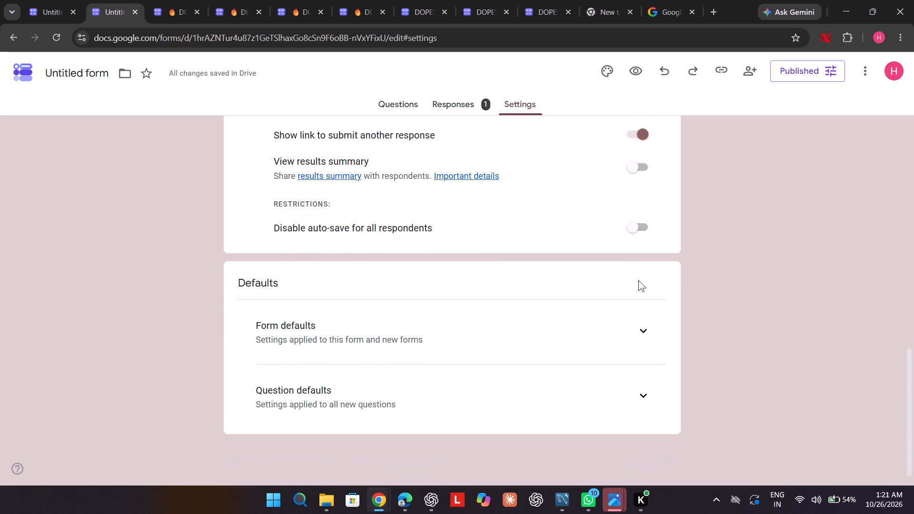
scroll(638, 280, "up", 4)
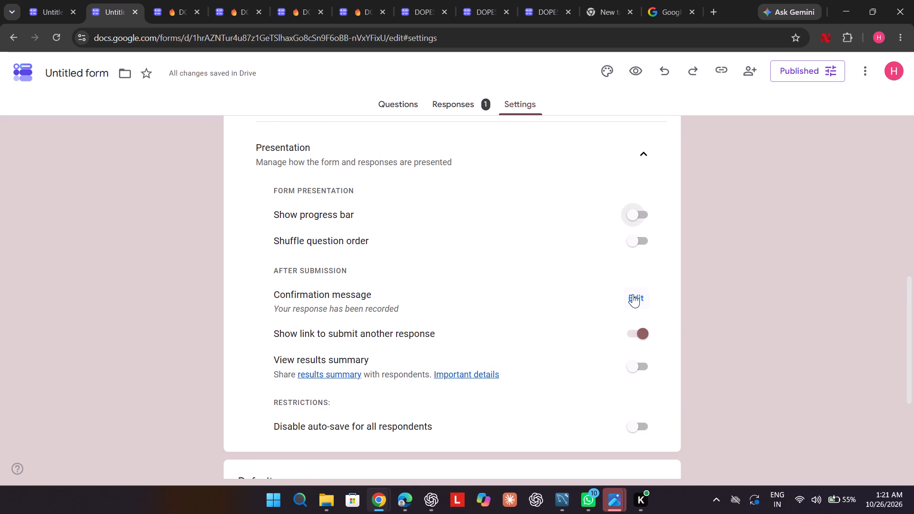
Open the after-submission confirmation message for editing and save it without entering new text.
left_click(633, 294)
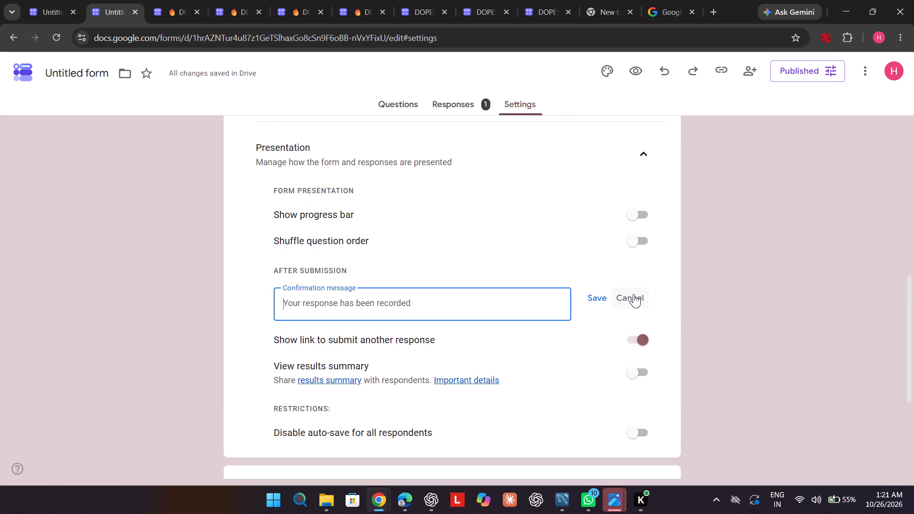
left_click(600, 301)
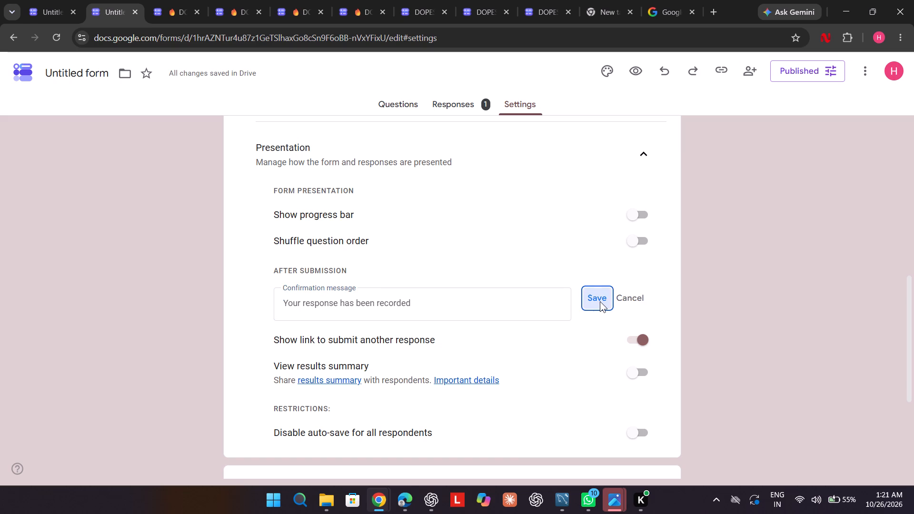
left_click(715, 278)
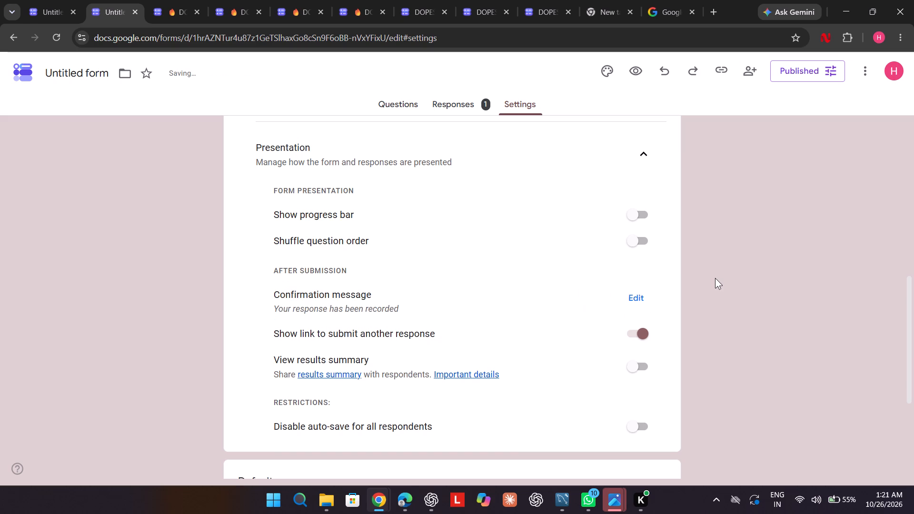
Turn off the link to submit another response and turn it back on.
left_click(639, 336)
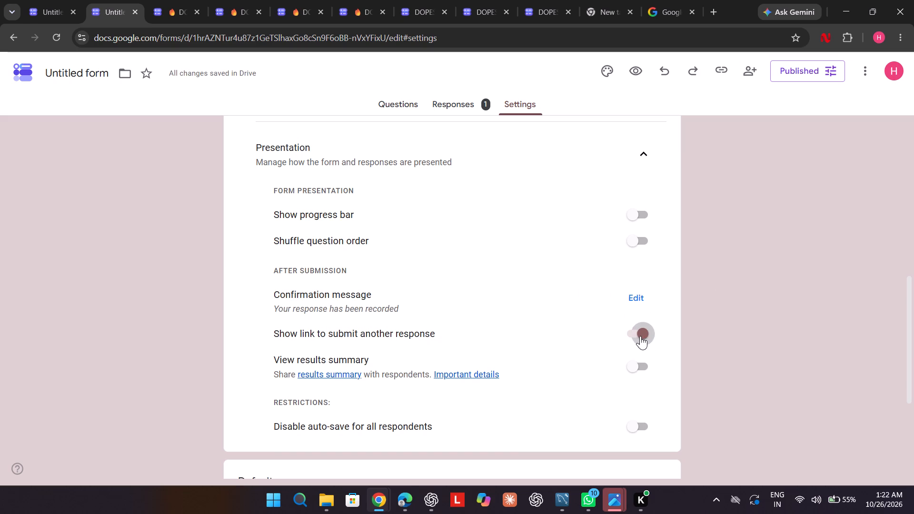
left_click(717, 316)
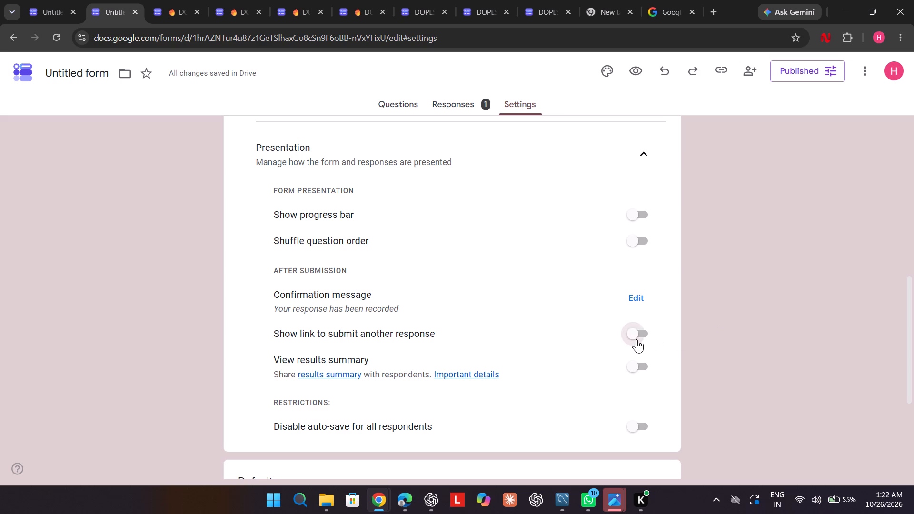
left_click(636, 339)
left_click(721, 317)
Set the form to always send responders a copy of their response.
scroll(721, 317, "down", 1)
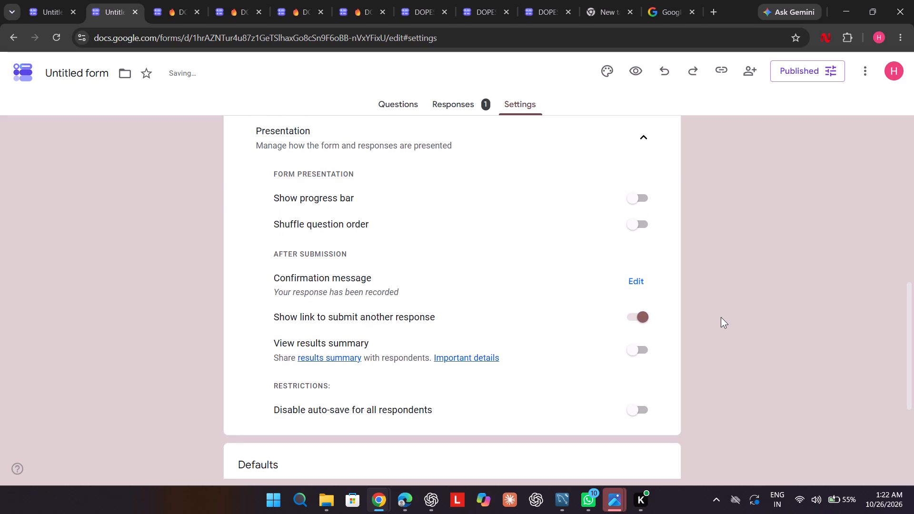
scroll(721, 317, "up", 1)
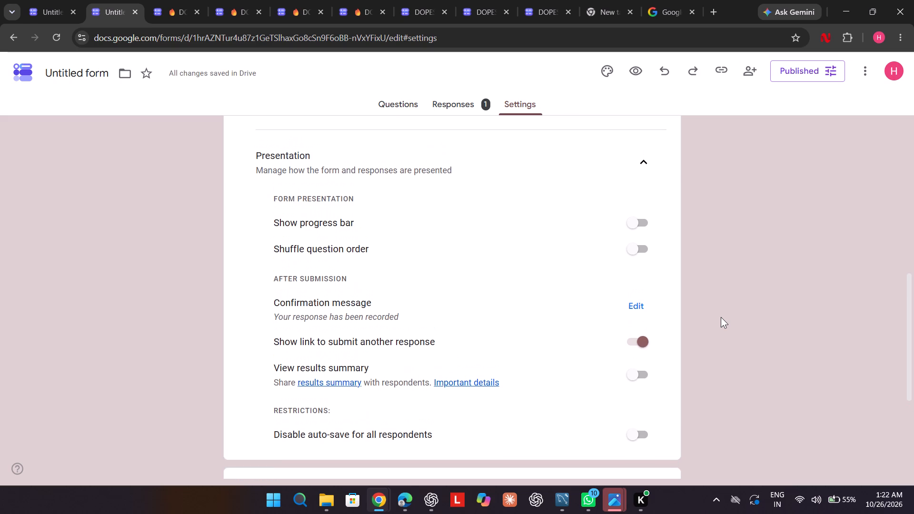
scroll(721, 317, "up", 1)
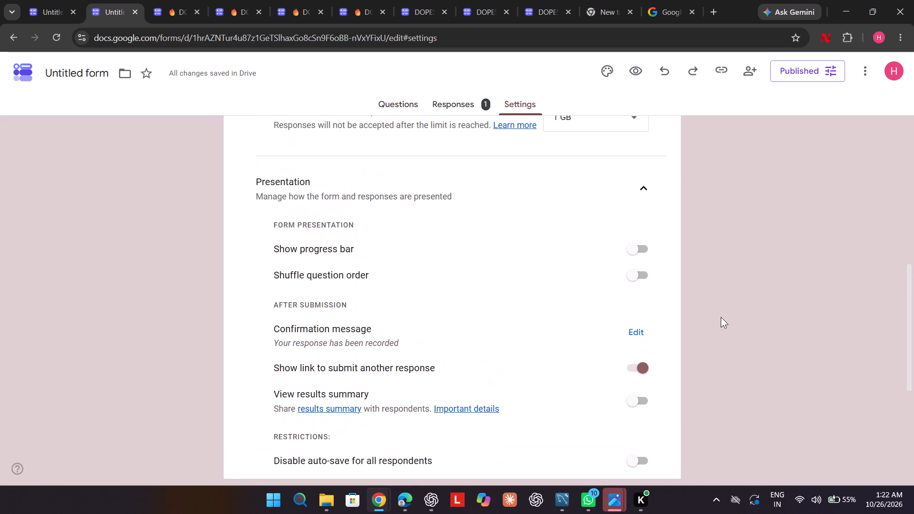
scroll(721, 317, "down", 1)
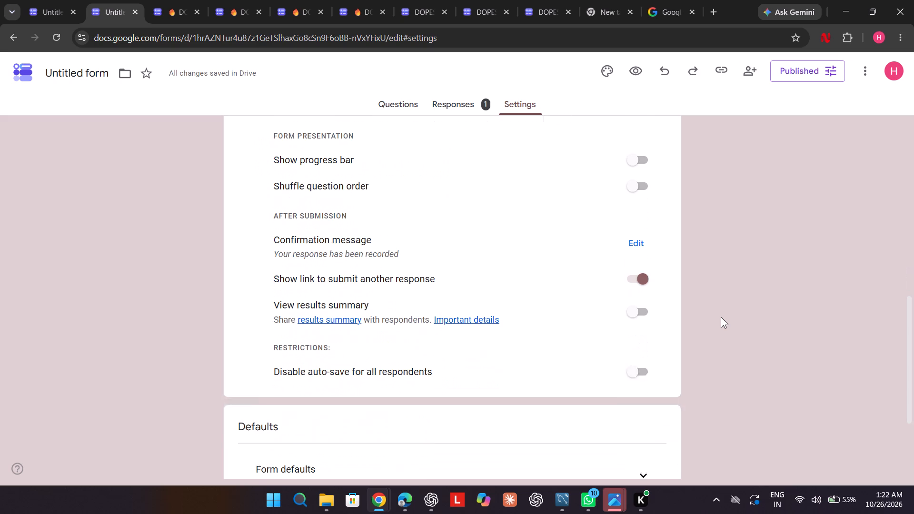
scroll(721, 317, "down", 1)
scroll(533, 294, "down", 2)
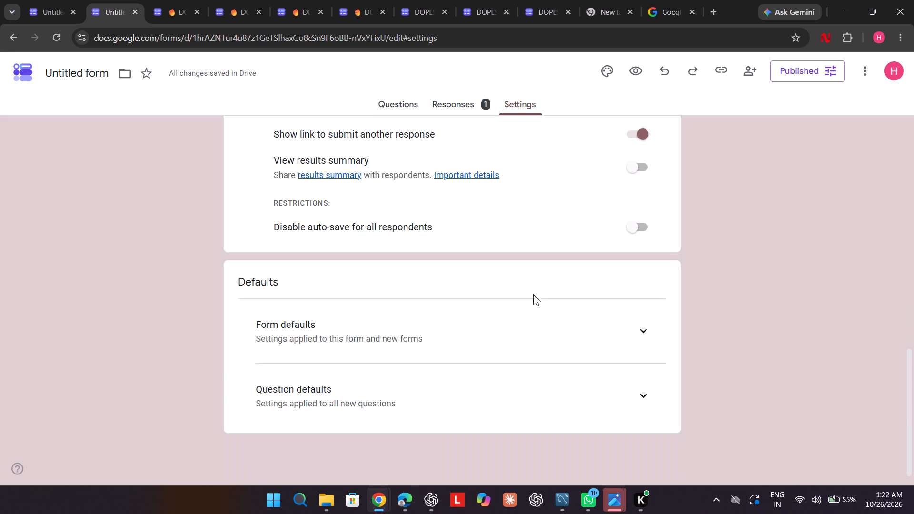
scroll(533, 294, "up", 6)
scroll(533, 294, "down", 1)
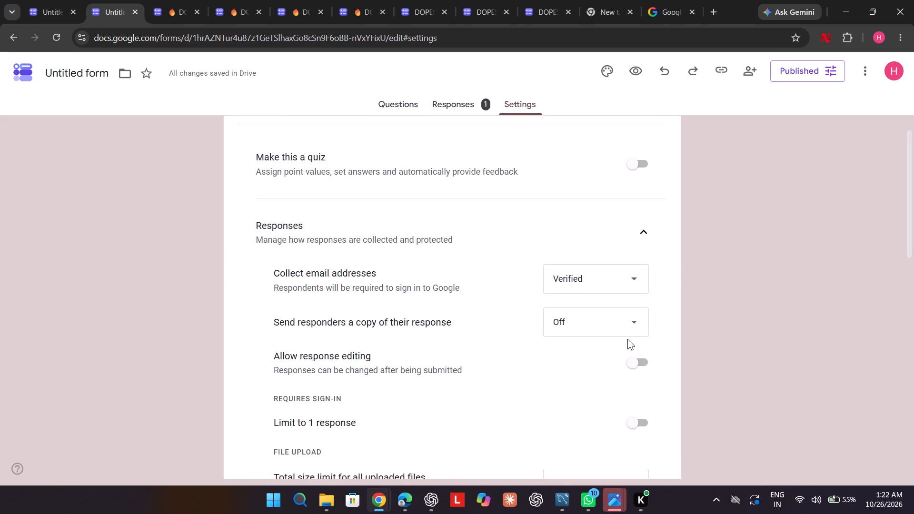
scroll(627, 339, "down", 1)
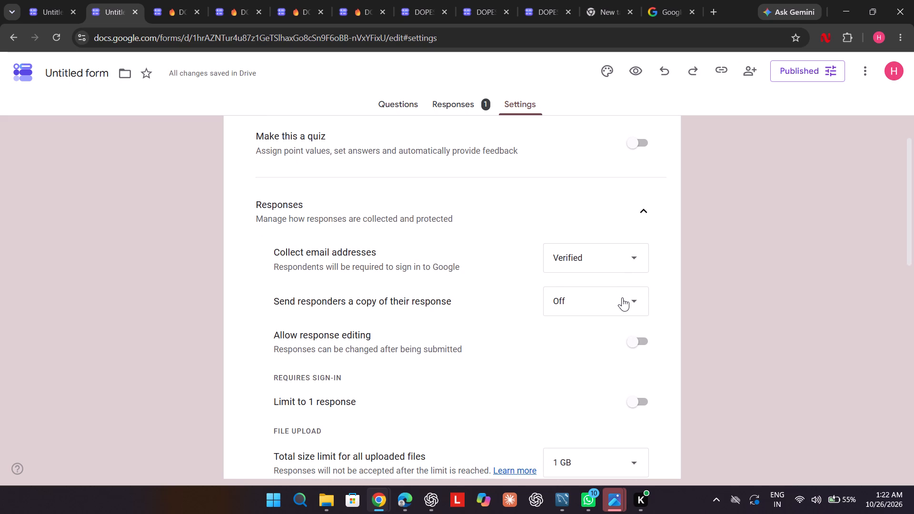
left_click(621, 297)
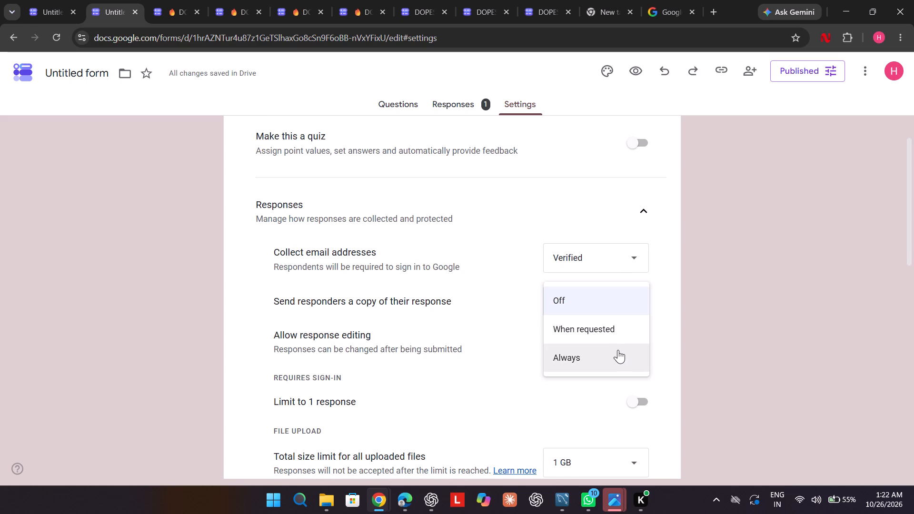
left_click(617, 350)
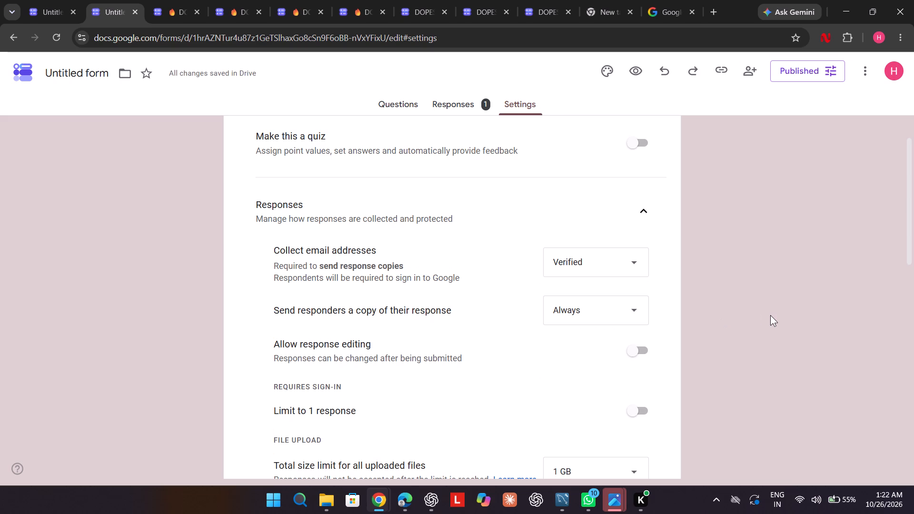
Review the response settings, from email collection and response copies through the file upload size limit.
scroll(770, 315, "up", 2)
scroll(770, 315, "down", 1)
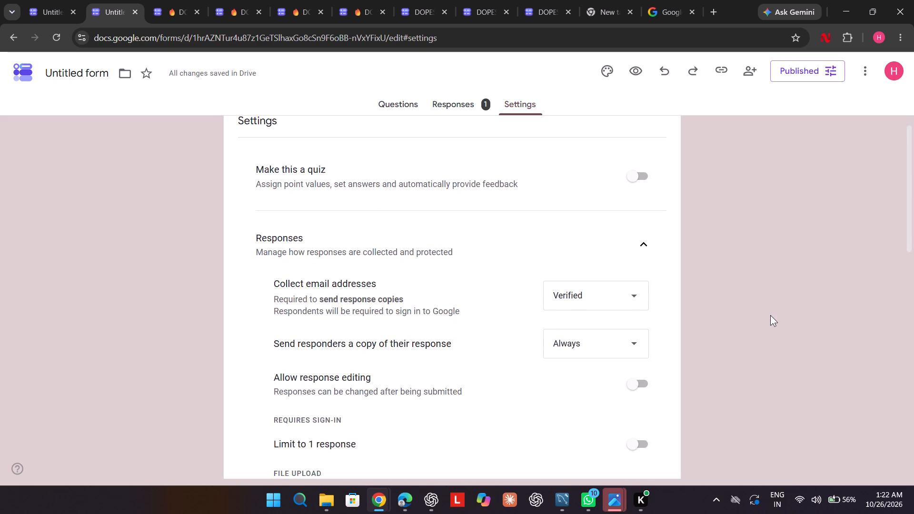
scroll(770, 315, "down", 2)
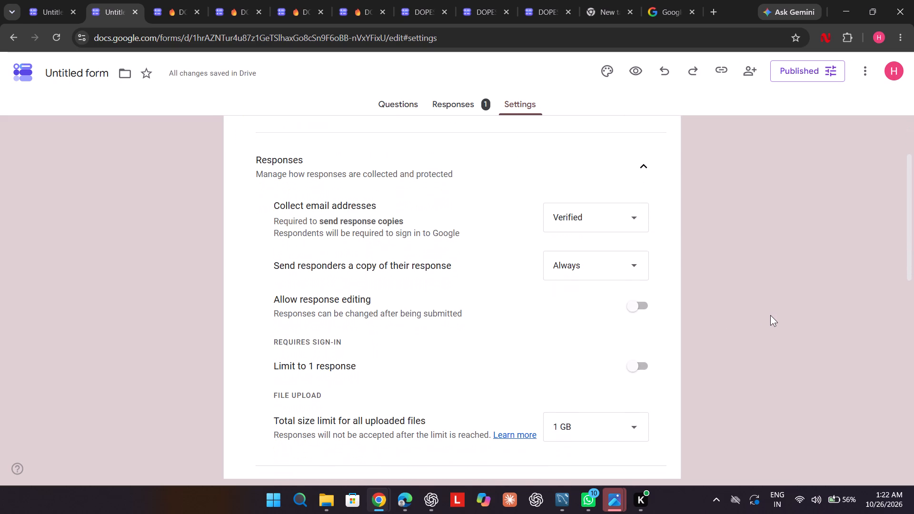
scroll(770, 315, "down", 4)
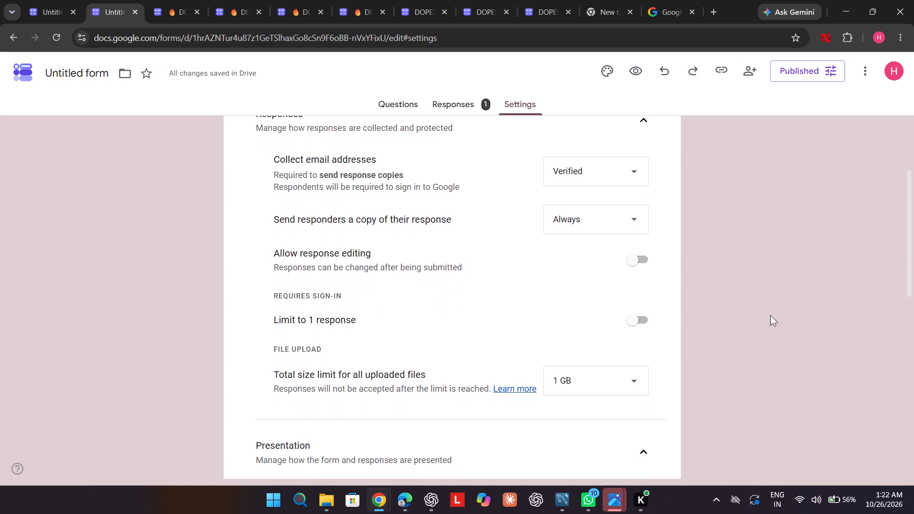
Review the response settings again, covering email collection, response copies, response editing, the one-response limit and the upload size limit.
scroll(770, 315, "right", 1)
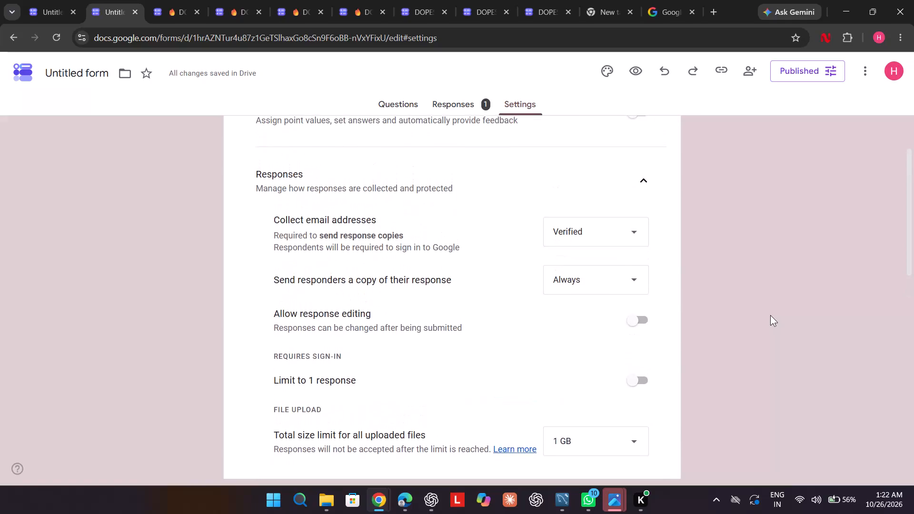
scroll(770, 315, "right", 2)
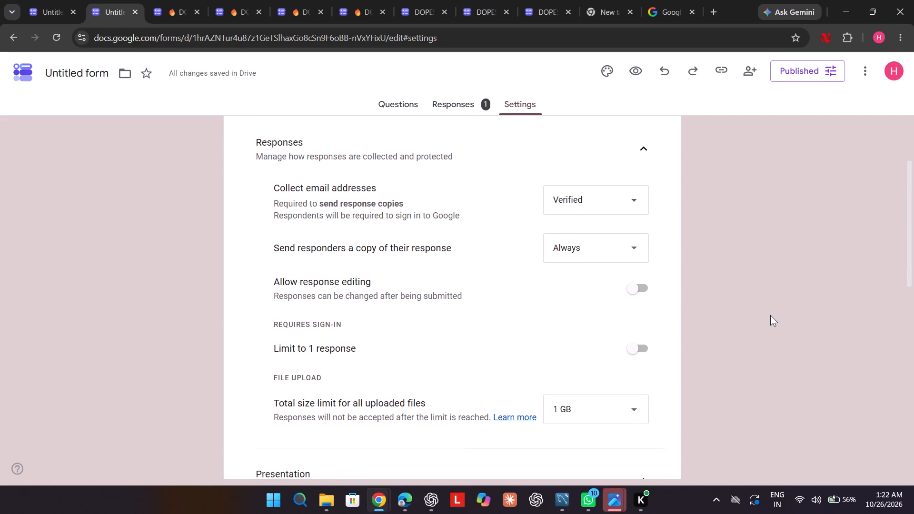
scroll(770, 315, "right", 1)
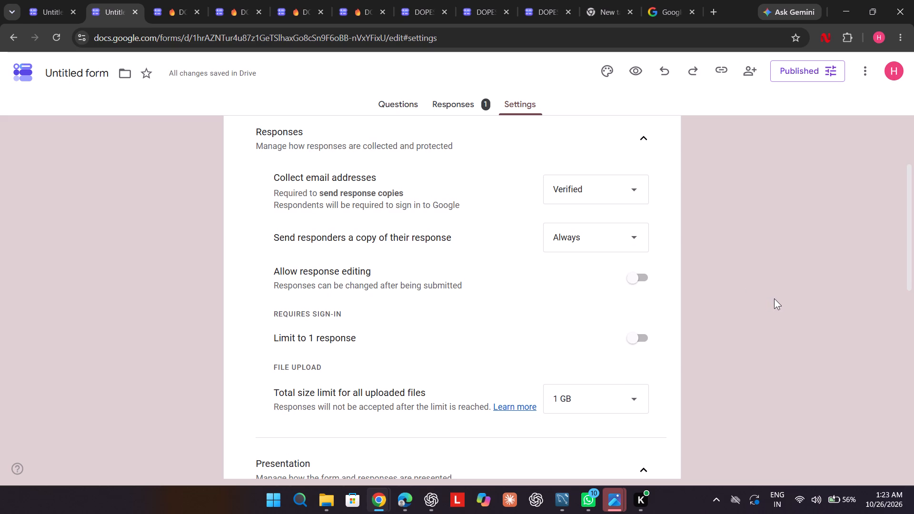
scroll(774, 298, "down", 2)
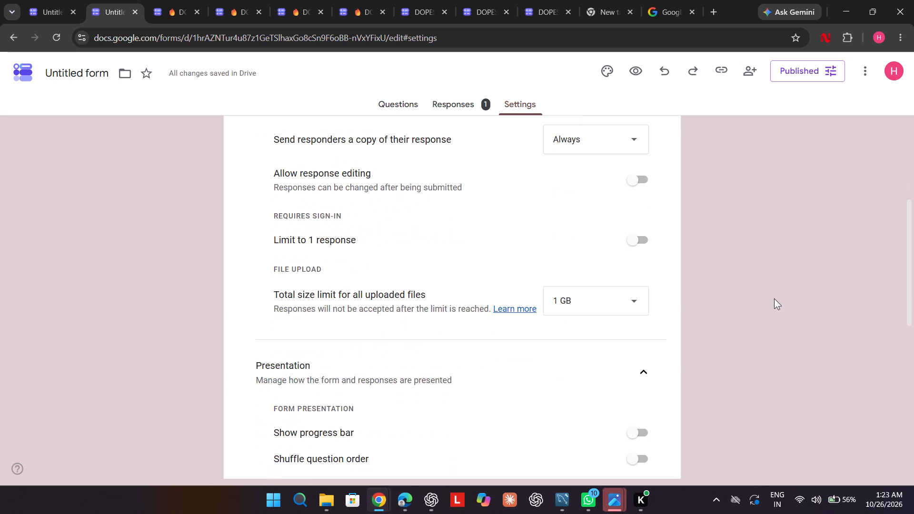
scroll(774, 298, "up", 1)
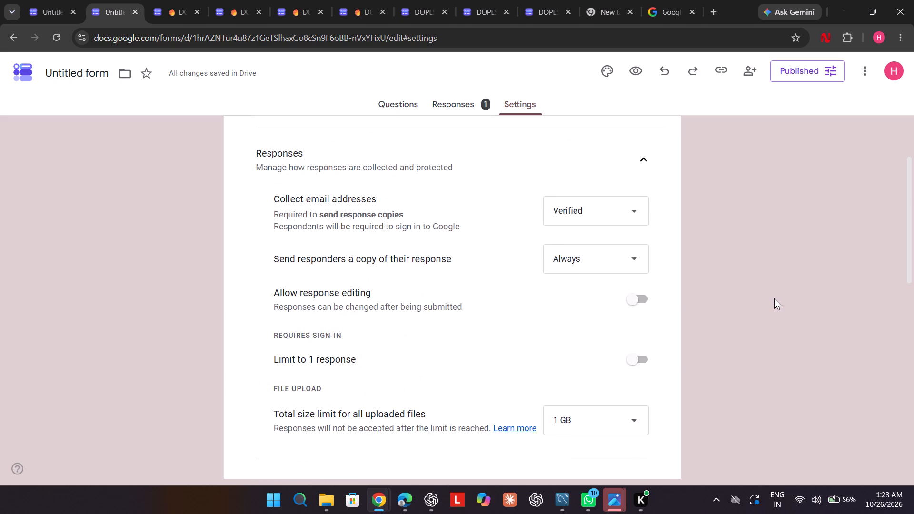
scroll(774, 298, "up", 1)
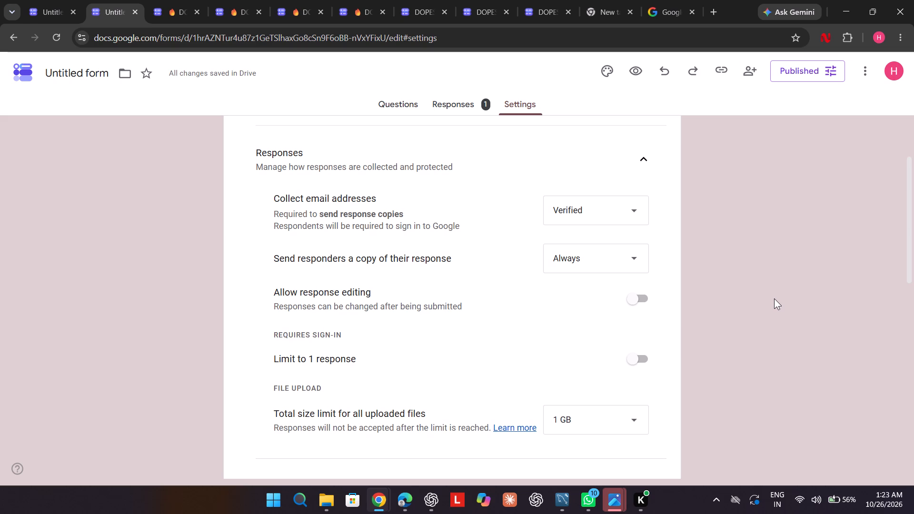
scroll(774, 298, "down", 1)
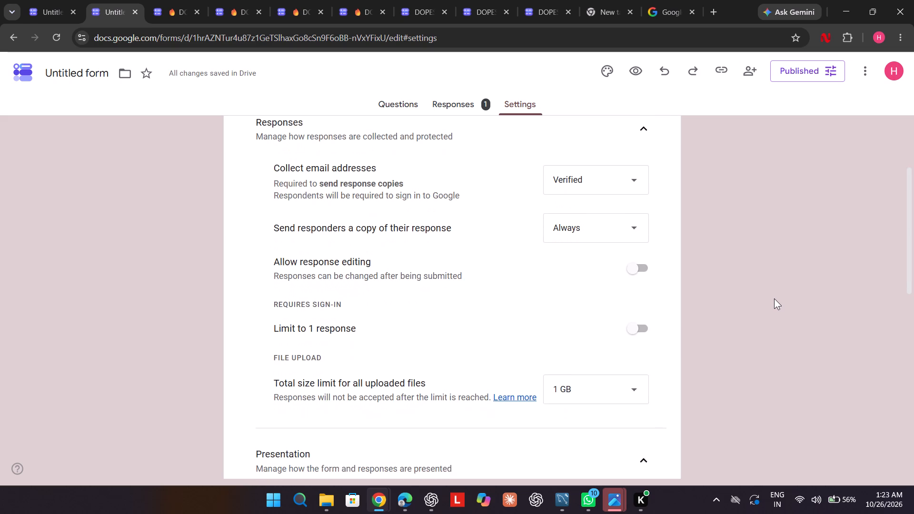
scroll(774, 298, "down", 2)
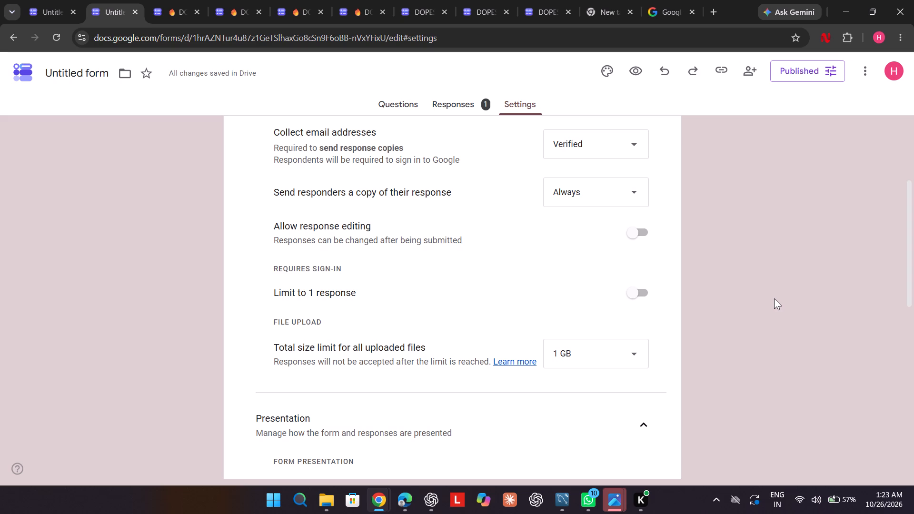
Examine the presentation settings, from the progress bar and after-submission options through the auto-save restriction and the defaults.
scroll(774, 298, "down", 1)
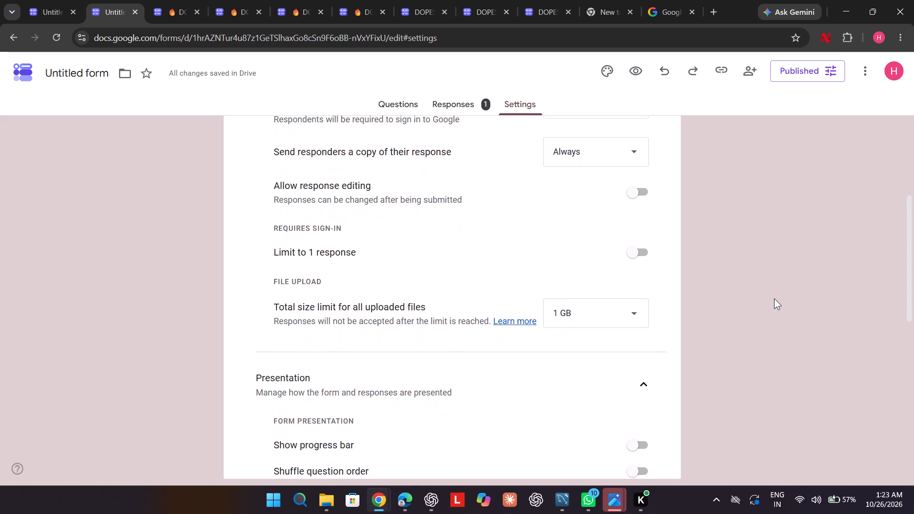
scroll(774, 298, "down", 2)
scroll(774, 298, "up", 1)
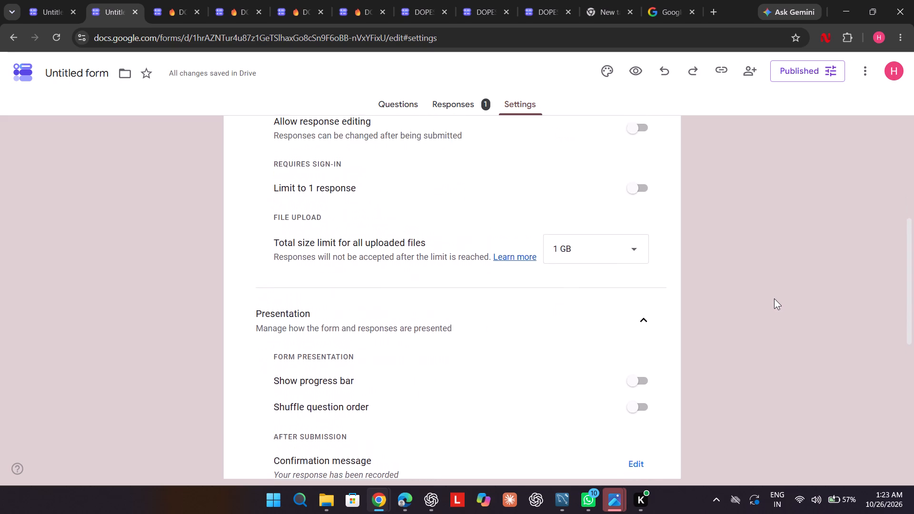
scroll(774, 298, "up", 1)
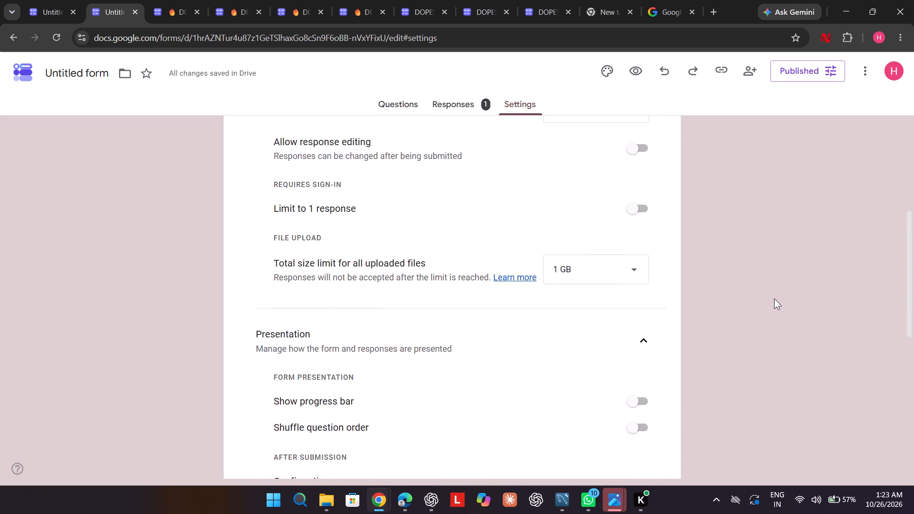
scroll(774, 298, "down", 1)
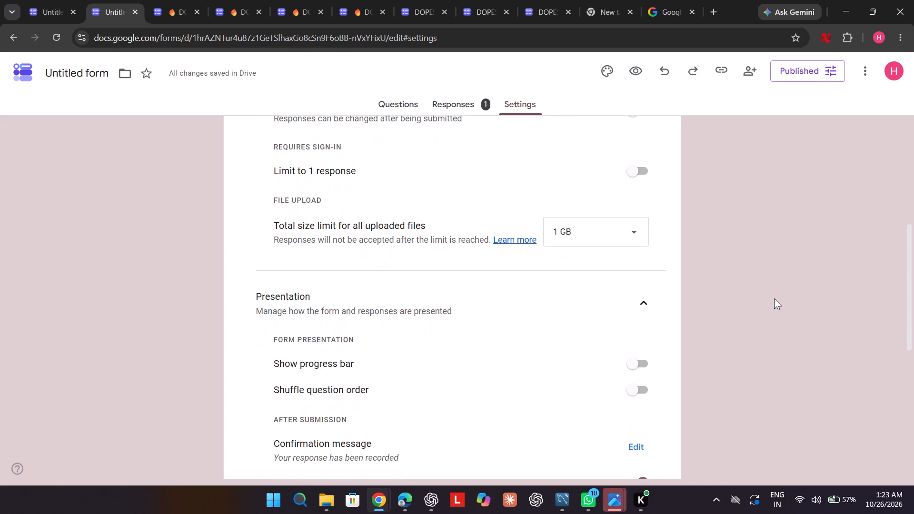
scroll(774, 298, "down", 1)
scroll(774, 298, "up", 1)
scroll(774, 298, "down", 2)
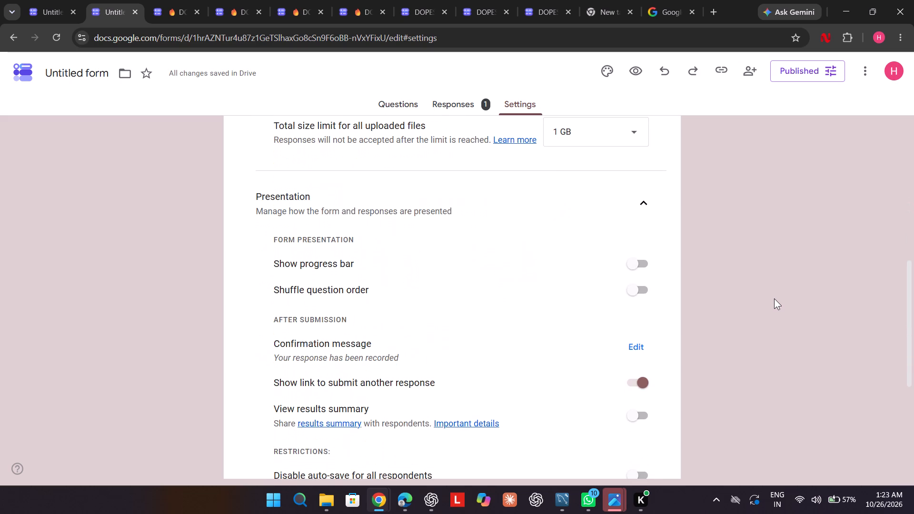
scroll(774, 298, "down", 3)
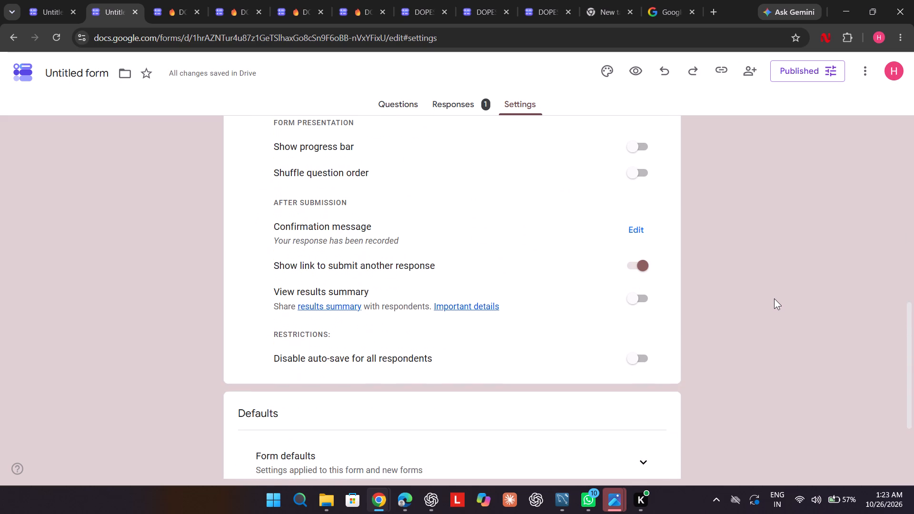
scroll(774, 298, "down", 2)
scroll(774, 298, "up", 1)
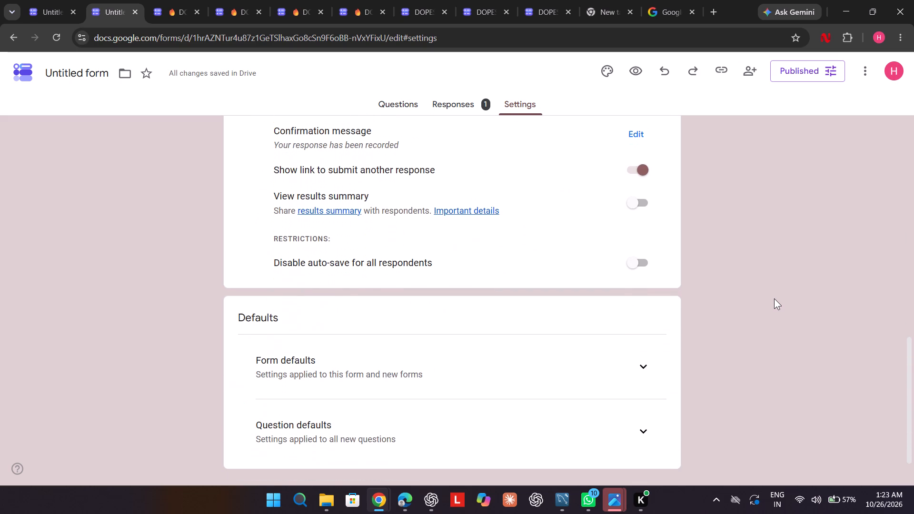
scroll(774, 298, "up", 3)
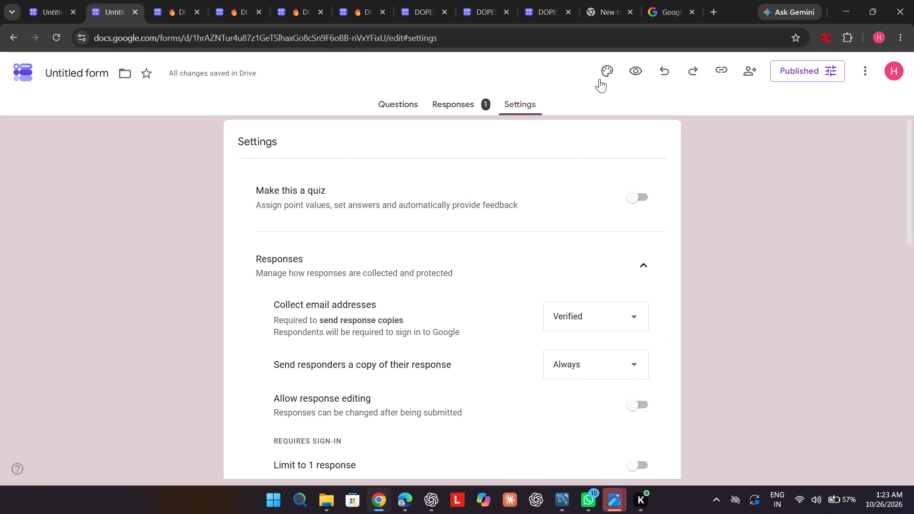
Inspect the form's theme options for text style, header image, colour and background, and close them.
left_click(598, 71)
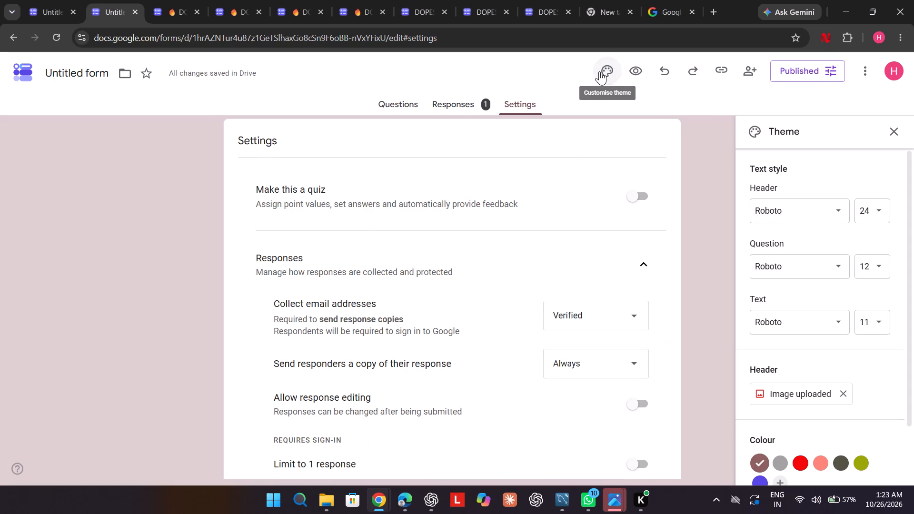
scroll(807, 417, "down", 1)
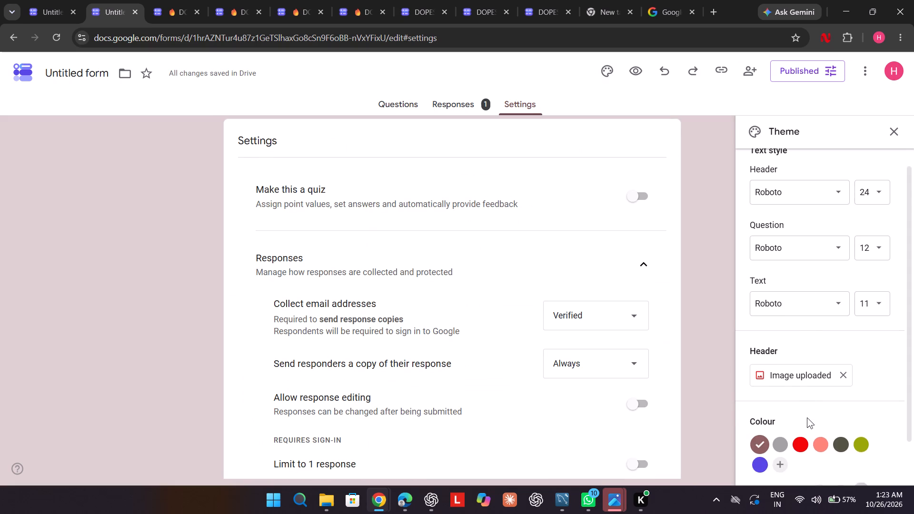
scroll(807, 417, "down", 3)
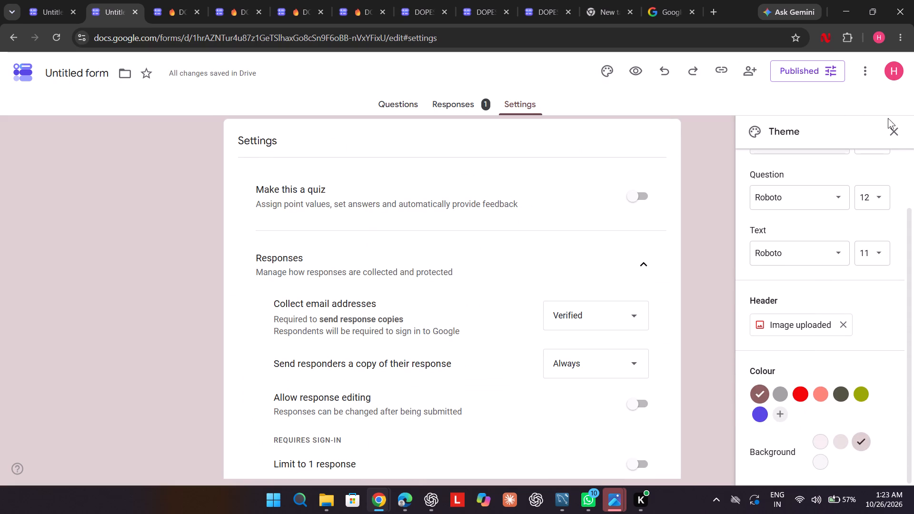
left_click(889, 134)
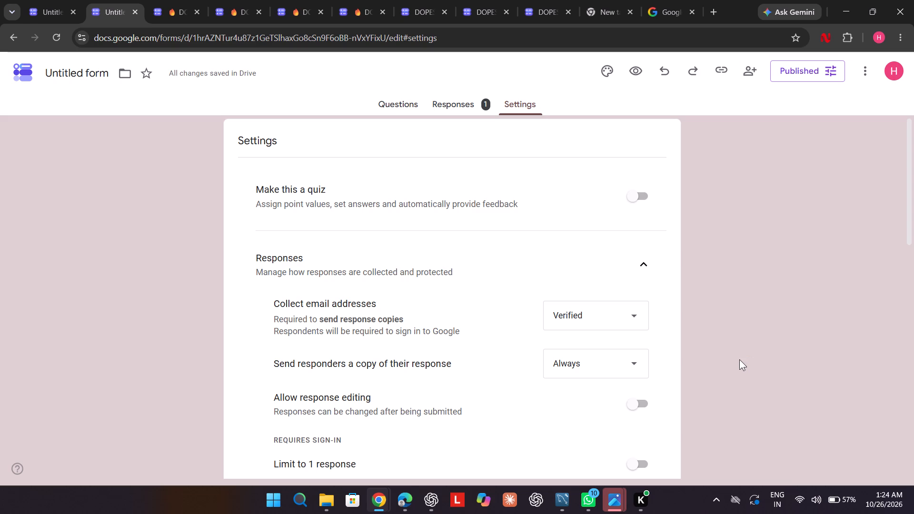
Expand the form defaults and question defaults to check what applies to new forms and questions.
scroll(477, 212, "down", 2)
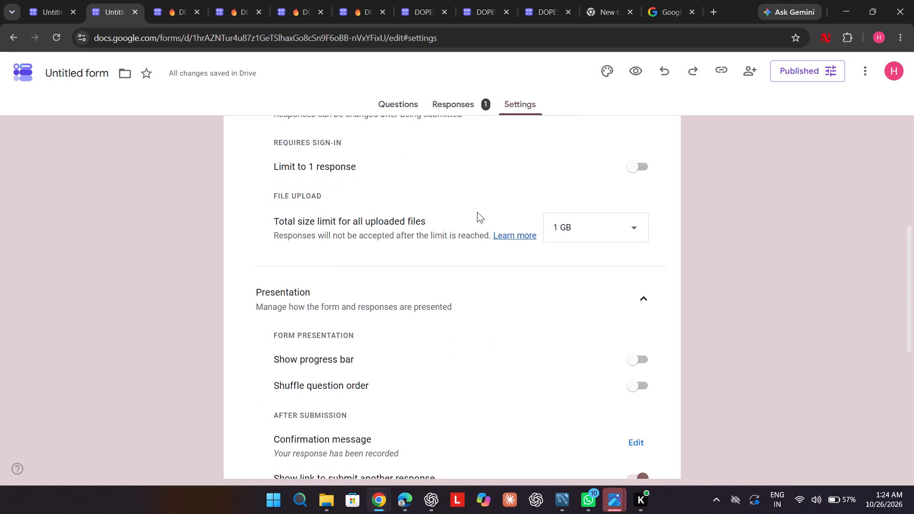
scroll(477, 212, "down", 6)
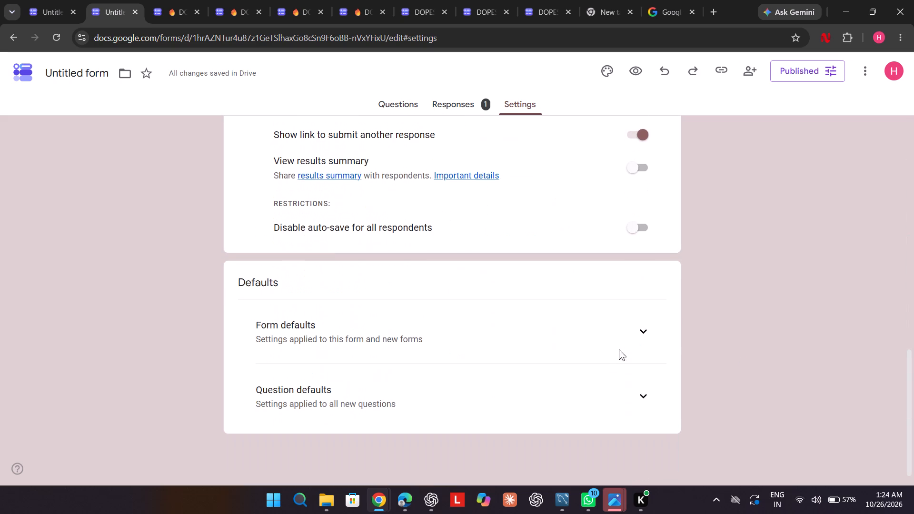
left_click(641, 336)
scroll(641, 336, "down", 1)
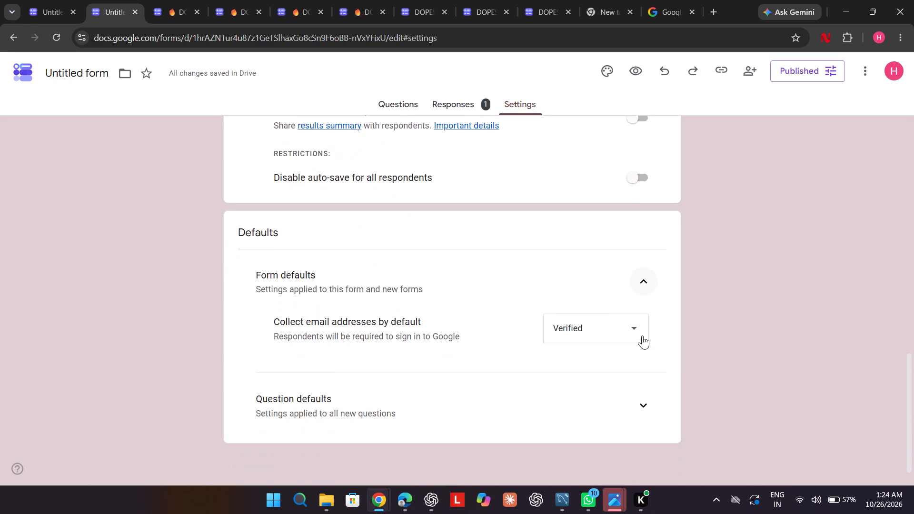
scroll(641, 336, "down", 2)
left_click(634, 395)
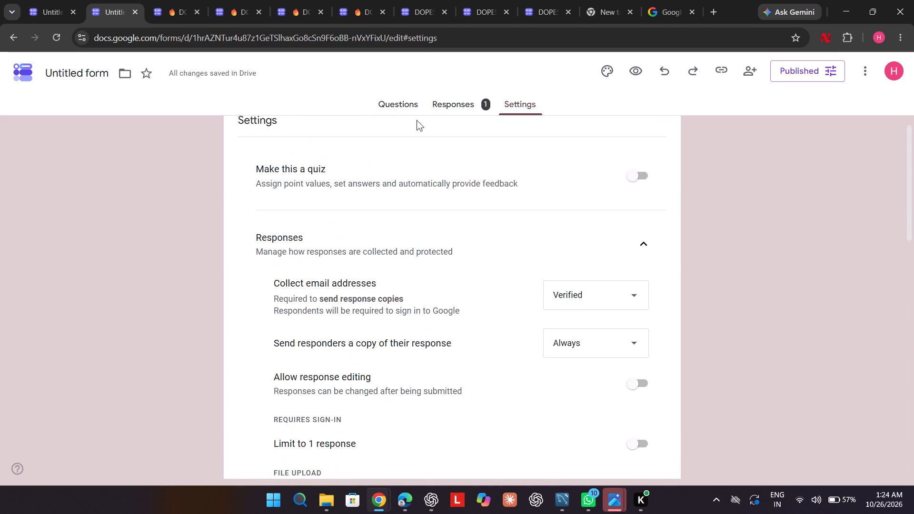
Recheck the theme's fonts, header image, colour and background, leaving the theme options closed.
left_click(609, 64)
scroll(852, 261, "down", 1)
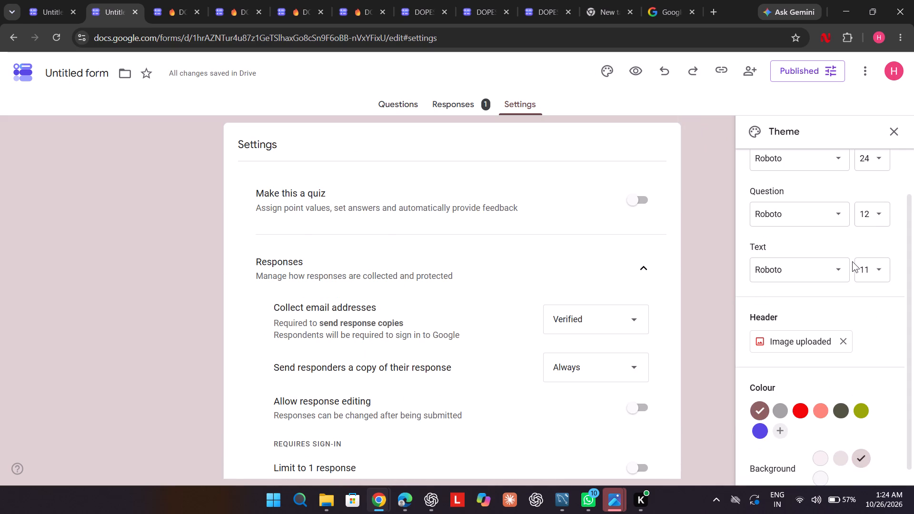
scroll(852, 261, "down", 2)
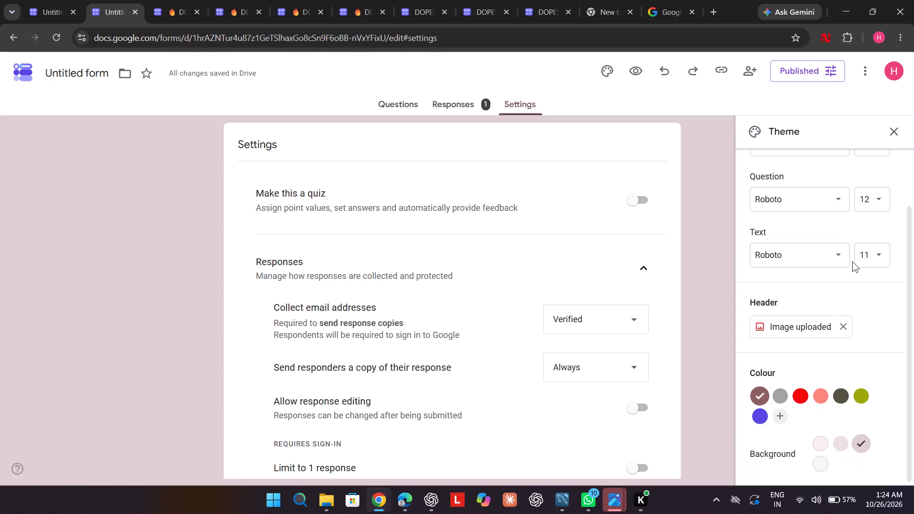
left_click(896, 134)
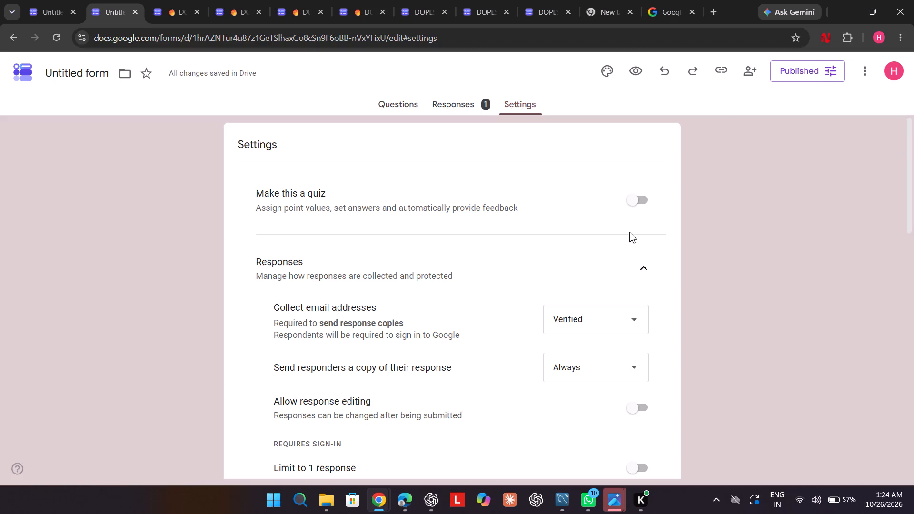
Examine the response summary from the respondent details through the last bundle section's payment screenshot question.
left_click(474, 101)
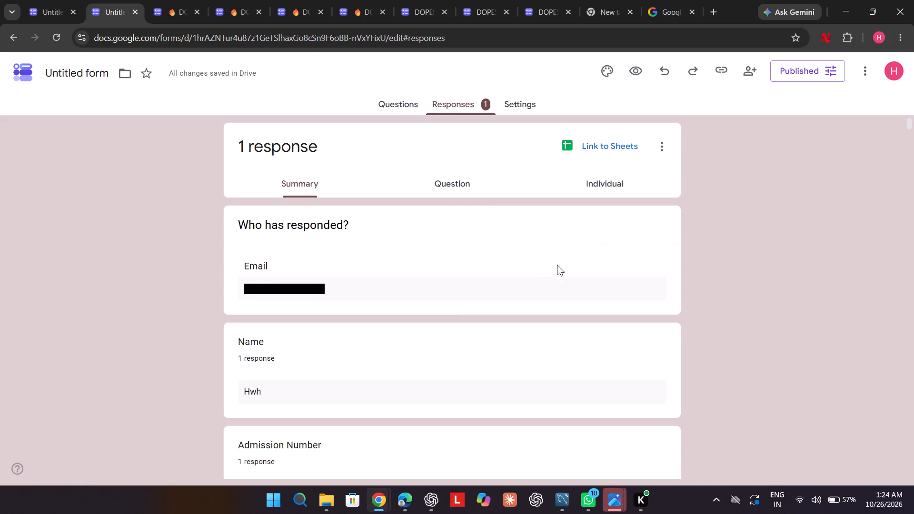
scroll(517, 277, "down", 17)
scroll(517, 277, "down", 9)
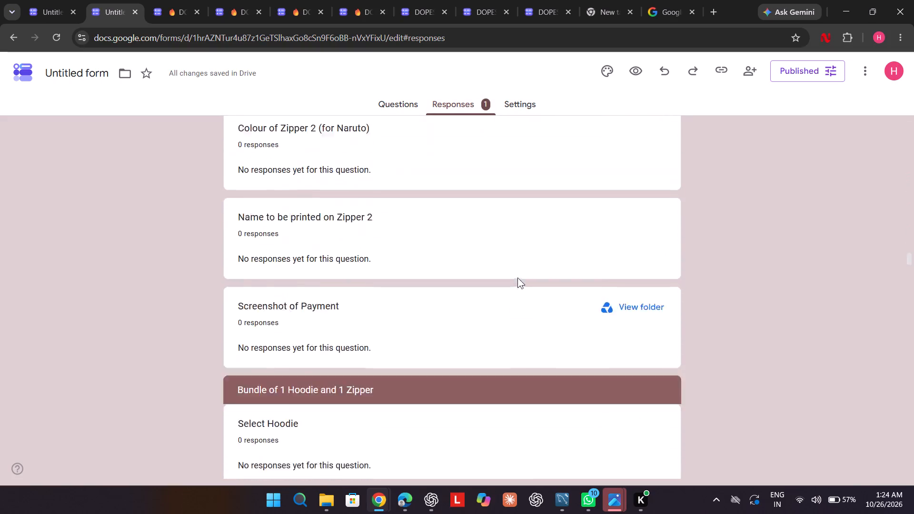
scroll(517, 277, "down", 17)
scroll(517, 277, "down", 6)
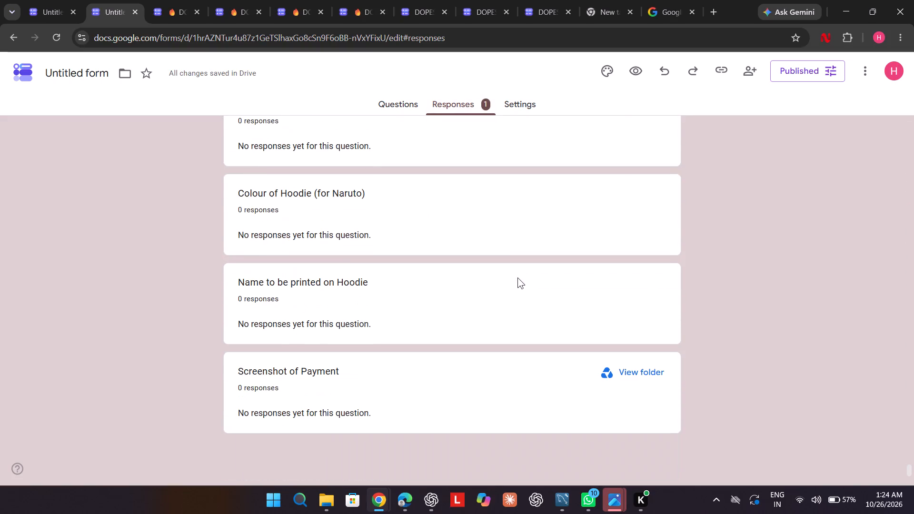
scroll(517, 277, "down", 2)
In the form's response settings, set the total size limit for all uploaded files to 10 GB.
left_click(519, 99)
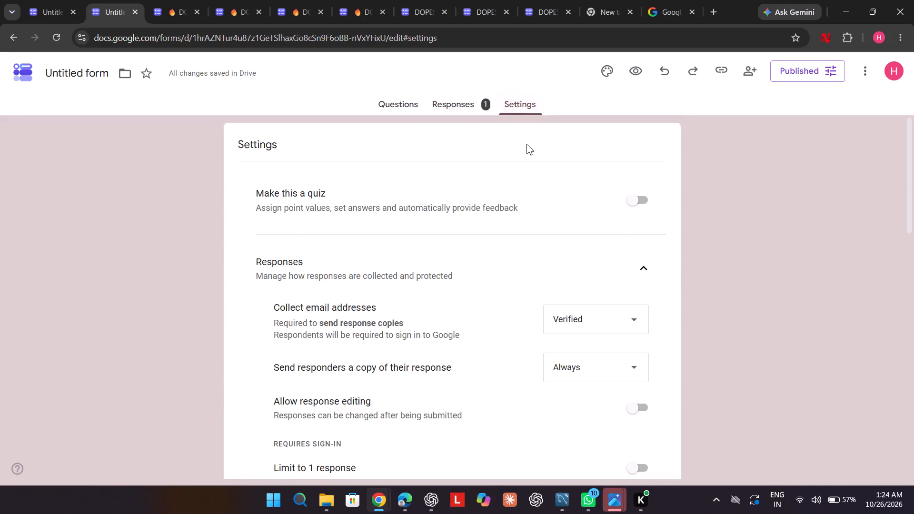
scroll(549, 195, "up", 1)
scroll(549, 195, "down", 1)
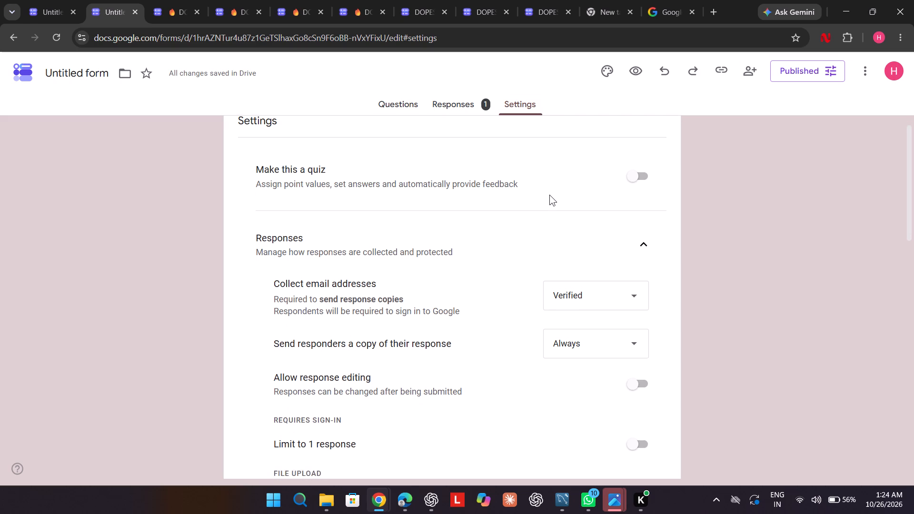
scroll(549, 195, "down", 2)
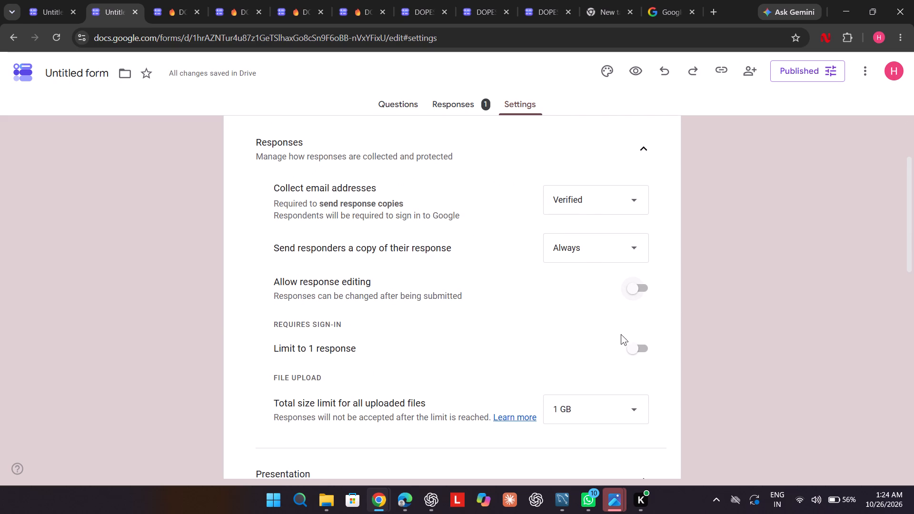
scroll(530, 352, "down", 2)
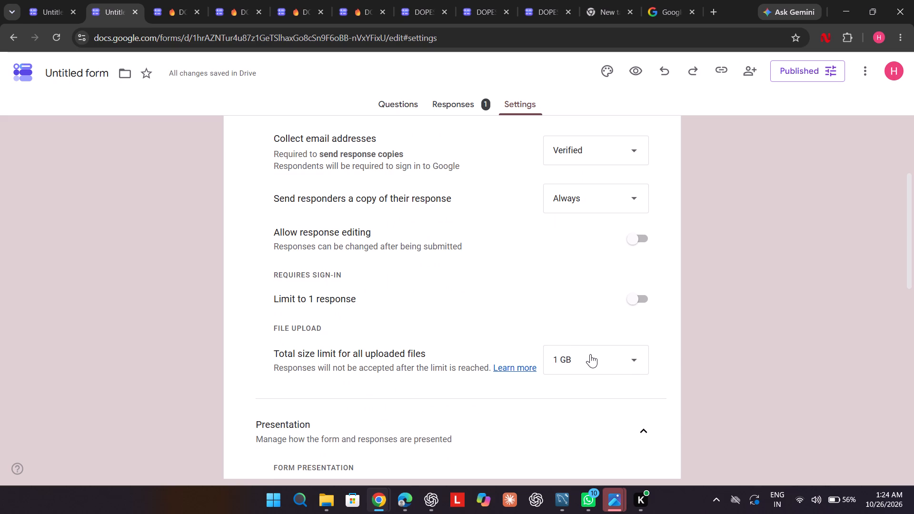
left_click(626, 360)
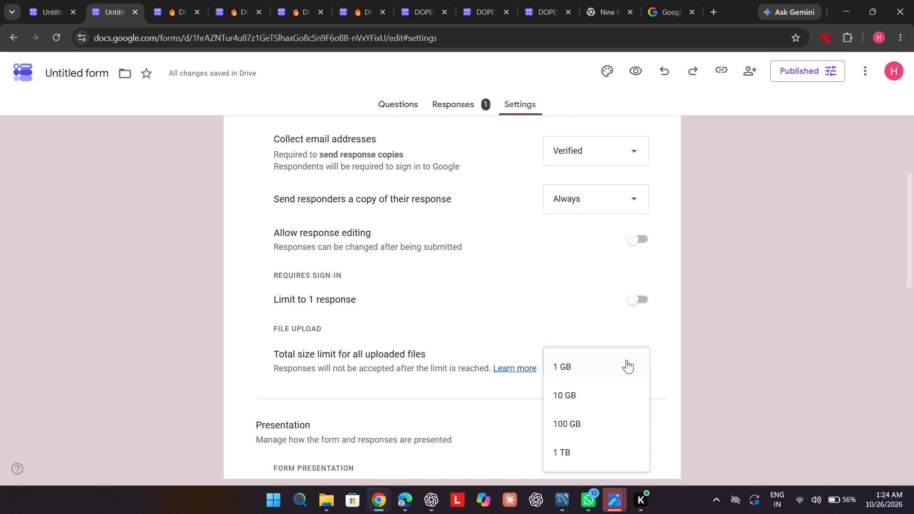
left_click(626, 360)
left_click(626, 360)
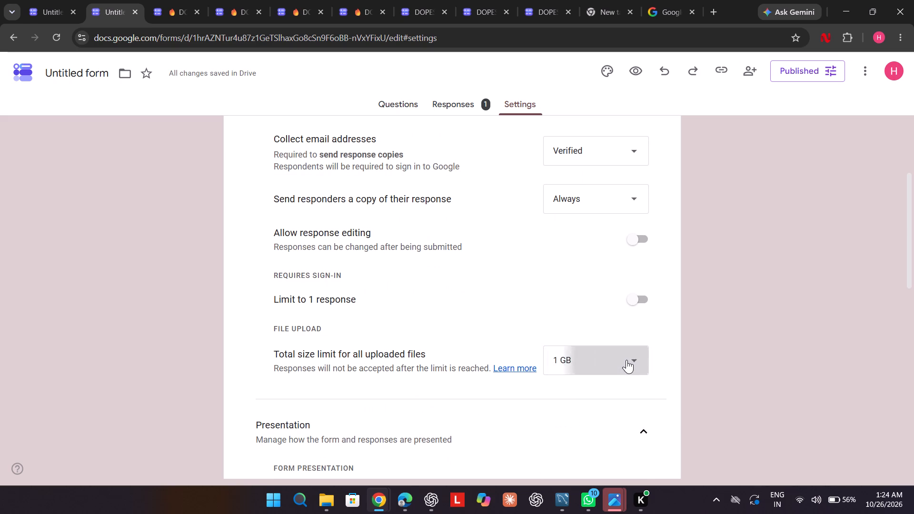
left_click(595, 393)
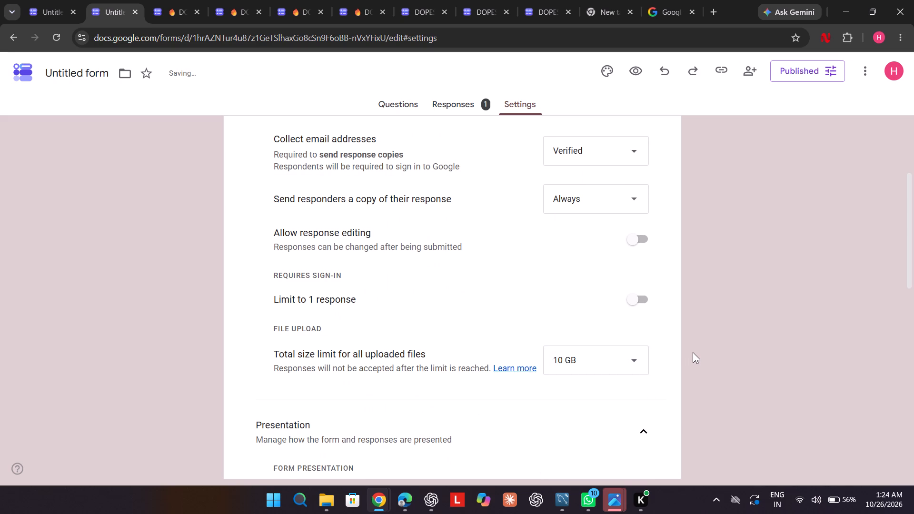
Open the form's after-submission confirmation message for editing in the presentation settings.
scroll(693, 352, "down", 1)
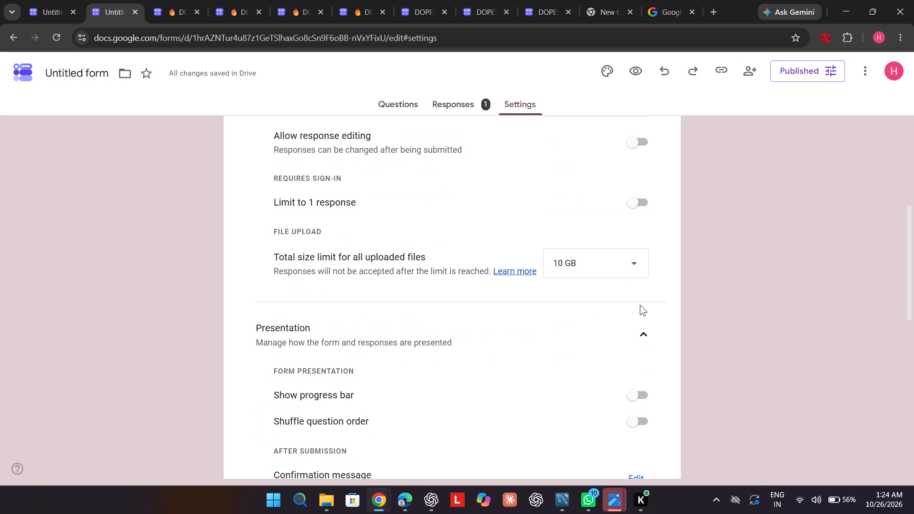
scroll(582, 351, "down", 1)
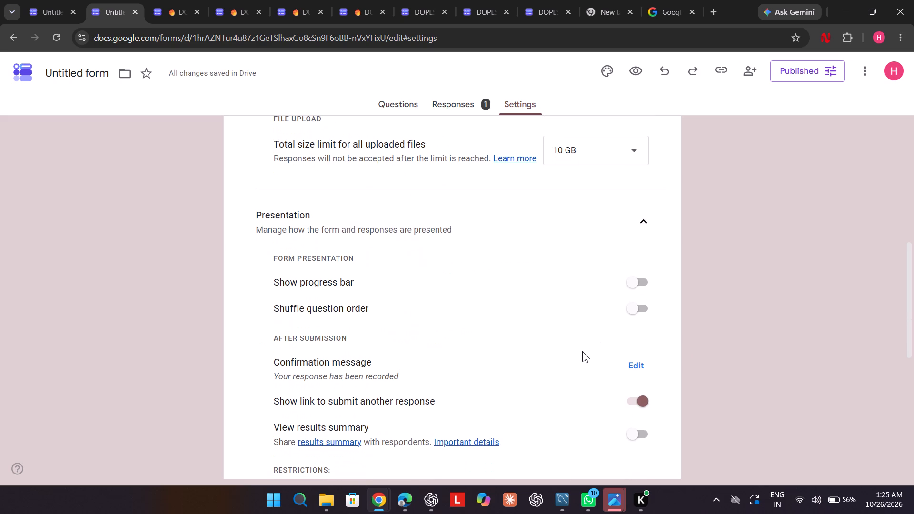
scroll(582, 351, "down", 2)
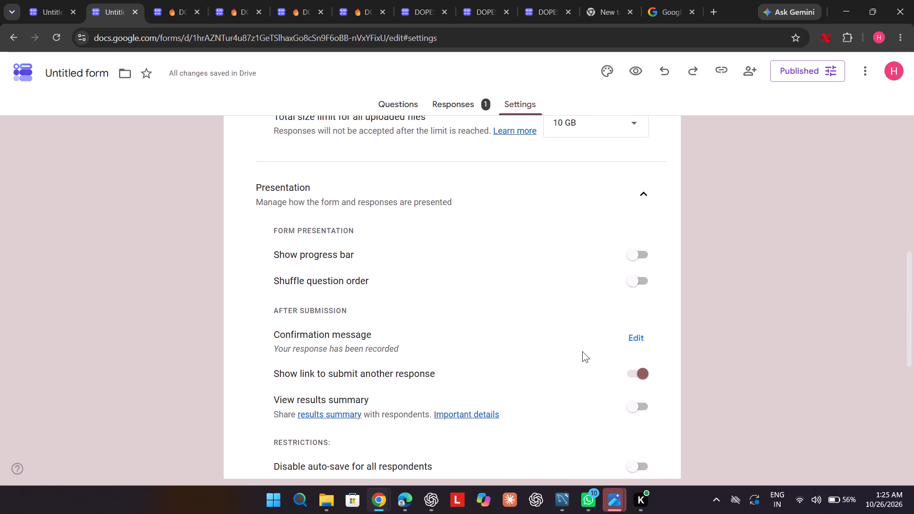
left_click(635, 337)
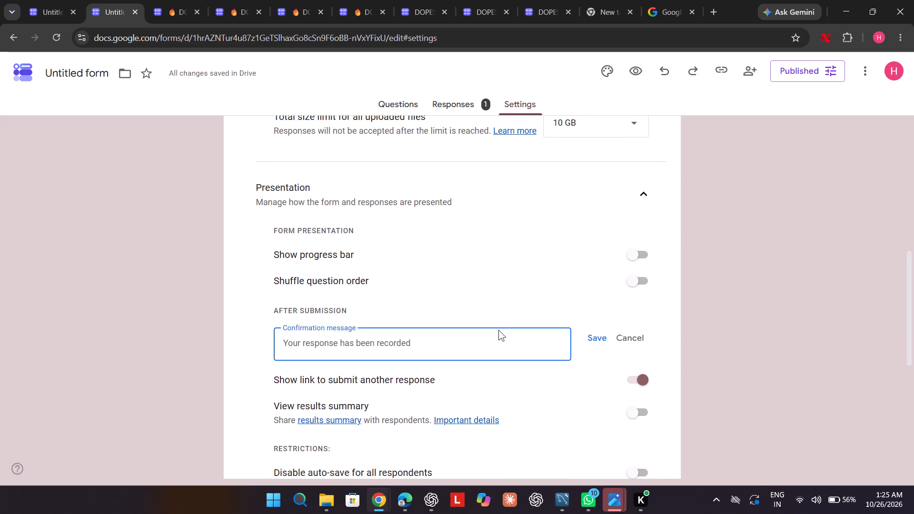
left_click(494, 334)
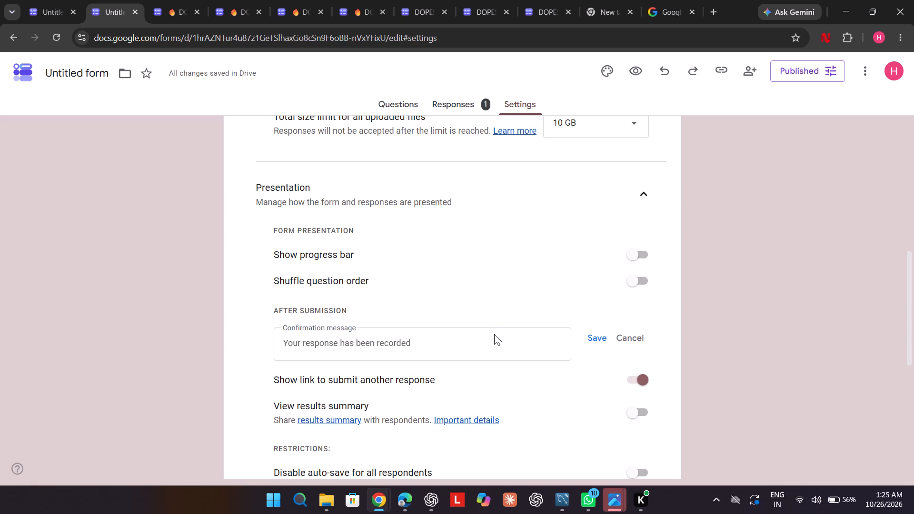
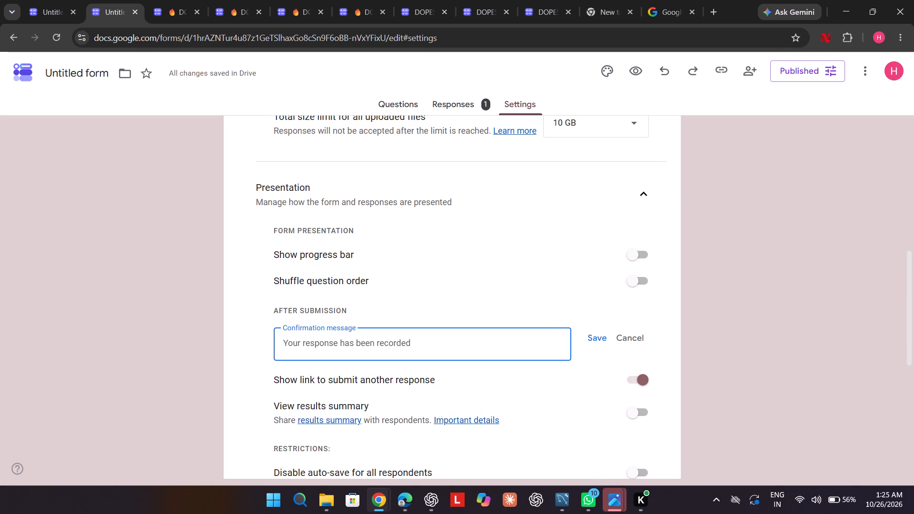
Review the form's response summary, from the respondent details through the hoodie and zipper sections to the payment screenshot question.
left_click(469, 106)
scroll(651, 266, "down", 1)
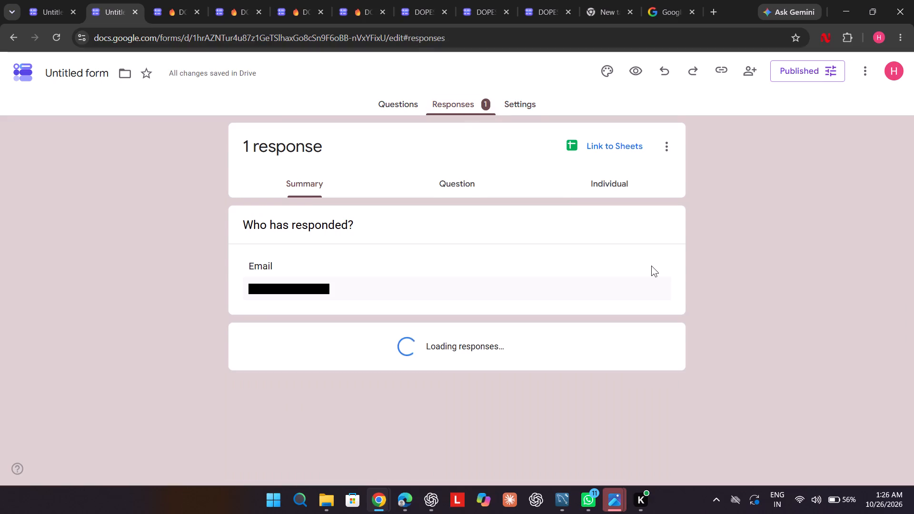
scroll(651, 266, "down", 12)
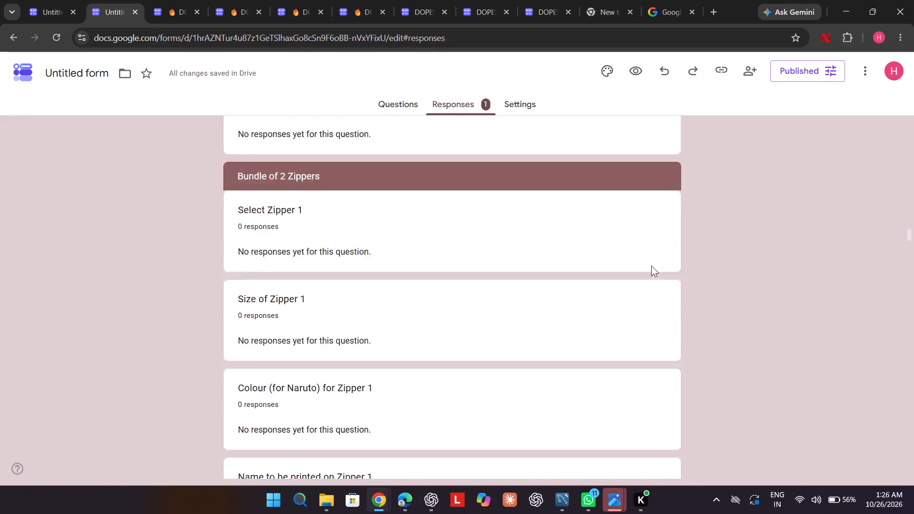
scroll(651, 266, "down", 16)
scroll(651, 266, "down", 8)
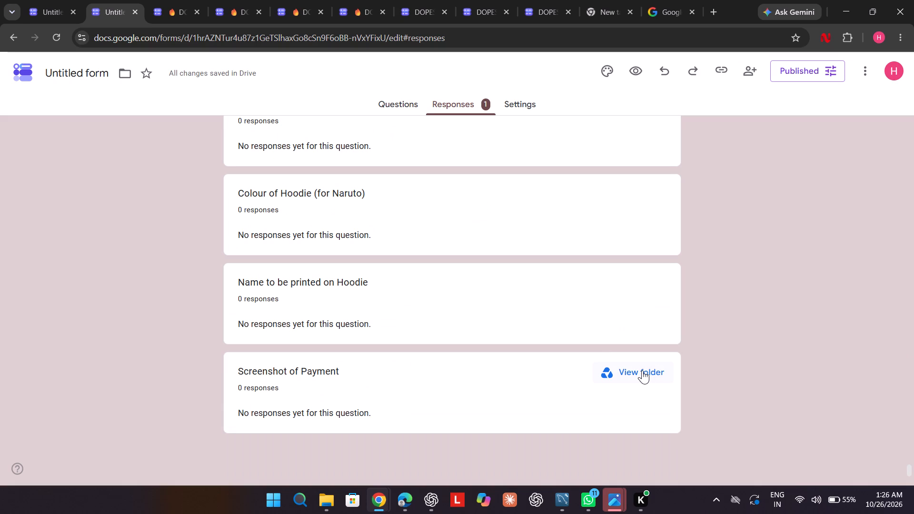
scroll(816, 298, "up", 16)
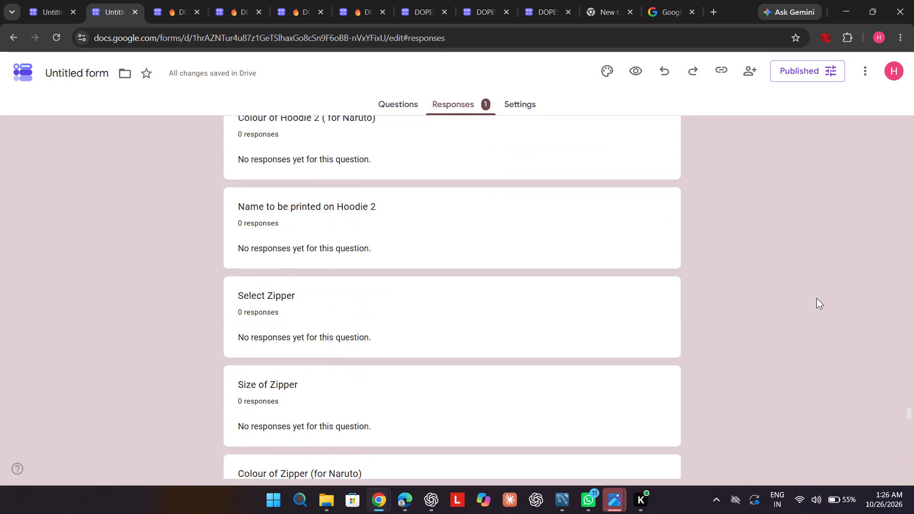
scroll(816, 298, "up", 13)
scroll(816, 298, "down", 2)
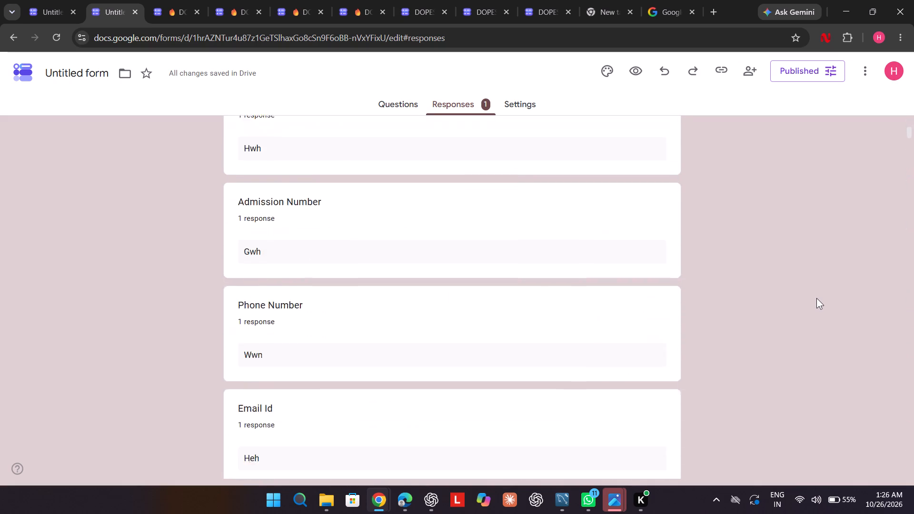
scroll(816, 298, "down", 8)
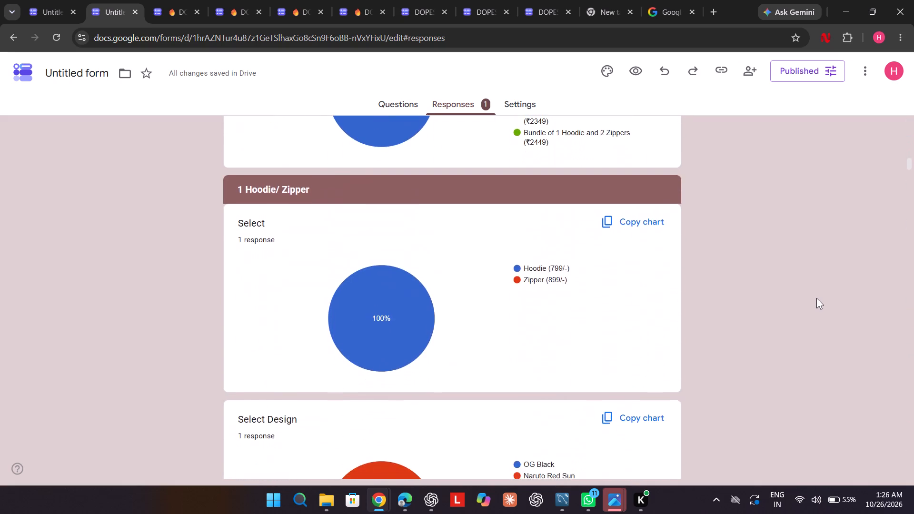
scroll(816, 298, "down", 8)
scroll(816, 298, "up", 1)
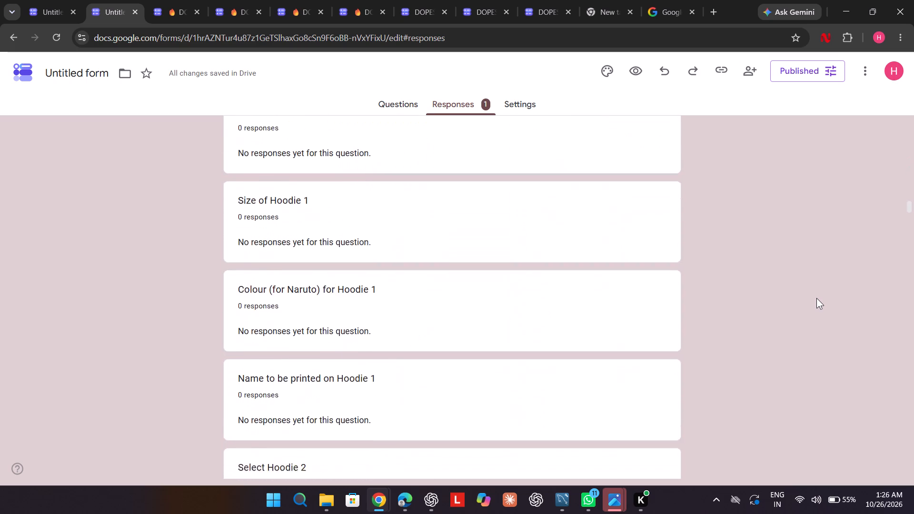
View the image file uploaded under the single-hoodie section's Screenshot of Payment question, dismiss the promotional offer, and close the file.
scroll(816, 298, "up", 3)
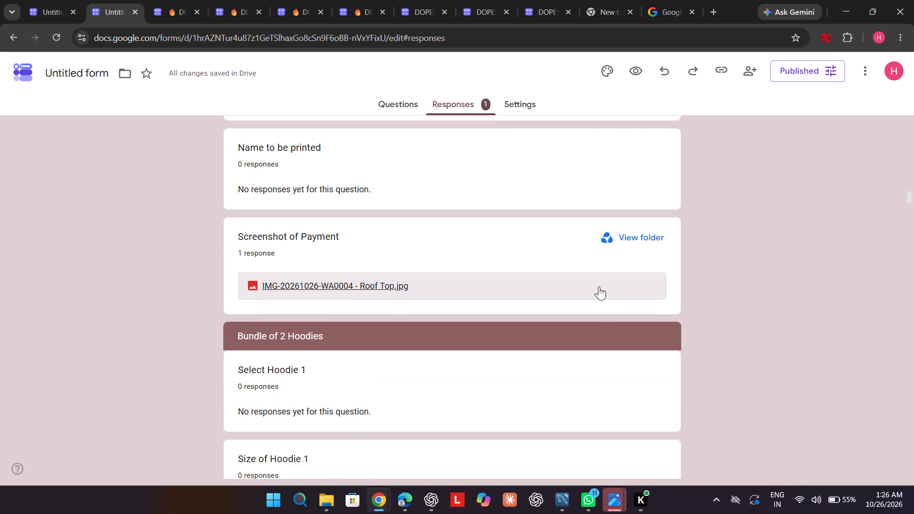
double_click(595, 287)
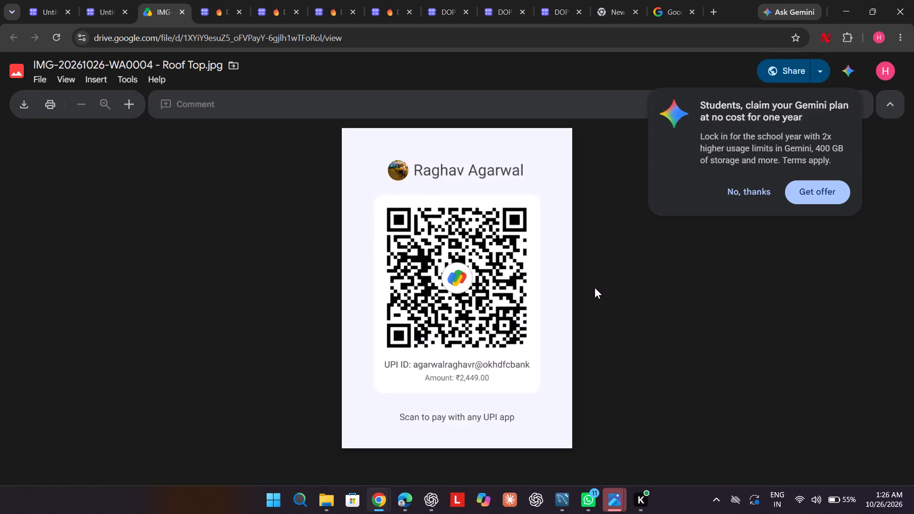
left_click(746, 191)
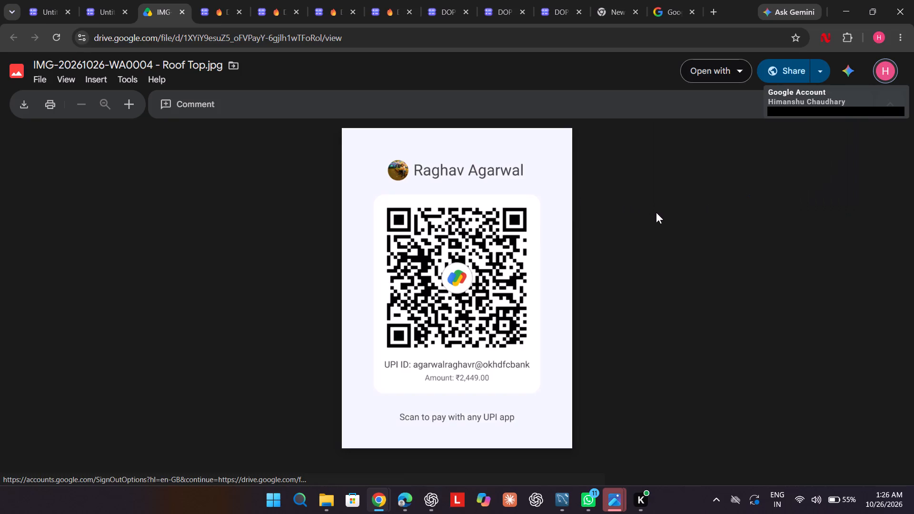
left_click(185, 15)
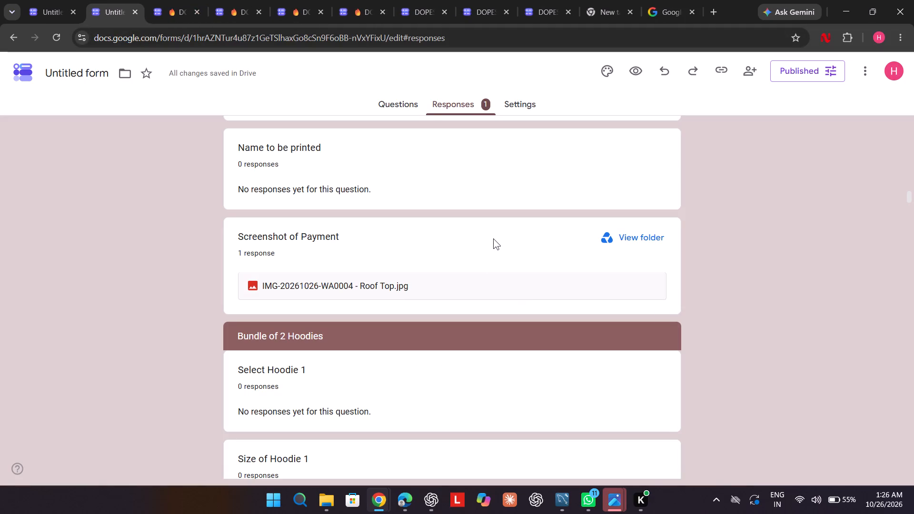
Return to the form's presentation settings and start editing the after-submission confirmation message.
left_click(508, 111)
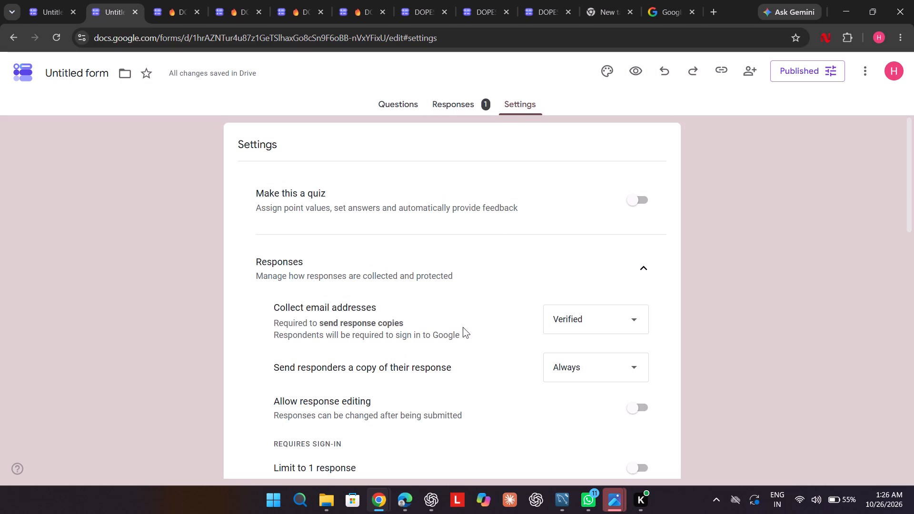
scroll(463, 327, "down", 5)
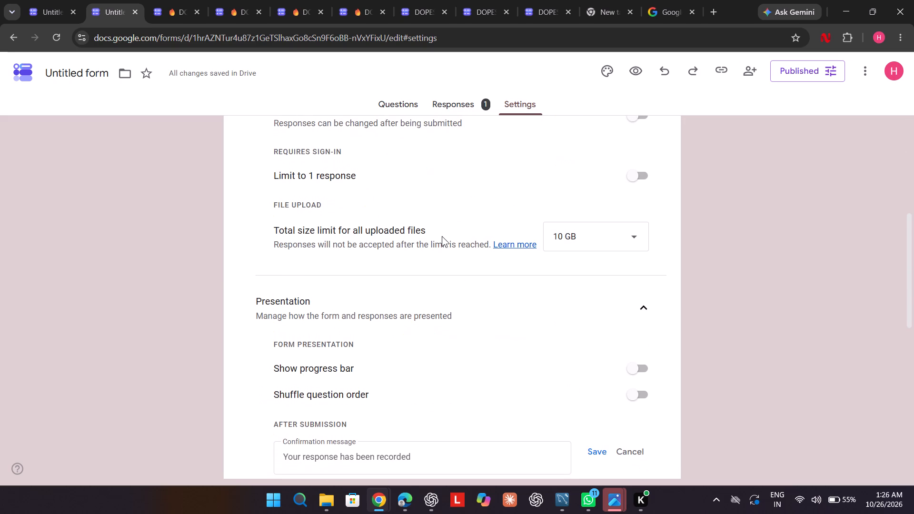
scroll(441, 378, "down", 1)
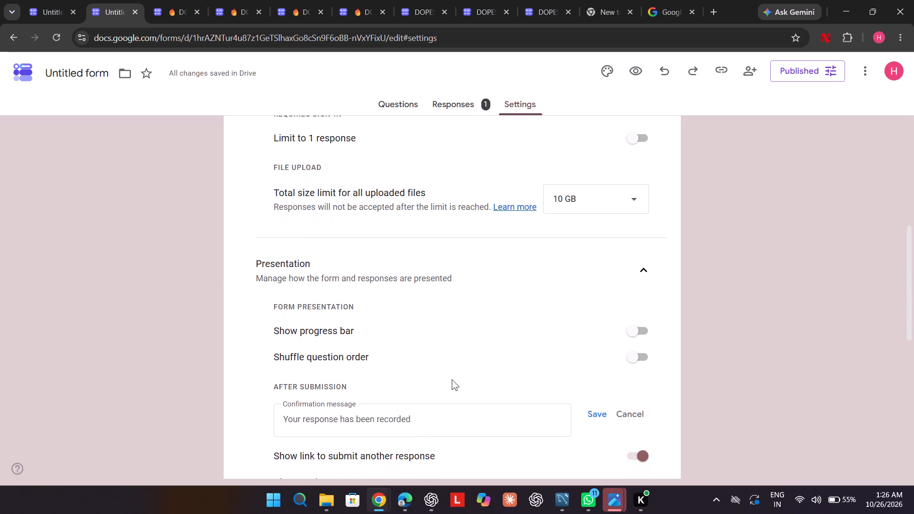
left_click(447, 418)
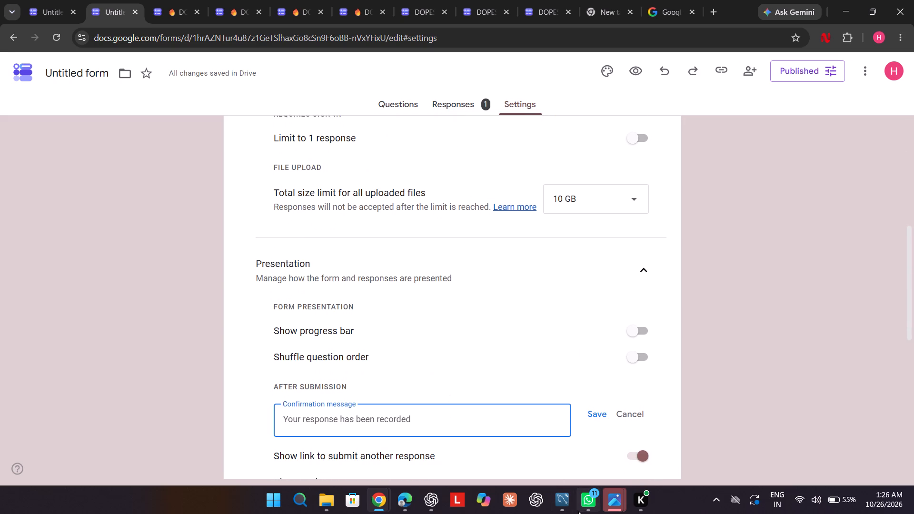
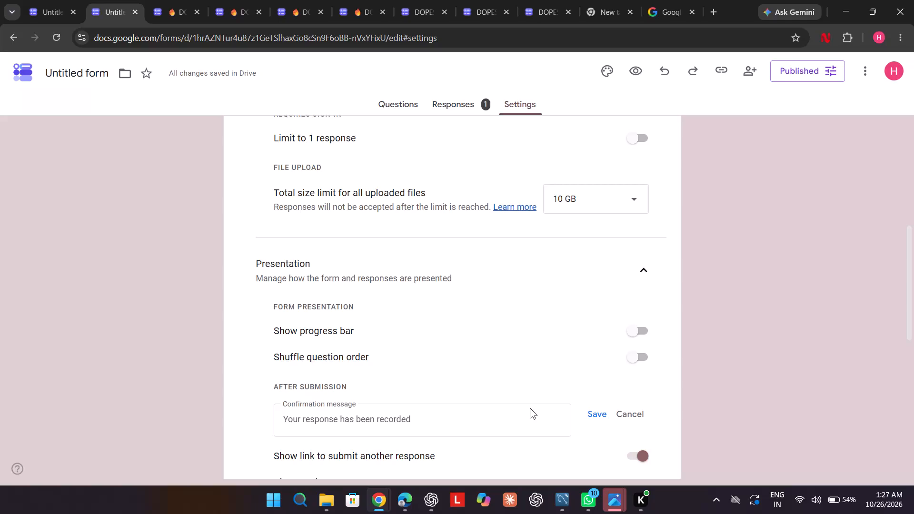
Fill in and save the copied DOPESQUAD thank-you text, ending "Stay Bold. Stay DOPE. ⚡", as the form's confirmation message.
left_click(522, 415)
key("ctrl+v")
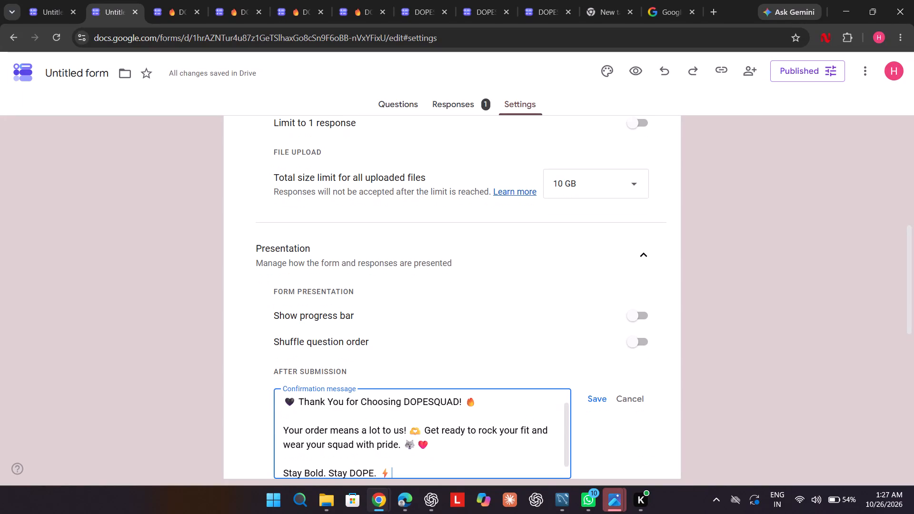
scroll(761, 392, "down", 1)
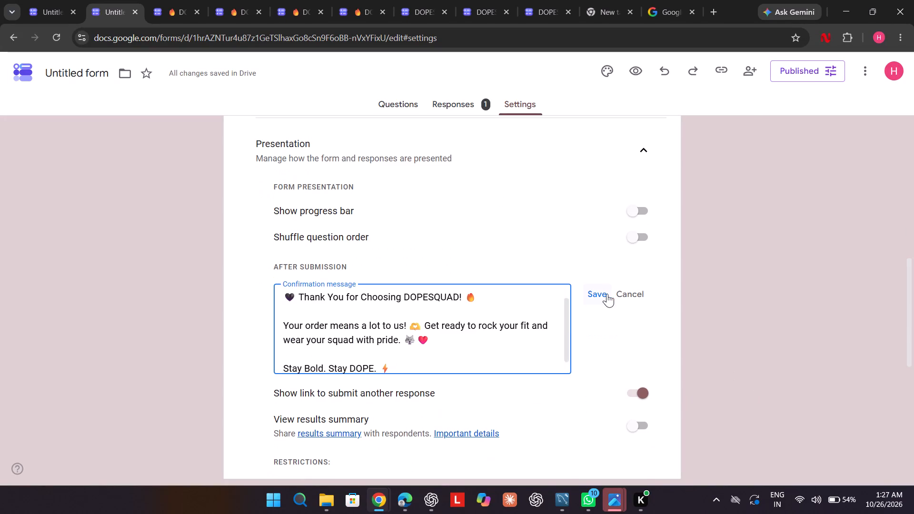
left_click(598, 293)
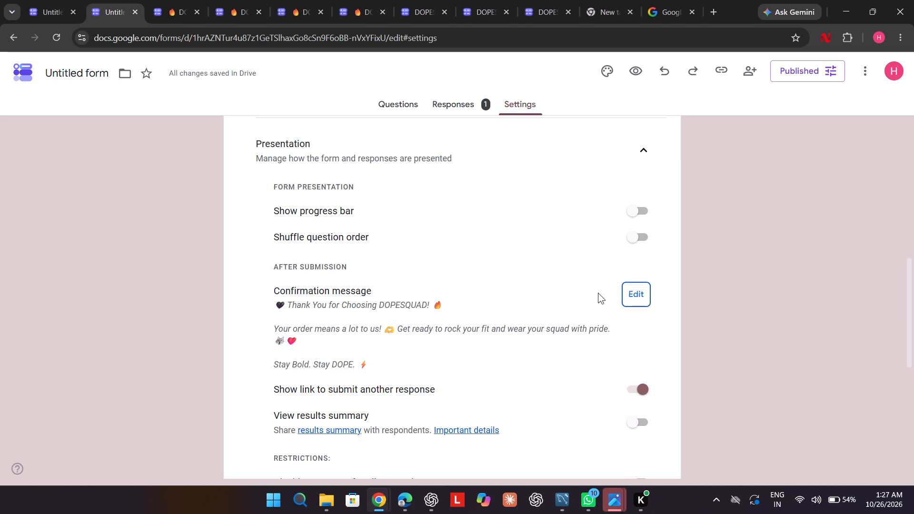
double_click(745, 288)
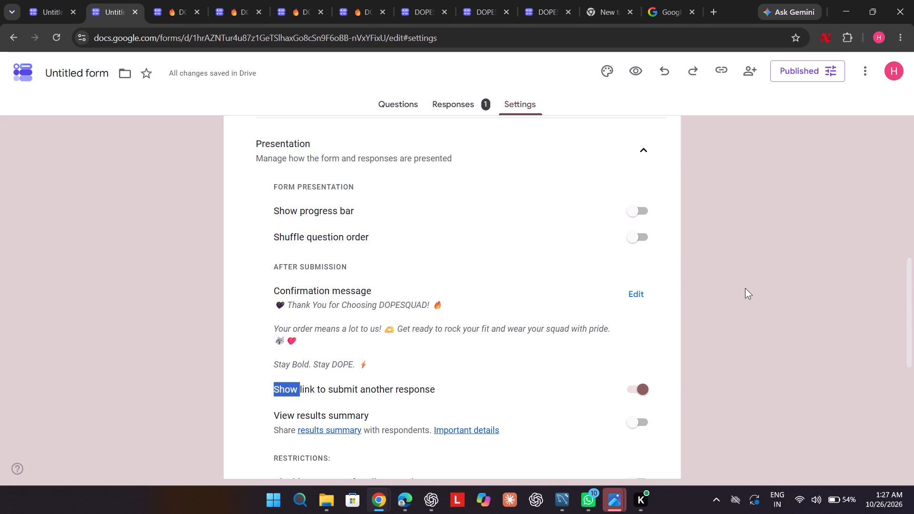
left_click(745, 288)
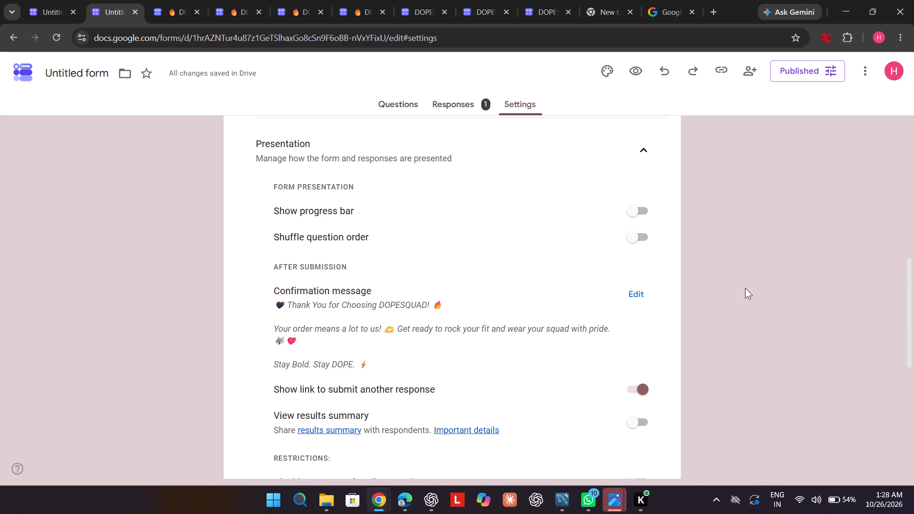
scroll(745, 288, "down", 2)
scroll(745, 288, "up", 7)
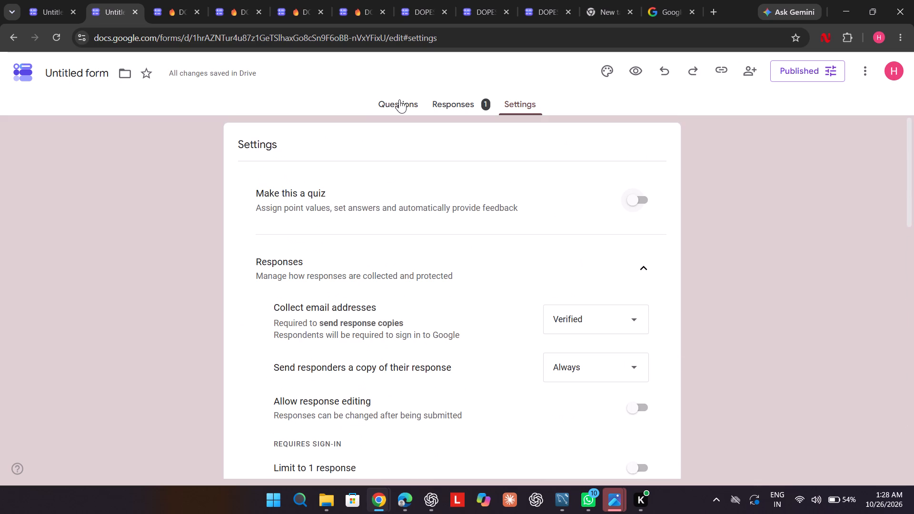
Check the form's question editor and the earlier response previews that are already open.
left_click(398, 100)
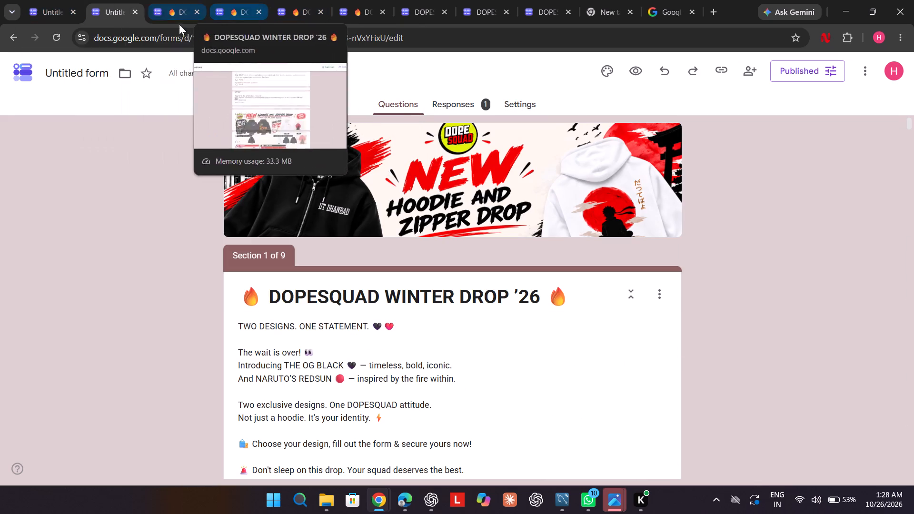
left_click(49, 10)
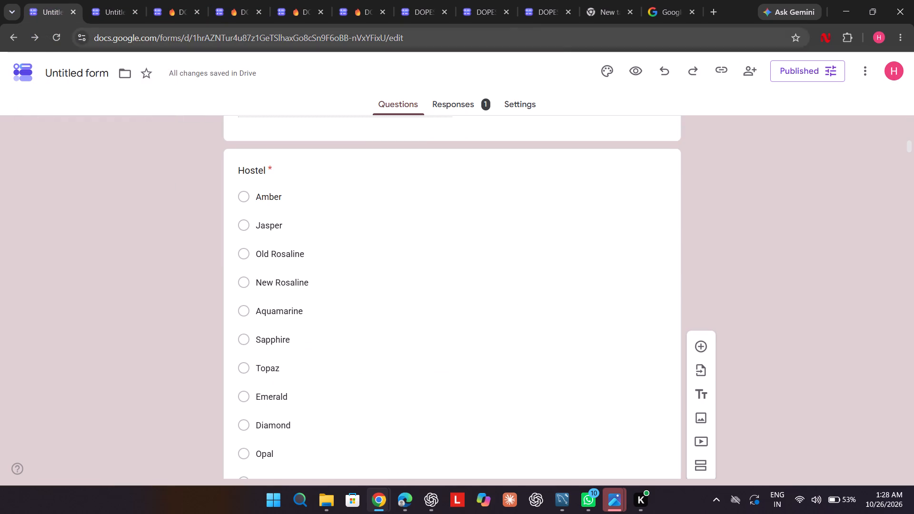
left_click(487, 17)
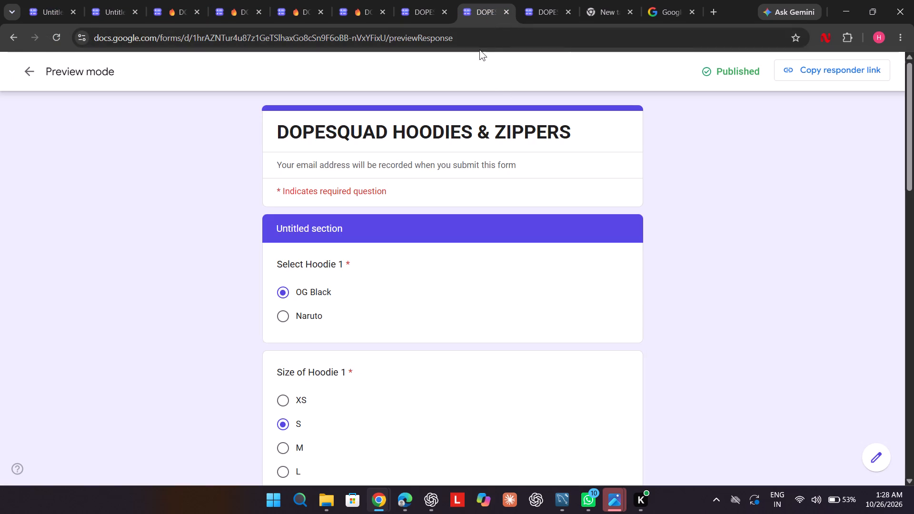
scroll(495, 241, "down", 2)
scroll(495, 241, "up", 2)
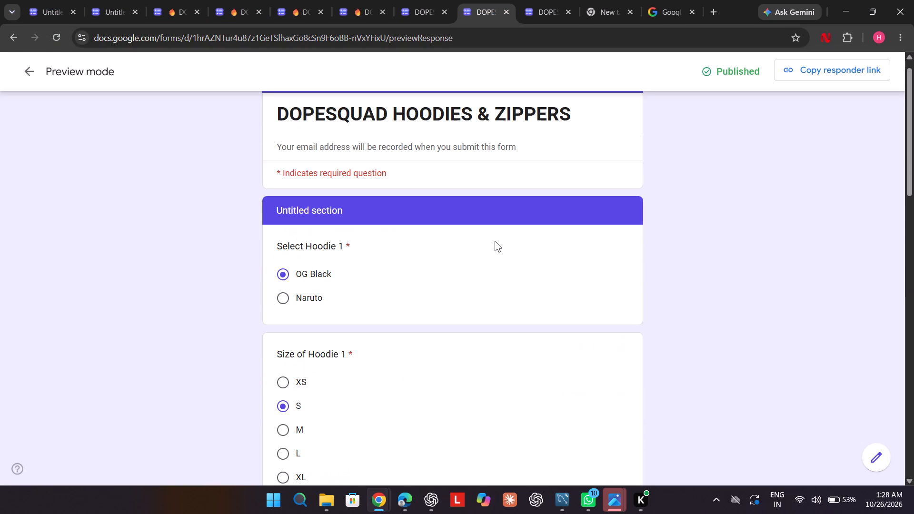
scroll(495, 241, "down", 1)
left_click(419, 14)
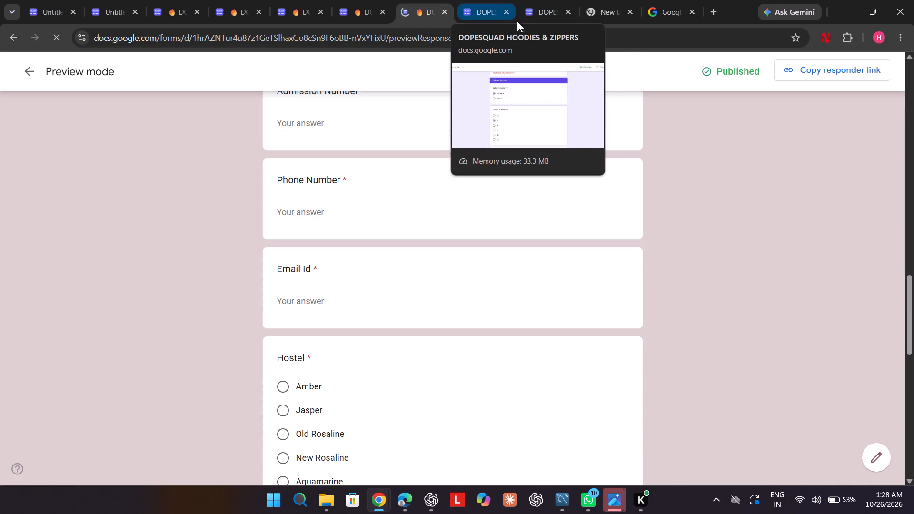
Open a fresh preview of the DOPESQUAD WINTER DROP '26 form from its question editor.
left_click(39, 12)
scroll(364, 213, "up", 1)
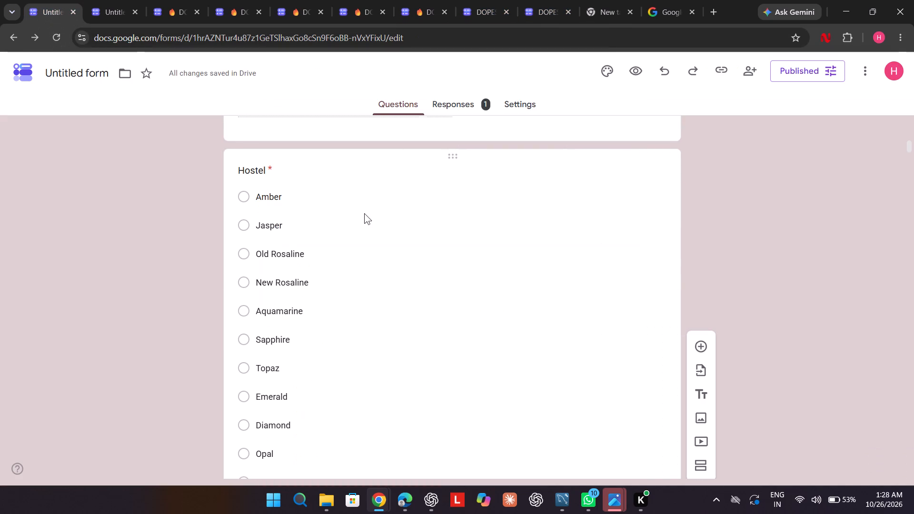
scroll(364, 213, "up", 8)
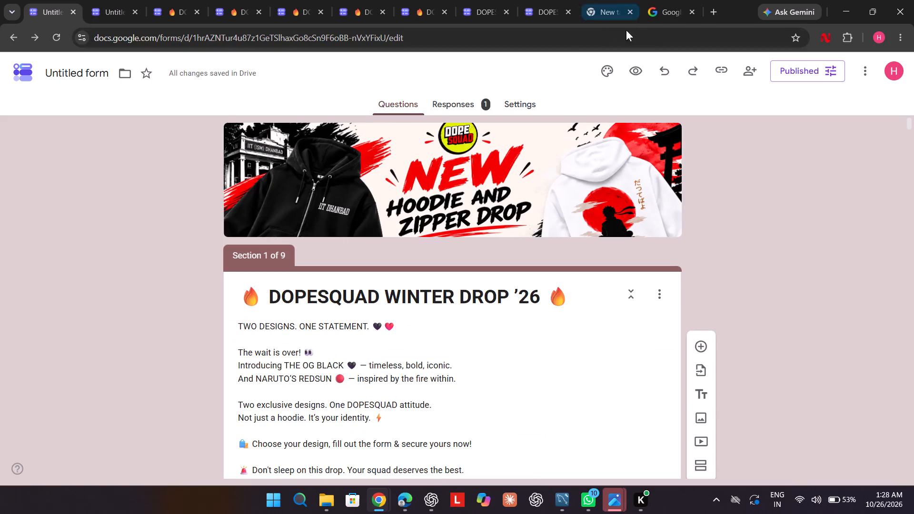
left_click(645, 70)
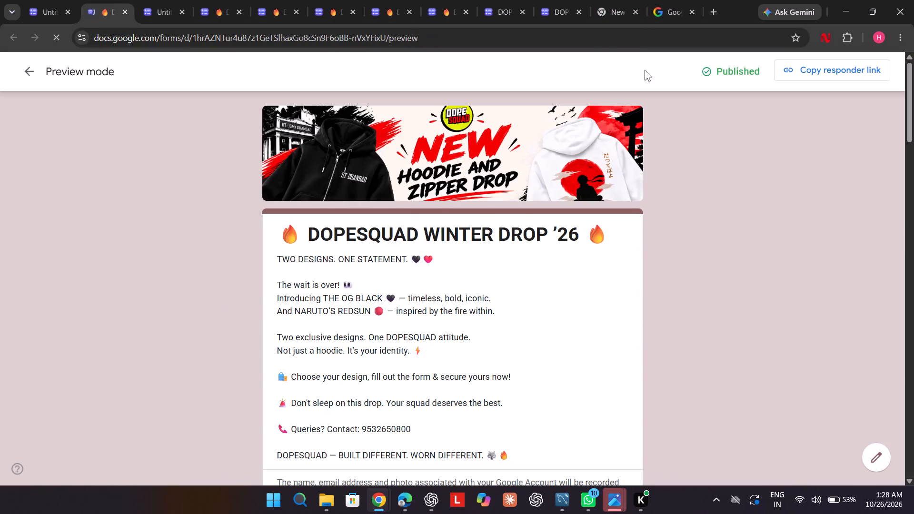
Tick the required checkbox for including the account email with the response.
scroll(645, 70, "down", 10)
scroll(645, 70, "up", 8)
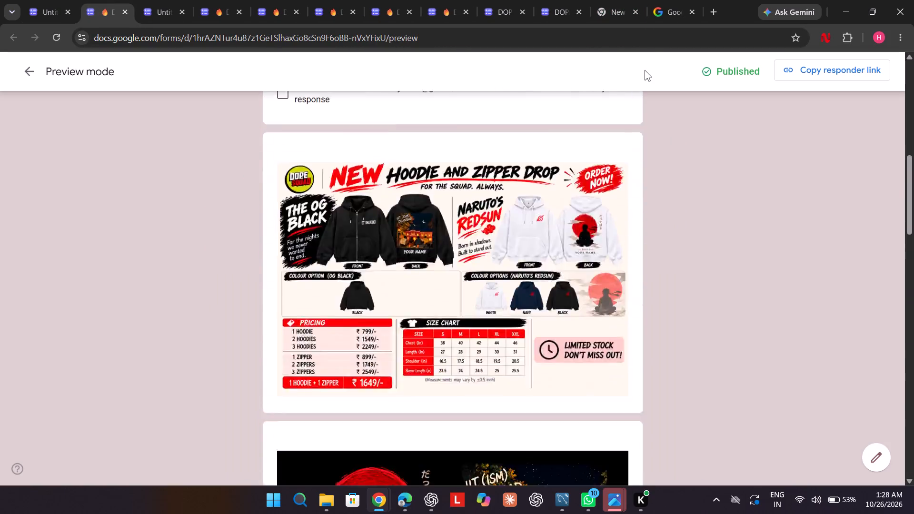
left_click(279, 362)
Enter test answers: ed as Name, d as Admission Number, f as Phone Number and ef as Email Id.
scroll(279, 362, "down", 6)
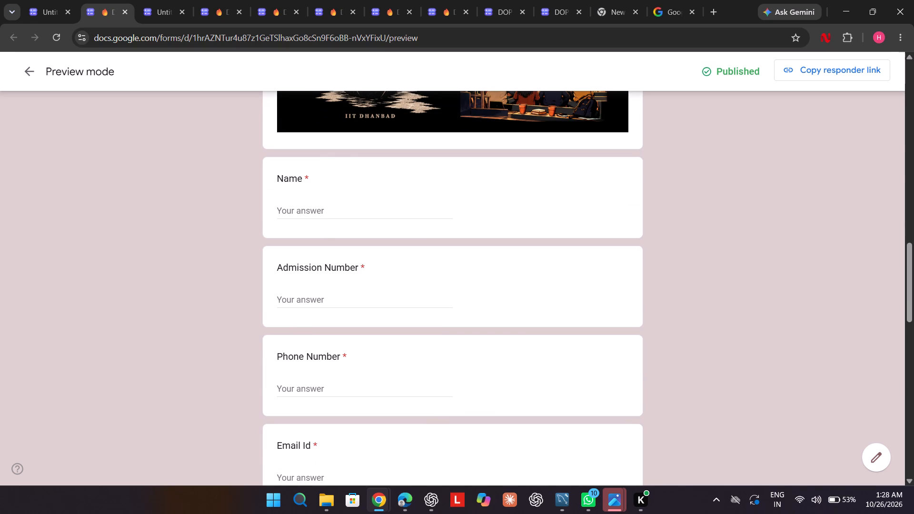
left_click(325, 214)
key("e")
key("d")
left_click(328, 287)
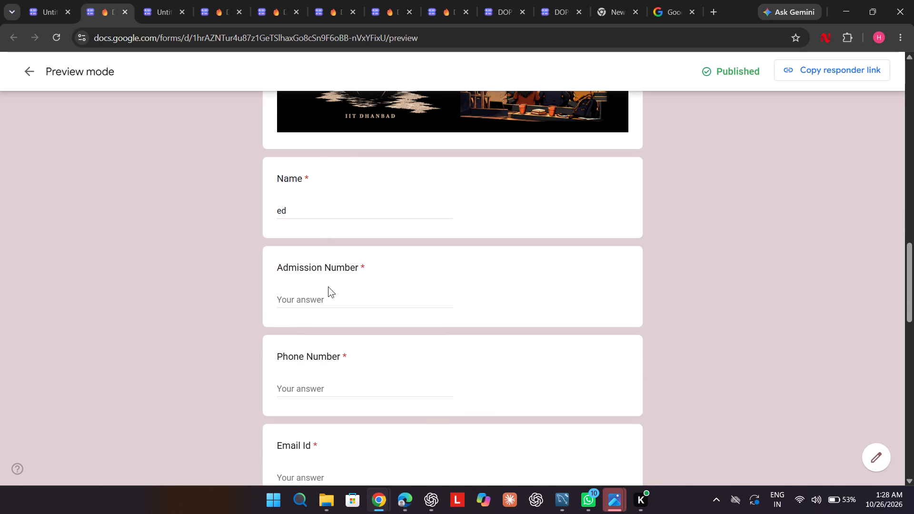
left_click(329, 297)
key("d")
scroll(329, 297, "down", 1)
left_click(330, 289)
key("f")
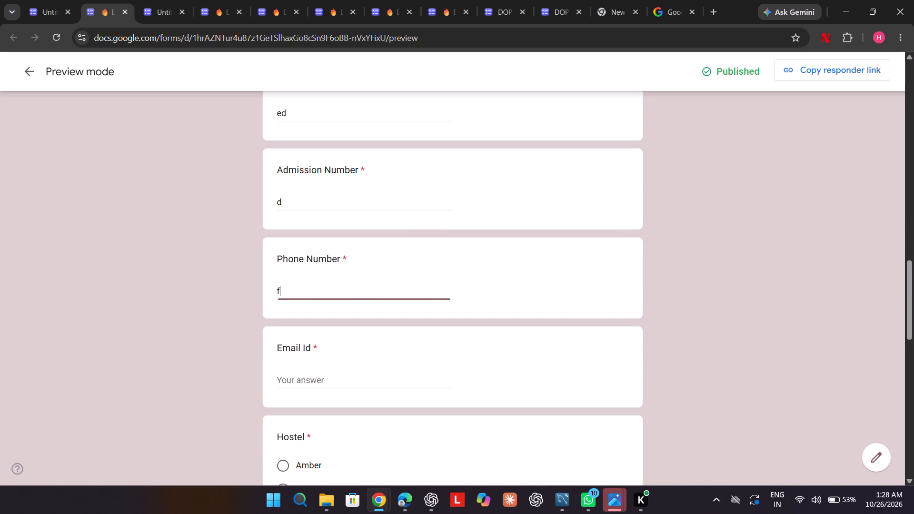
scroll(330, 289, "down", 1)
left_click(331, 326)
type("ef")
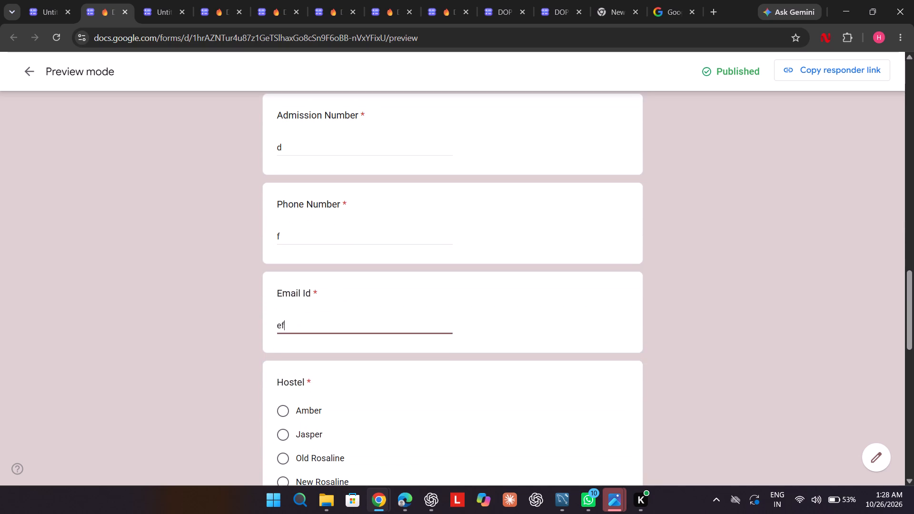
Choose Jasper as the hostel and enter dee as the room number.
scroll(331, 326, "down", 1)
left_click(312, 333)
scroll(312, 333, "down", 2)
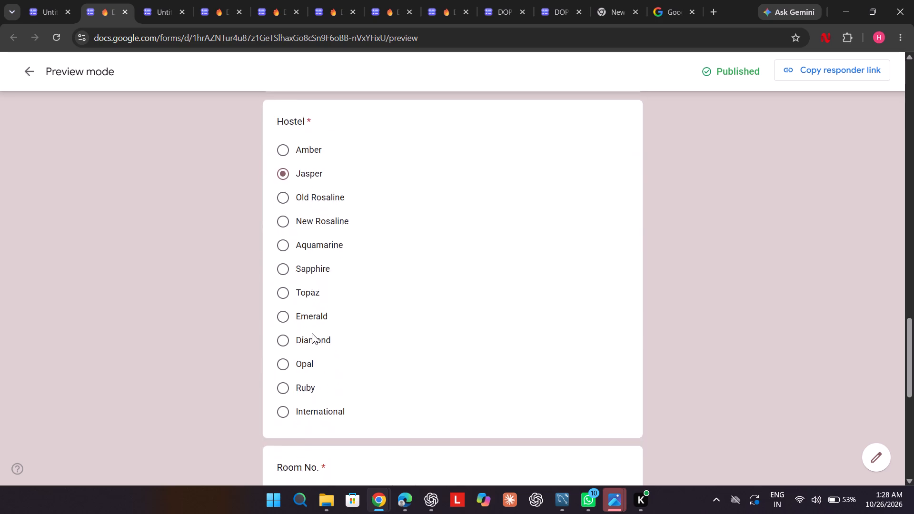
scroll(312, 333, "down", 2)
left_click(331, 245)
type("dee")
Select Bundle of 2 Hoodies (₹1549) as the order type and continue to its section.
scroll(331, 245, "down", 2)
left_click(326, 264)
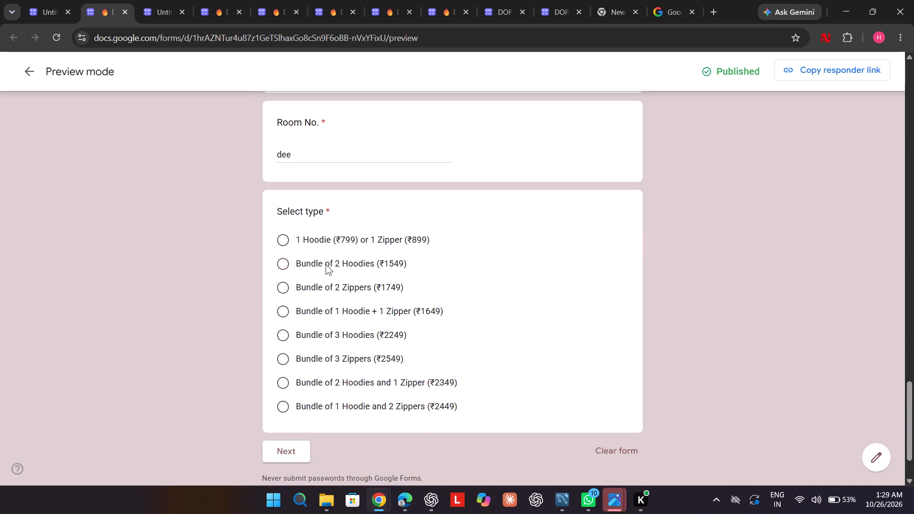
scroll(326, 264, "down", 2)
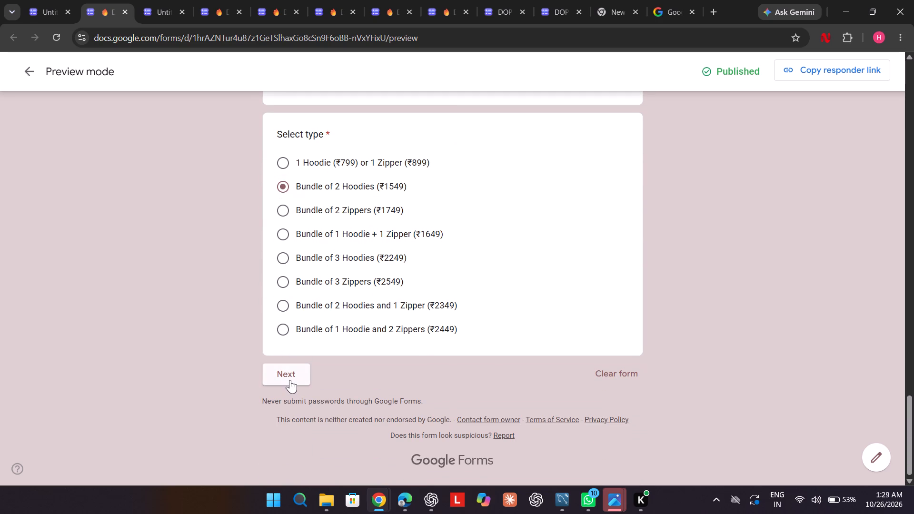
left_click(289, 380)
For Hoodie 1, choose the OG Black design, a size, and White as the colour.
scroll(289, 380, "down", 2)
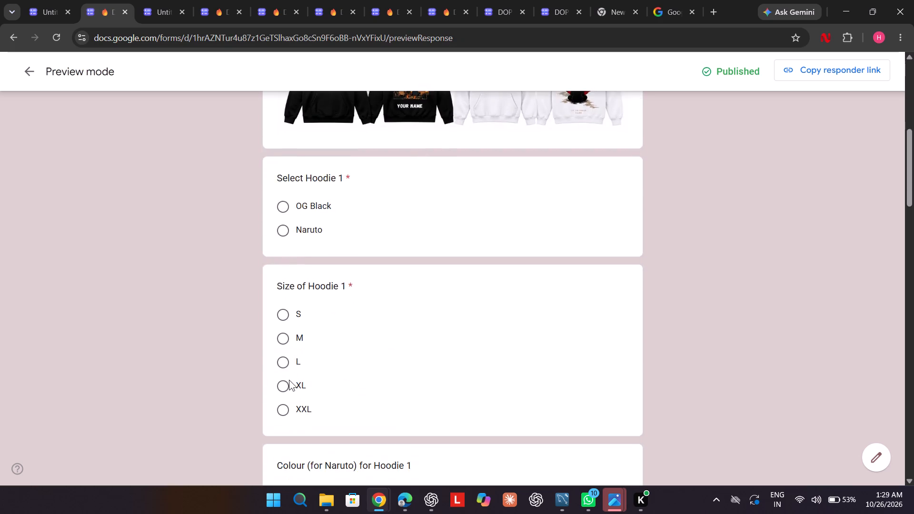
scroll(289, 380, "down", 1)
left_click(302, 257)
scroll(302, 257, "down", 1)
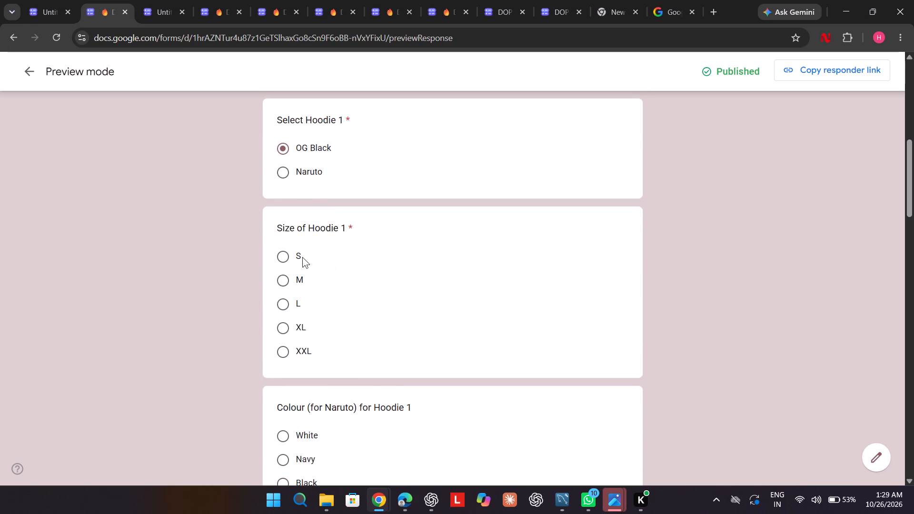
scroll(302, 257, "down", 1)
left_click(300, 257)
scroll(300, 257, "down", 2)
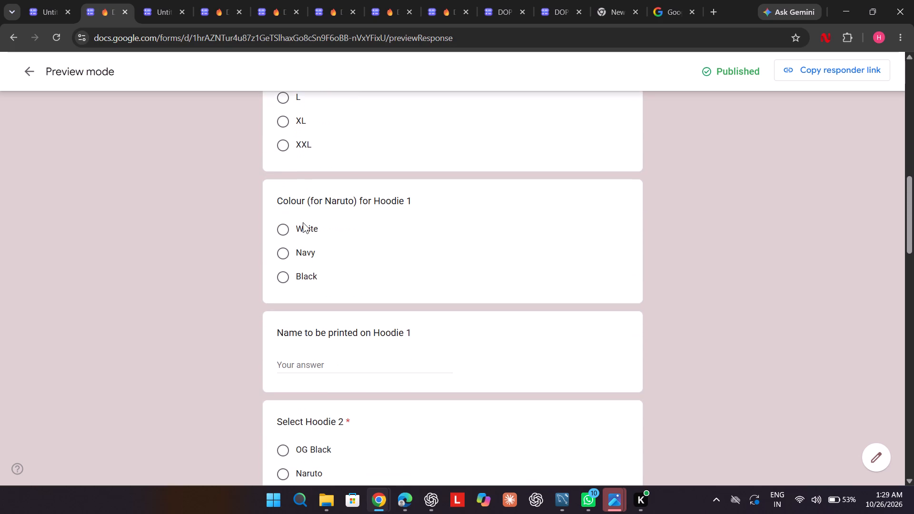
left_click_drag(304, 223, 304, 228)
left_click(304, 228)
right_click(304, 228)
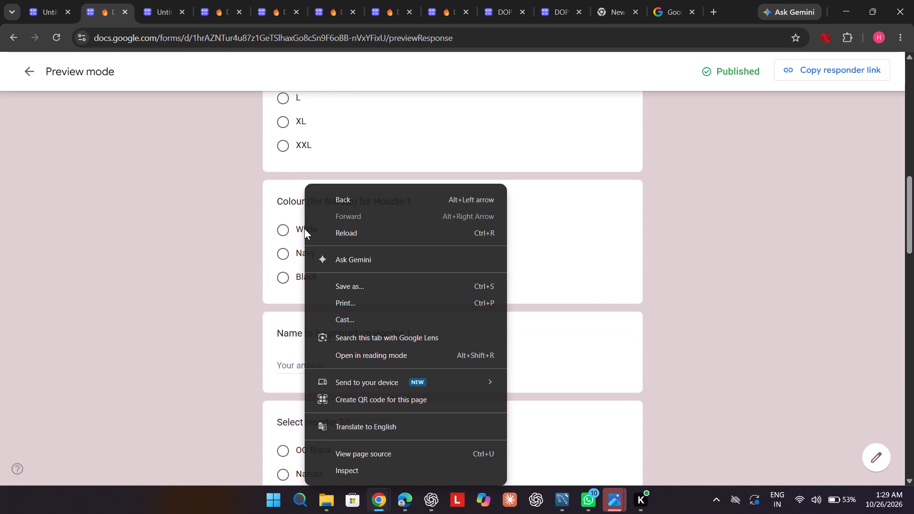
left_click(296, 229)
For Hoodie 2, choose Naruto, size L and White, and enter q as the printed name.
scroll(296, 229, "down", 2)
left_click_drag(300, 221, 313, 335)
scroll(313, 335, "down", 1)
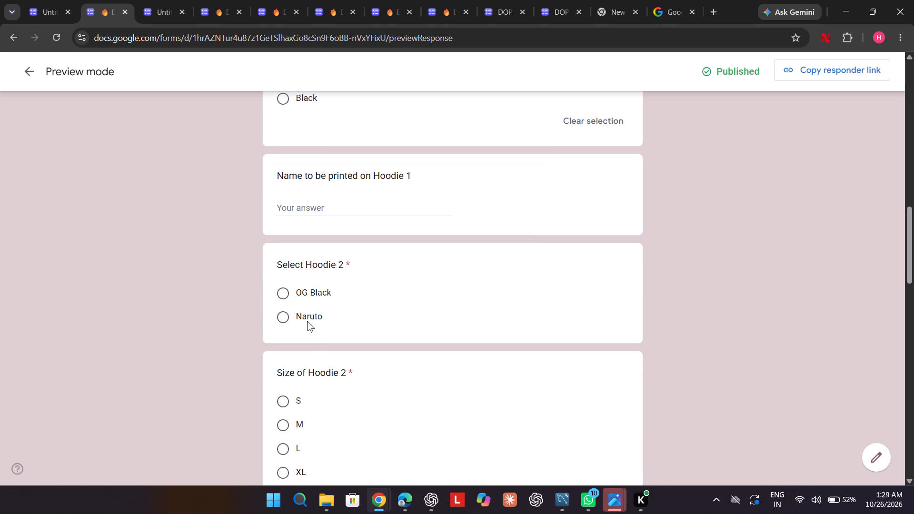
left_click(307, 321)
scroll(307, 321, "down", 2)
left_click(292, 310)
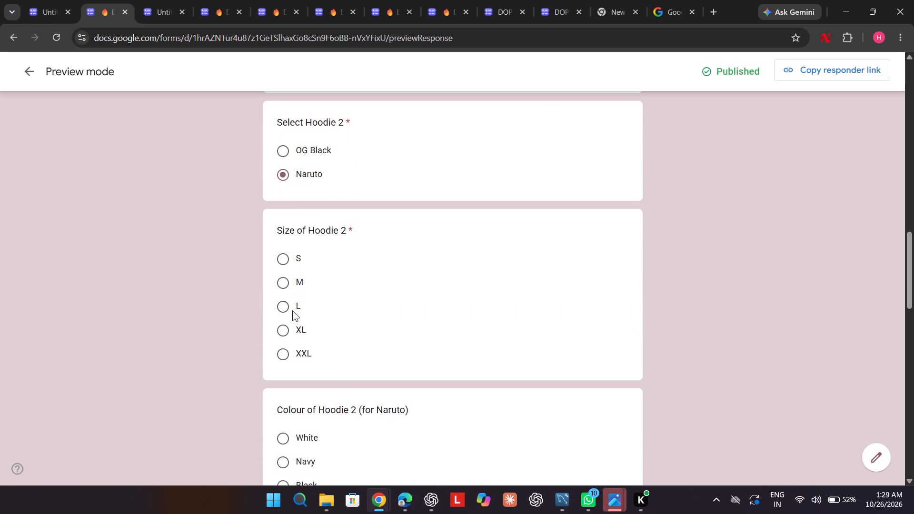
scroll(292, 310, "down", 2)
left_click(298, 287)
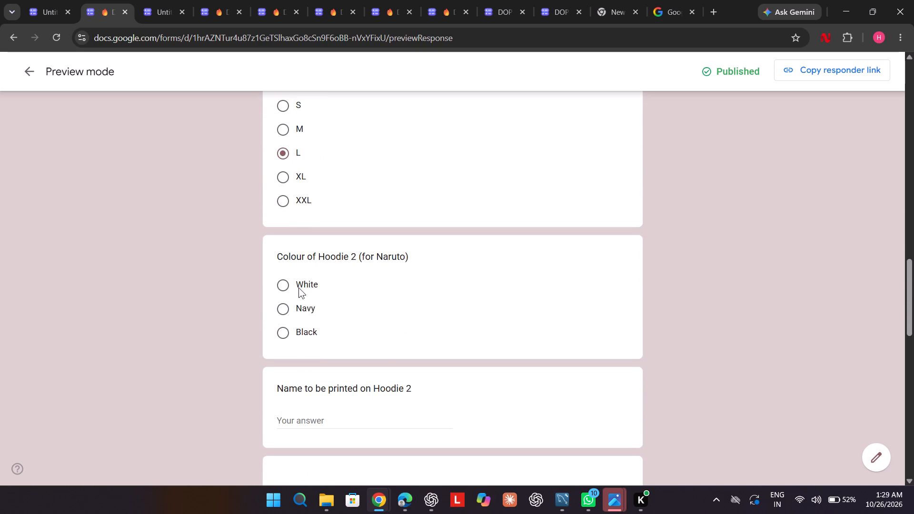
scroll(298, 287, "down", 2)
left_click(304, 311)
key("q")
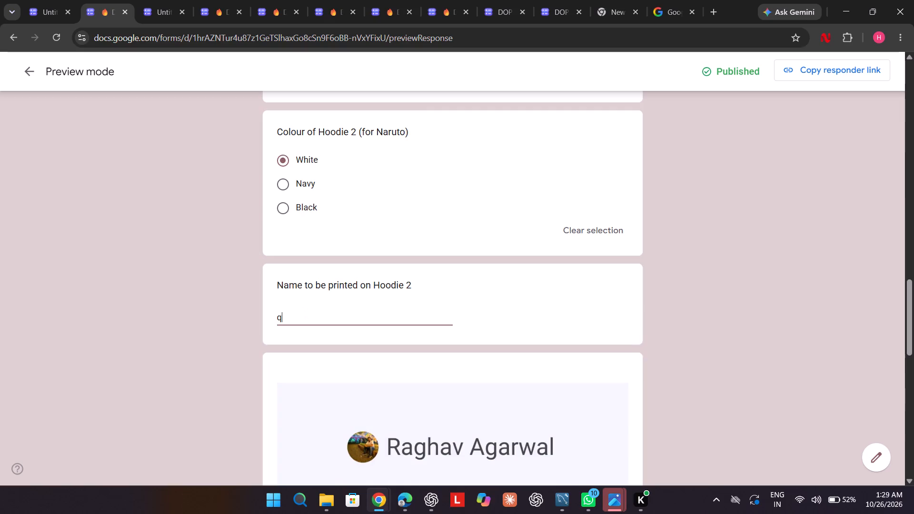
Return to the order section from the payment upload, change the type to Bundle of 2 Zippers (₹1749) and continue to its section.
scroll(304, 311, "down", 4)
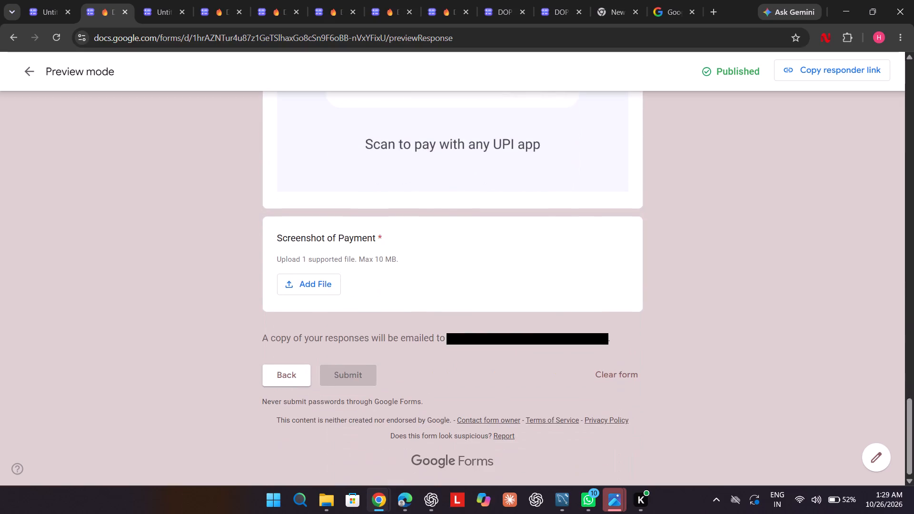
left_click(283, 384)
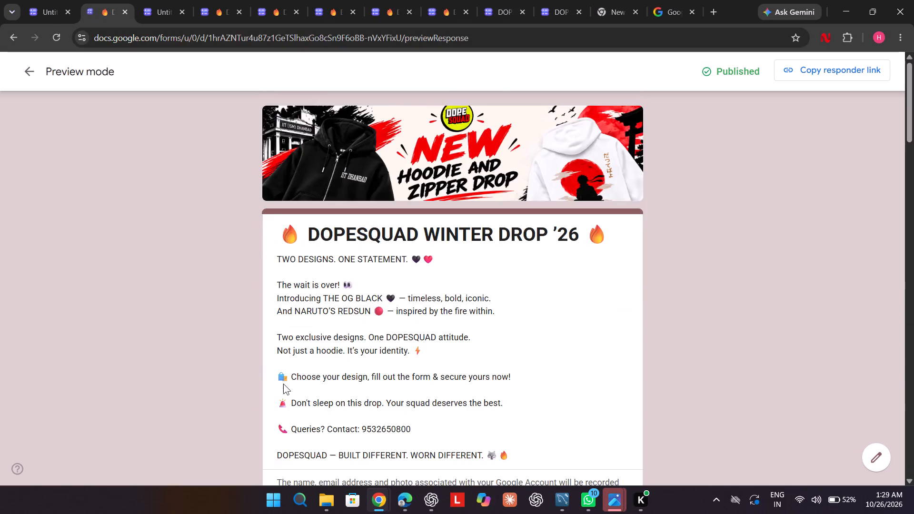
scroll(283, 384, "down", 9)
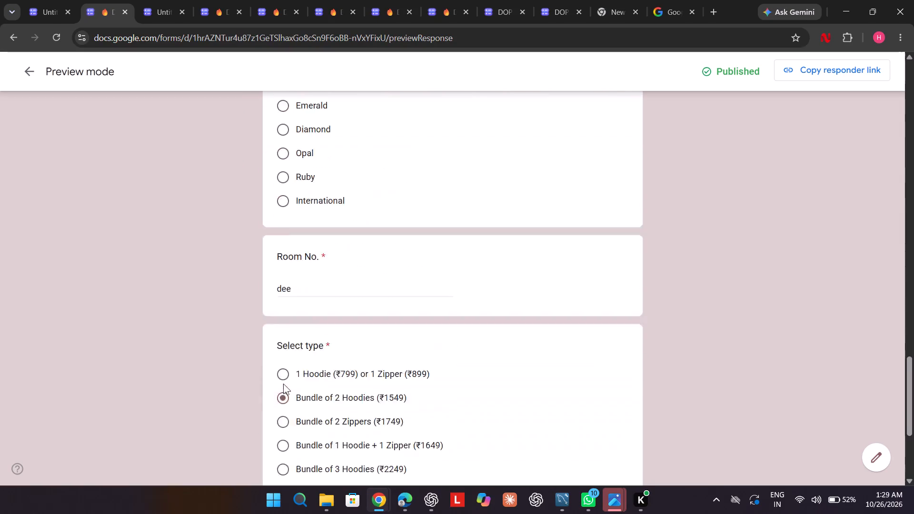
scroll(283, 384, "down", 1)
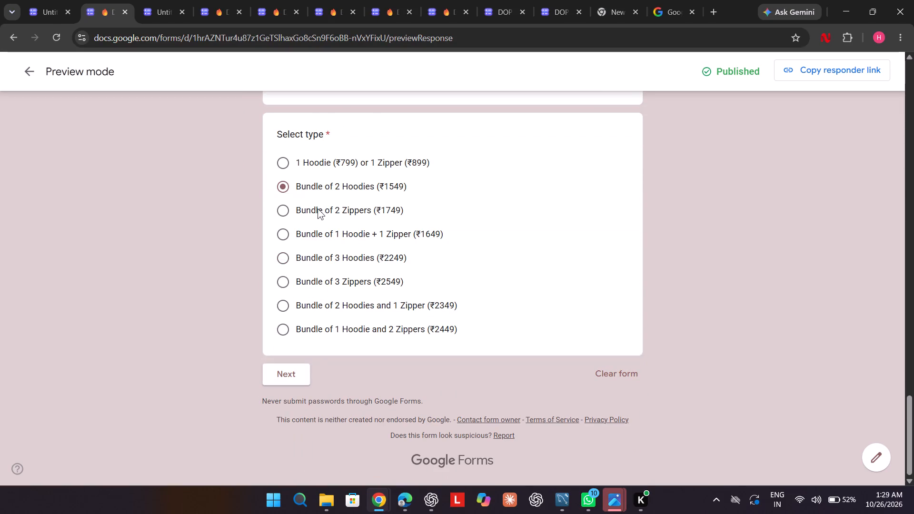
left_click(318, 208)
left_click(294, 374)
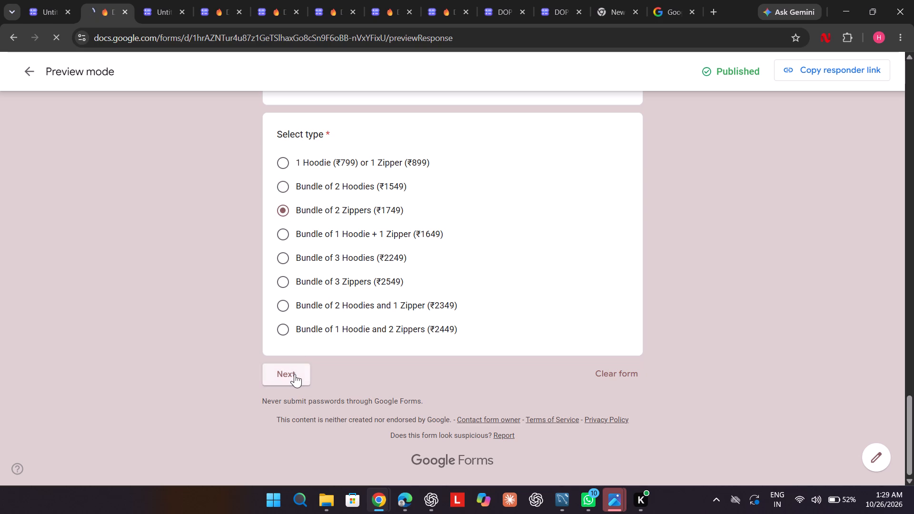
For Zipper 1 in the two-zipper bundle, choose the OG Black design, size S and Navy as the colour.
scroll(294, 374, "down", 2)
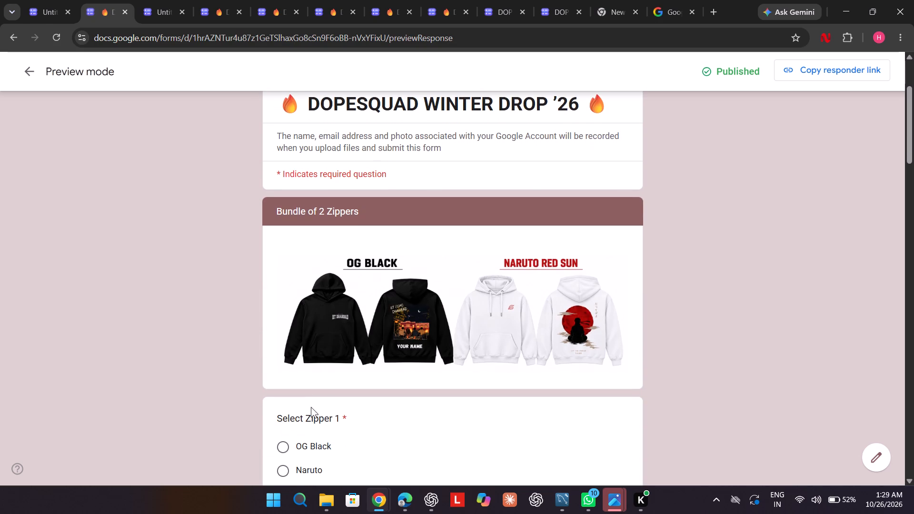
scroll(280, 215, "down", 2)
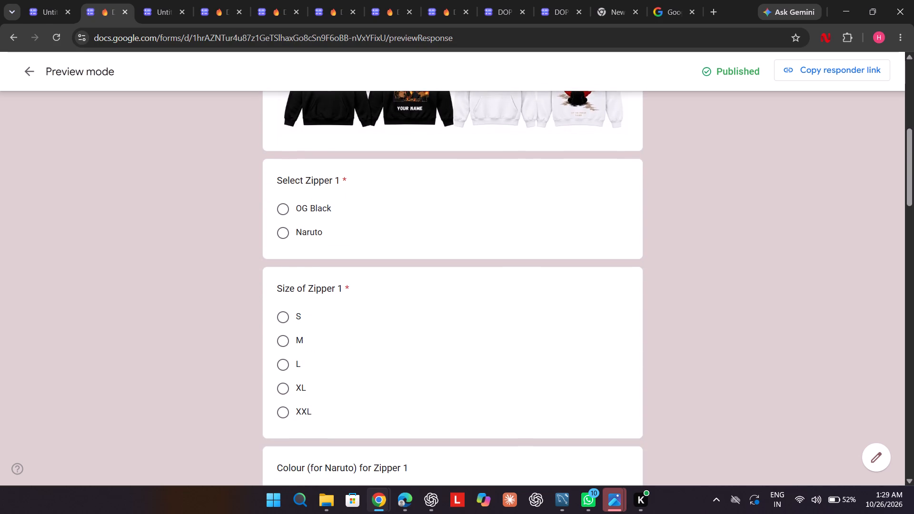
left_click(297, 194)
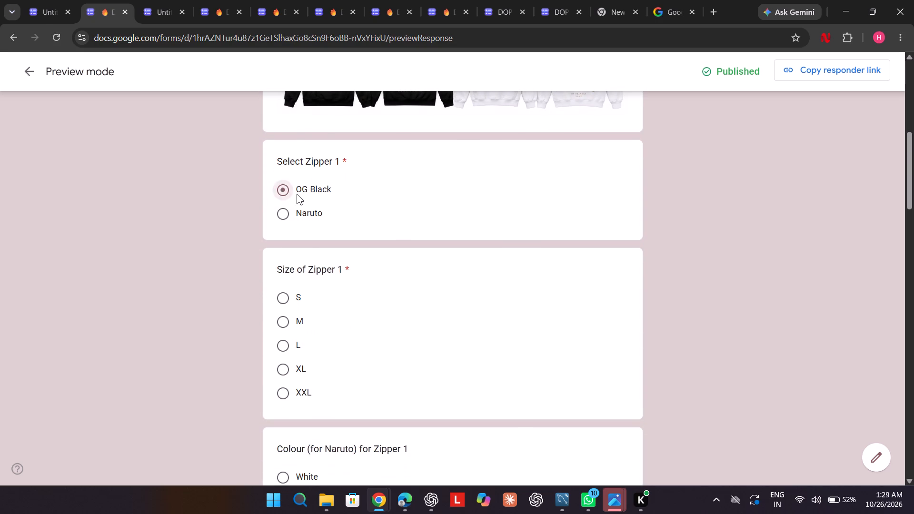
left_click(297, 194)
scroll(297, 194, "down", 4)
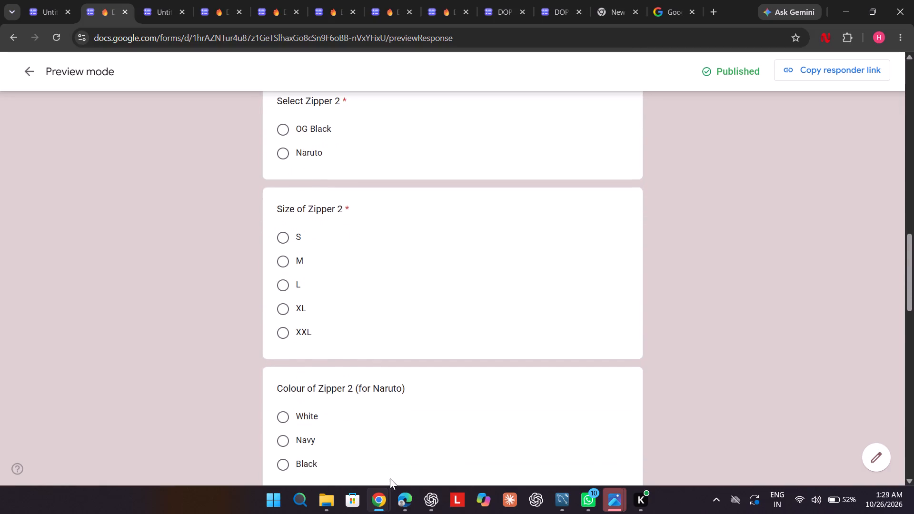
left_click(390, 478)
scroll(390, 478, "down", 3)
scroll(390, 478, "up", 12)
scroll(390, 478, "down", 6)
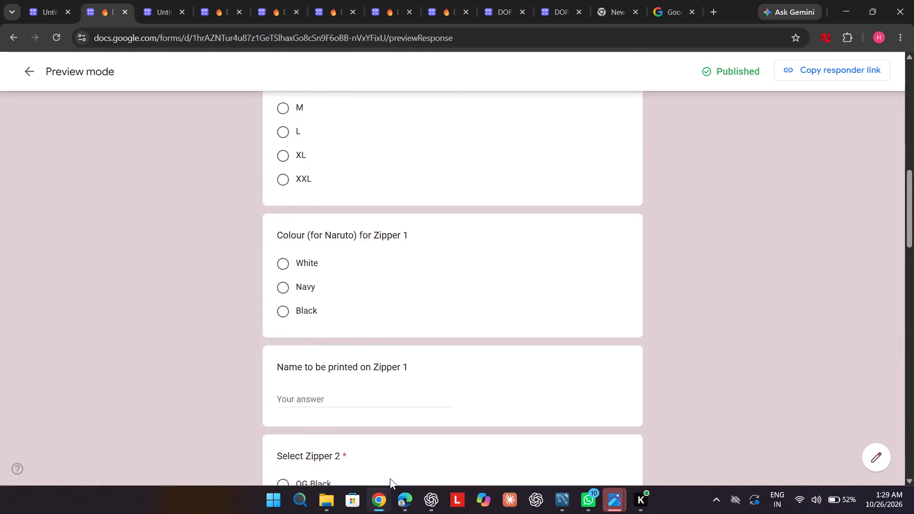
scroll(390, 478, "down", 5)
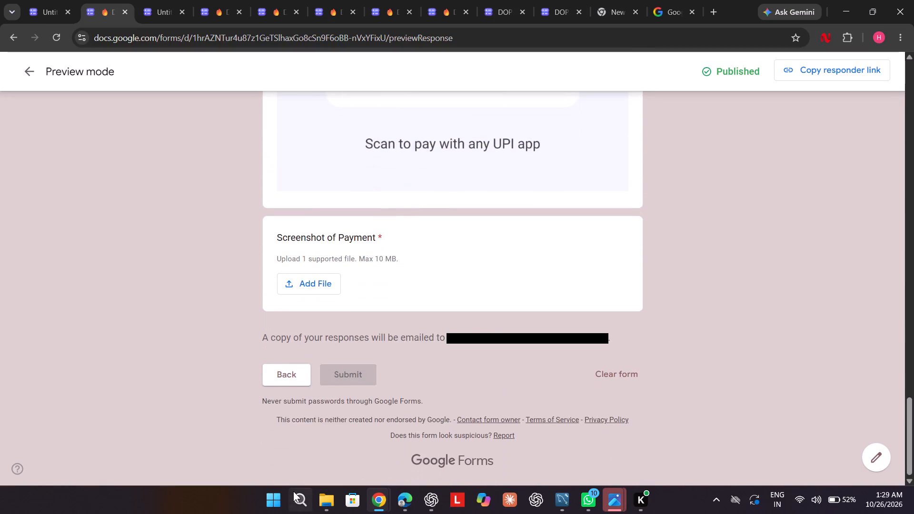
scroll(292, 235, "up", 18)
scroll(292, 235, "down", 4)
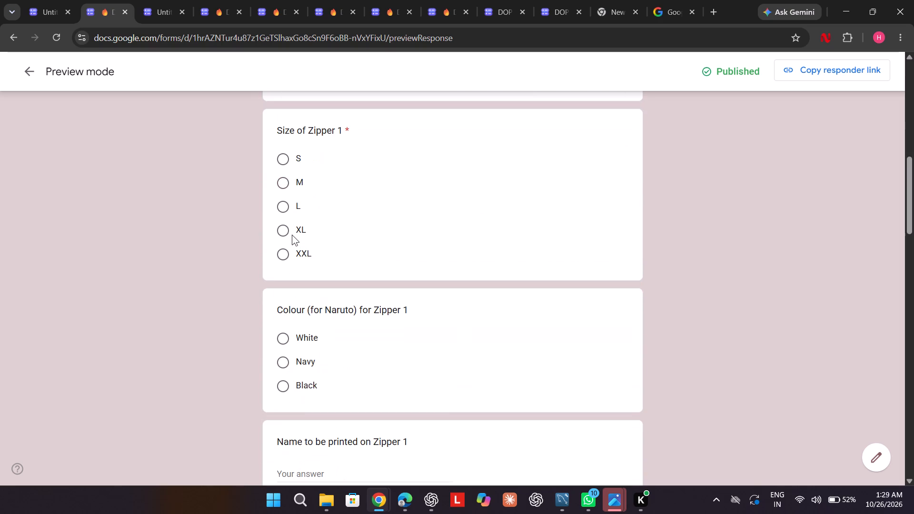
left_click(294, 161)
scroll(294, 161, "down", 1)
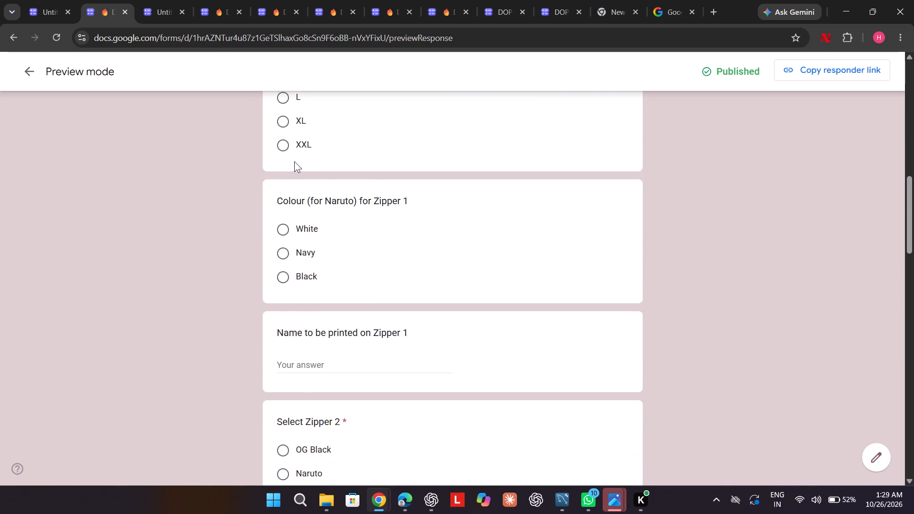
scroll(294, 161, "down", 2)
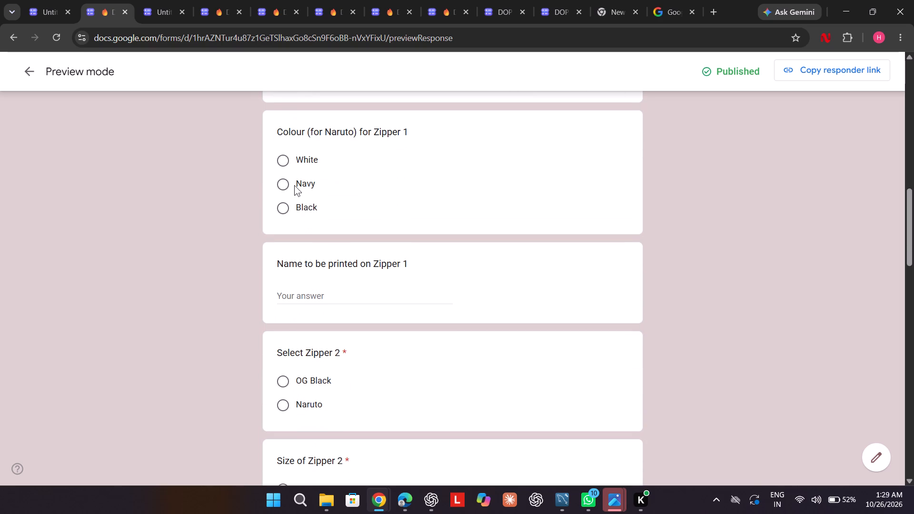
left_click(295, 185)
Examine the Zipper 2 questions and the payment QR and screenshot upload of the Bundle of 2 Zippers section.
scroll(295, 185, "down", 2)
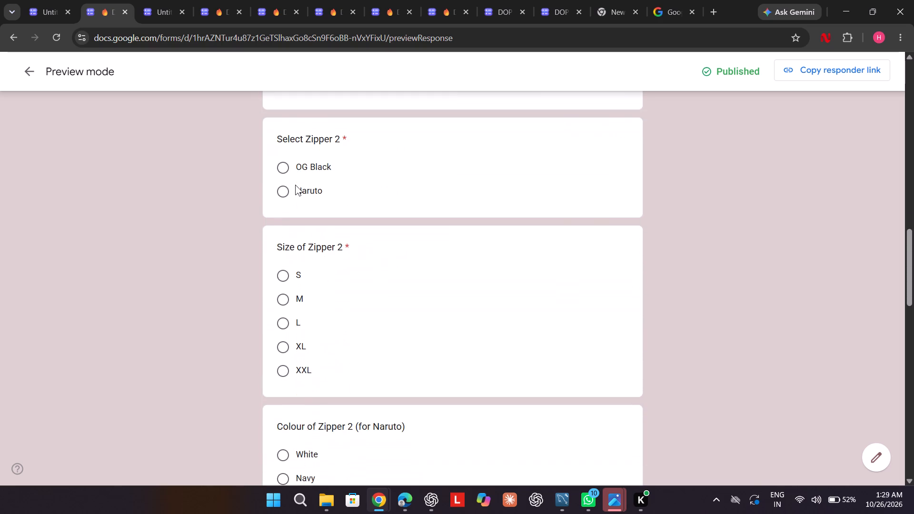
scroll(295, 185, "down", 2)
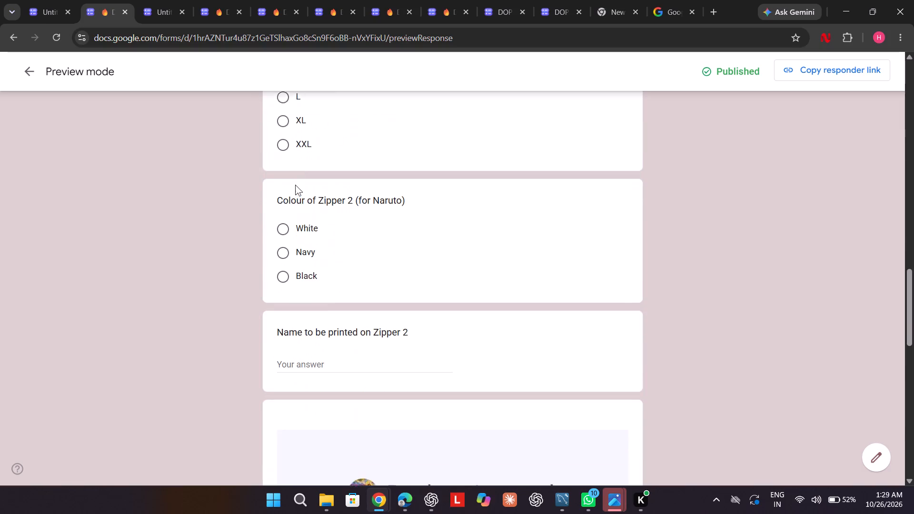
scroll(295, 185, "down", 6)
scroll(372, 138, "down", 4)
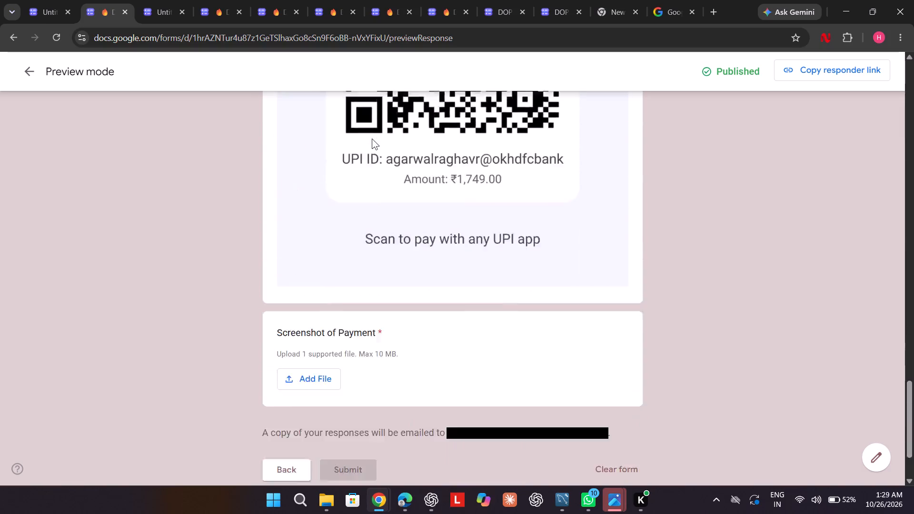
Return to the order section, change the type to Bundle of 1 Hoodie + 1 Zipper (₹1649) and continue to its section.
left_click(291, 379)
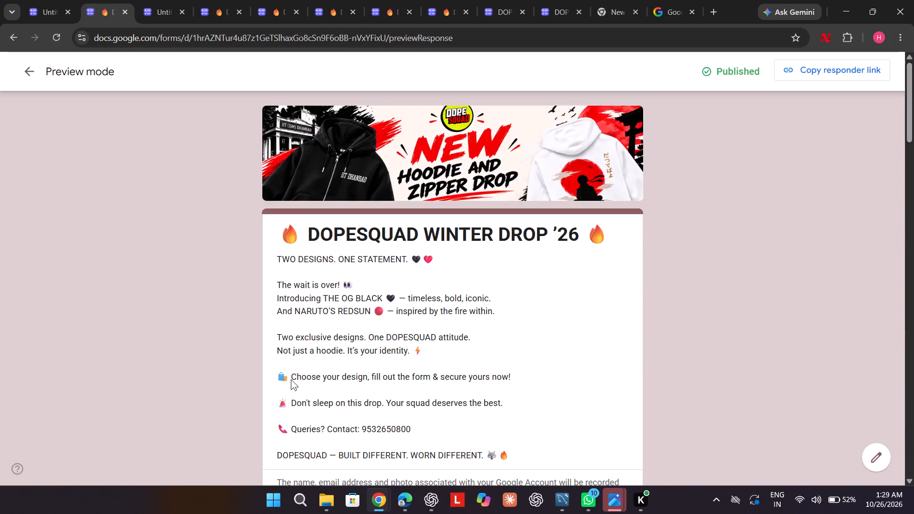
scroll(291, 379, "down", 18)
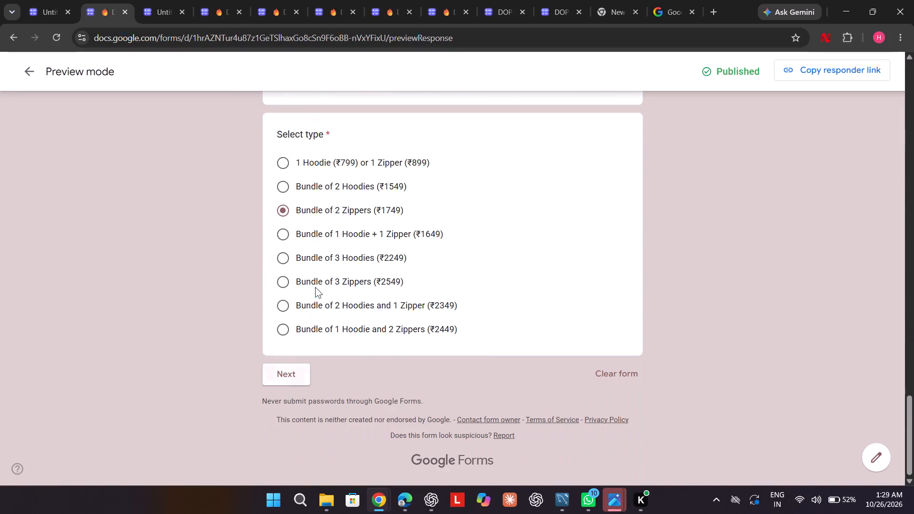
left_click(335, 234)
left_click(290, 378)
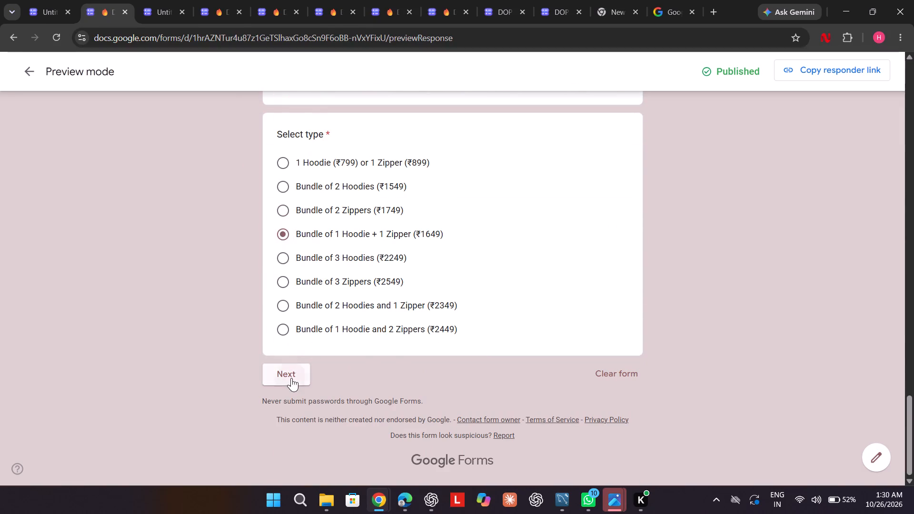
Examine the hoodie and zipper questions and the payment part of the Bundle of 1 Hoodie + 1 Zipper section.
scroll(290, 378, "down", 2)
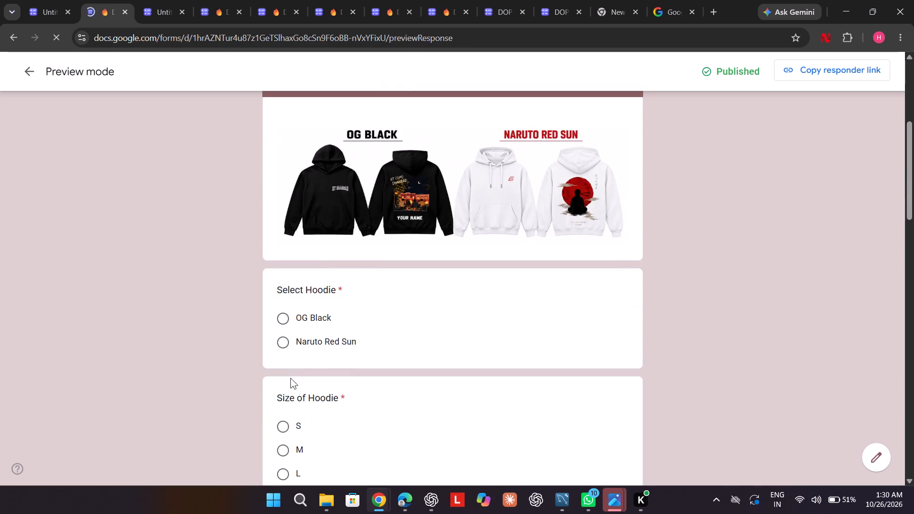
scroll(290, 378, "down", 4)
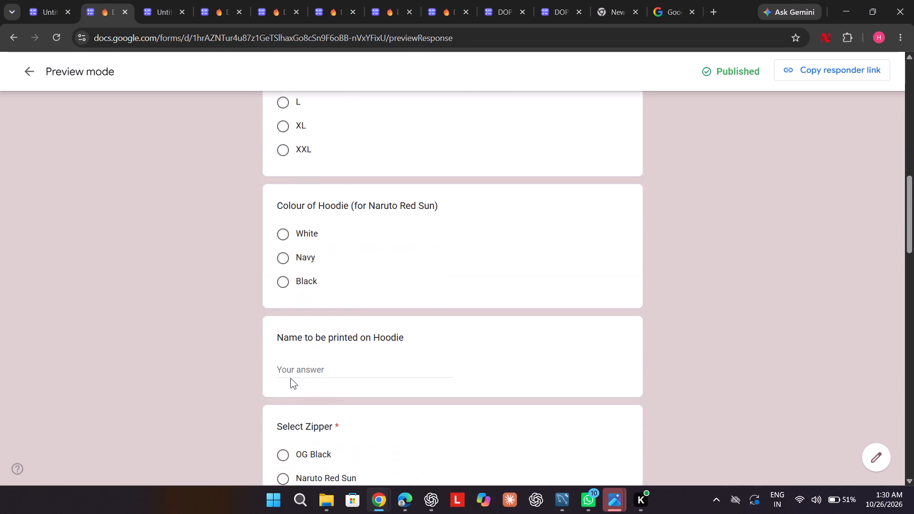
scroll(290, 378, "down", 4)
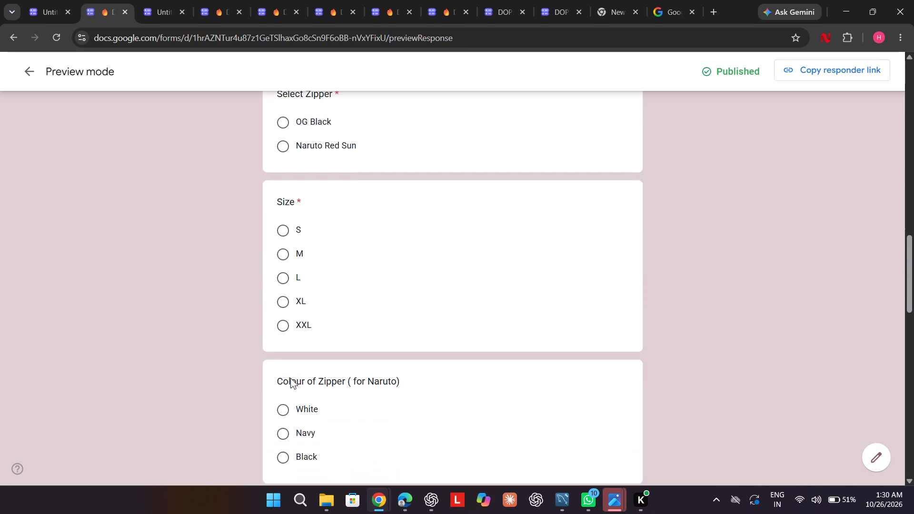
scroll(290, 378, "down", 4)
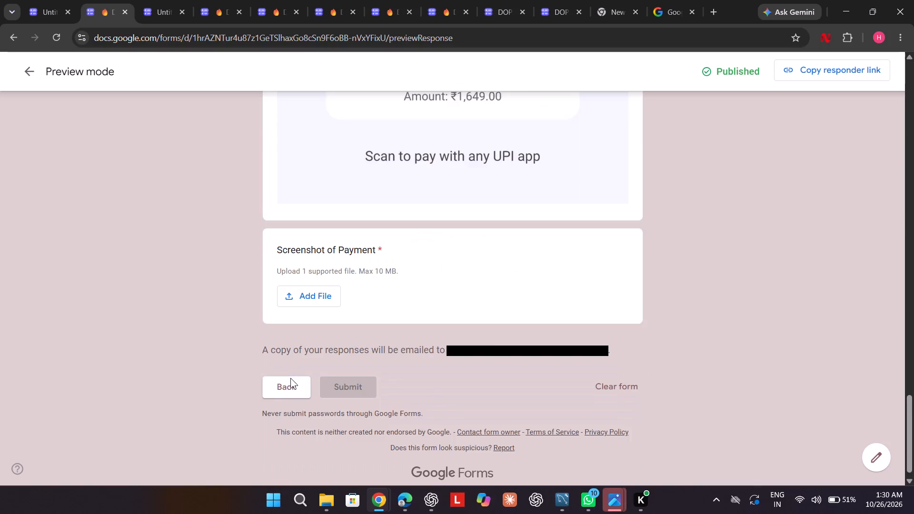
Return to the order section, change the type to Bundle of 3 Hoodies (₹2249) and continue to its section.
left_click(278, 385)
scroll(278, 385, "down", 8)
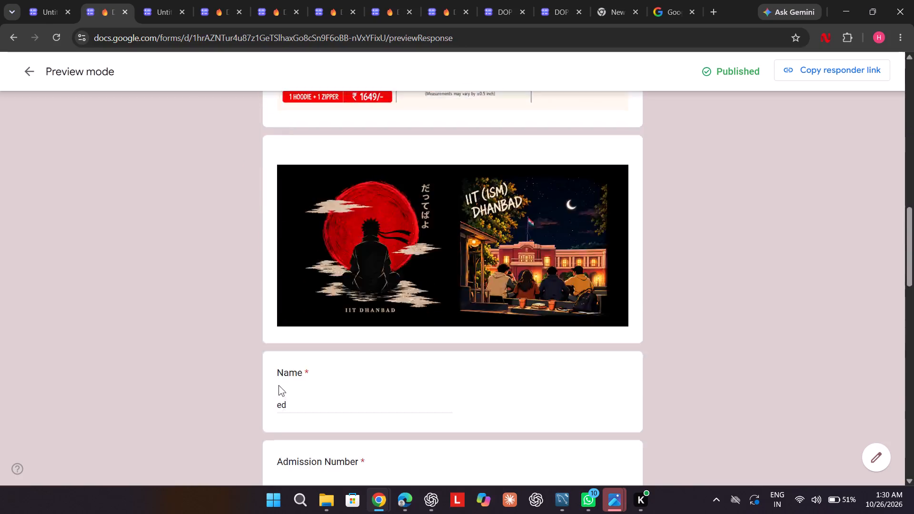
scroll(278, 385, "down", 4)
left_click(316, 263)
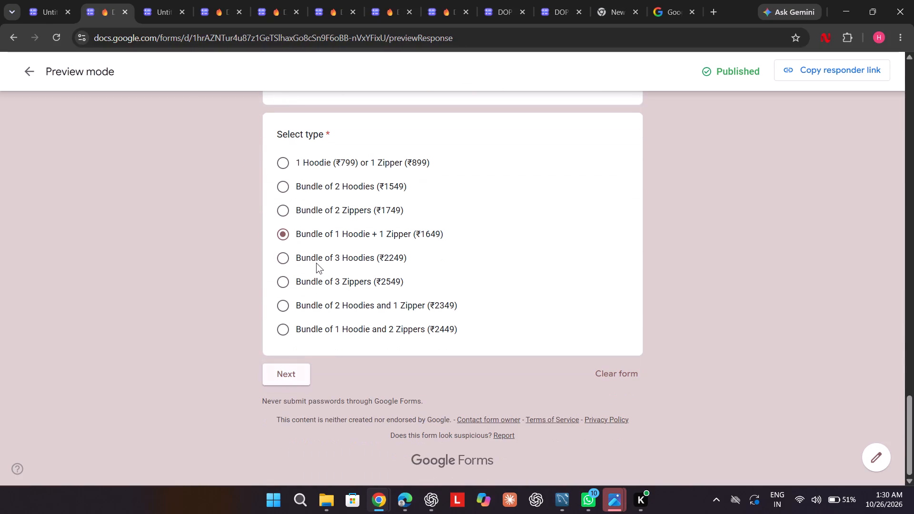
left_click(301, 374)
Examine the design, size, colour and printed-name questions for all three hoodies and the payment part of the section.
scroll(301, 374, "down", 5)
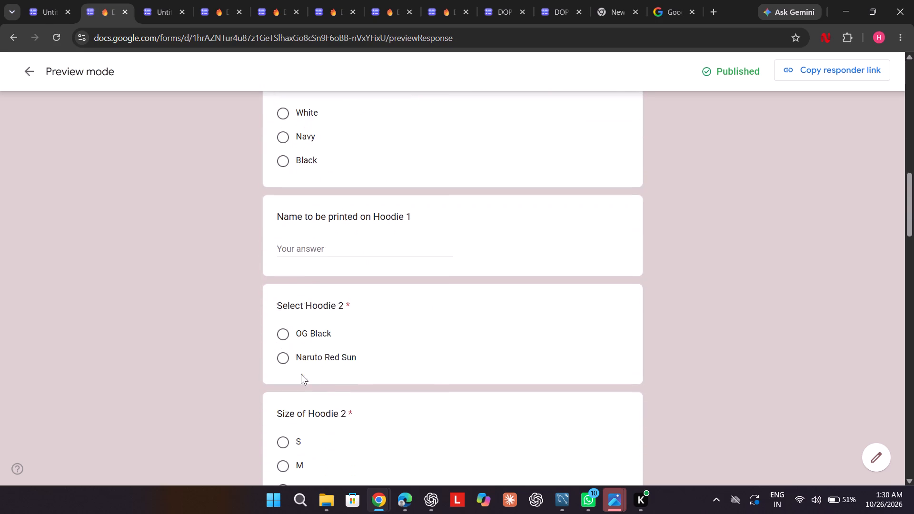
scroll(301, 374, "up", 3)
scroll(301, 374, "right", 1)
scroll(301, 374, "down", 1)
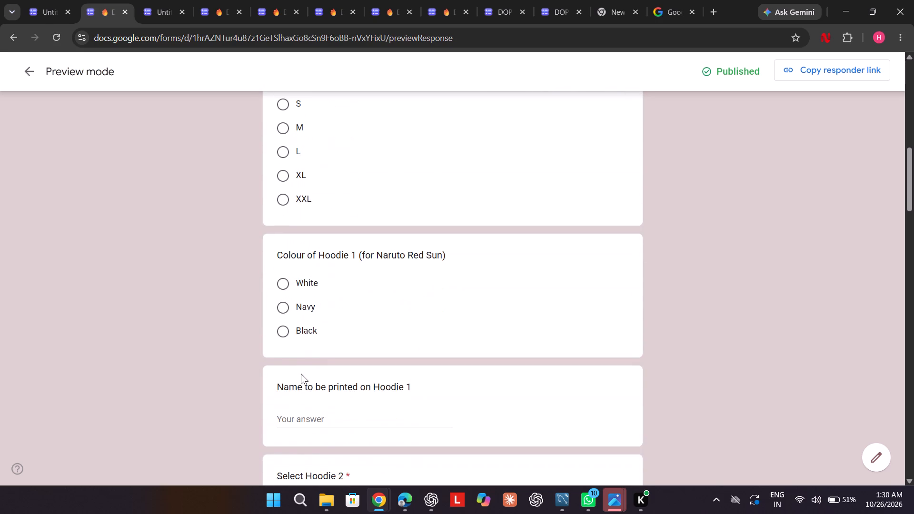
scroll(301, 374, "down", 3)
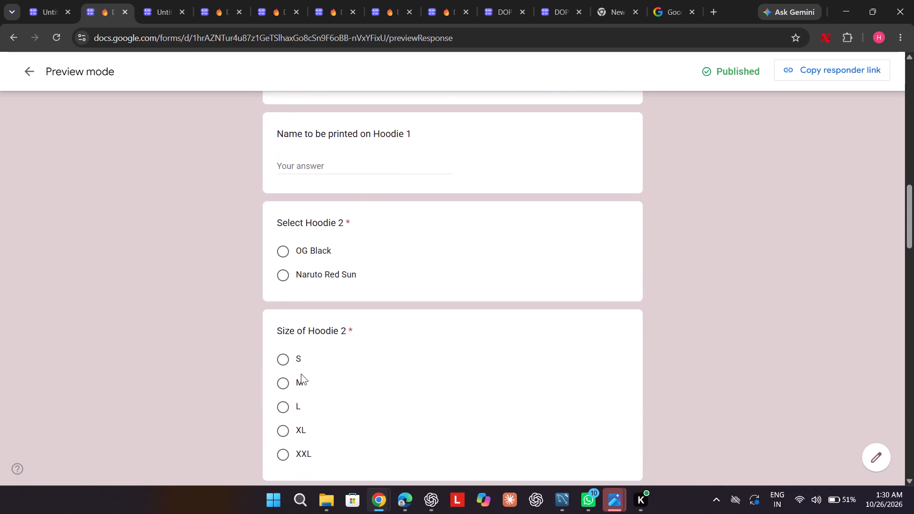
scroll(301, 374, "down", 4)
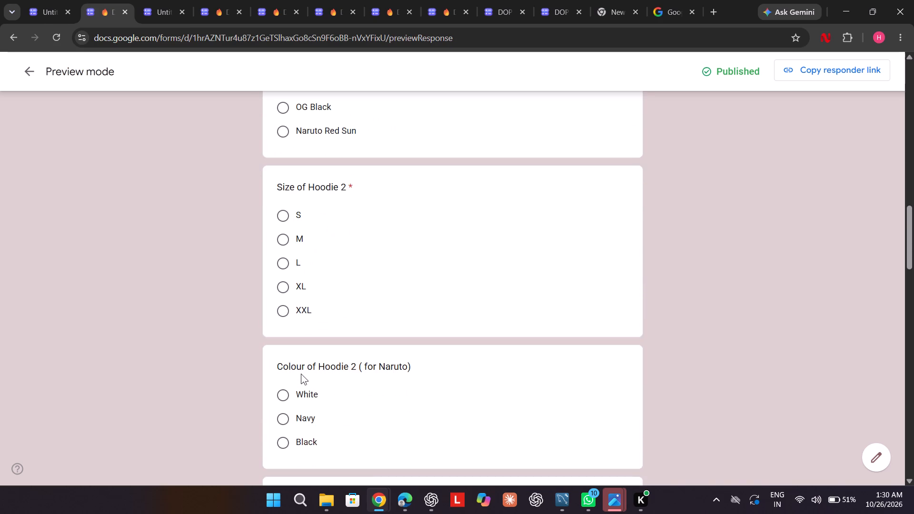
scroll(301, 374, "down", 4)
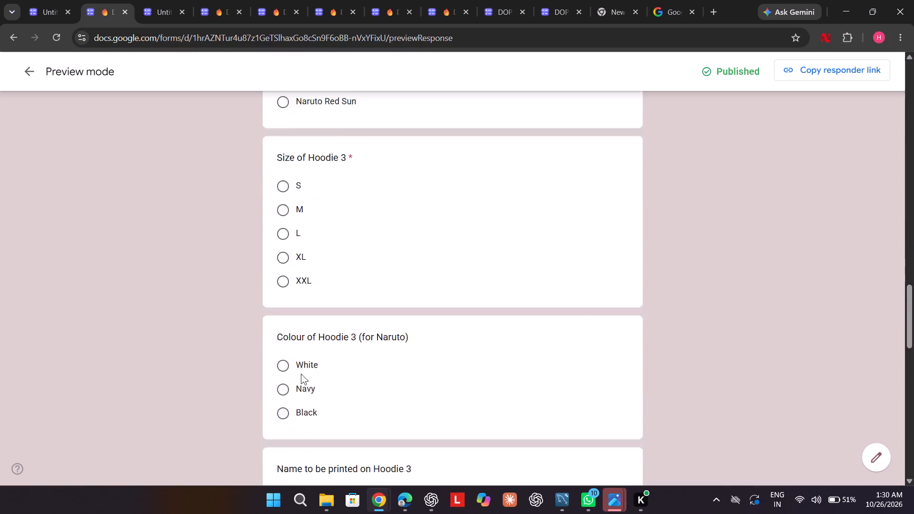
scroll(301, 374, "down", 4)
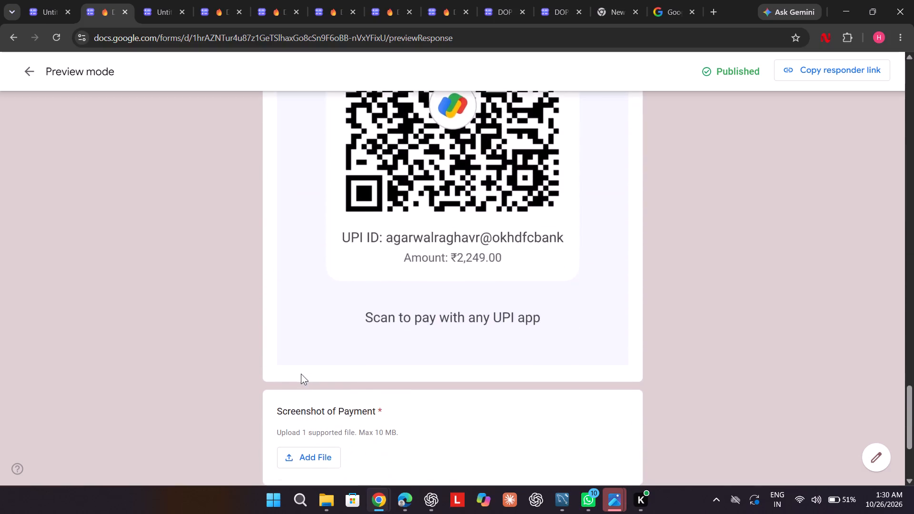
scroll(301, 374, "down", 1)
Return to the order section, change the type to Bundle of 3 Zippers (₹2549) and continue to its section.
left_click(271, 369)
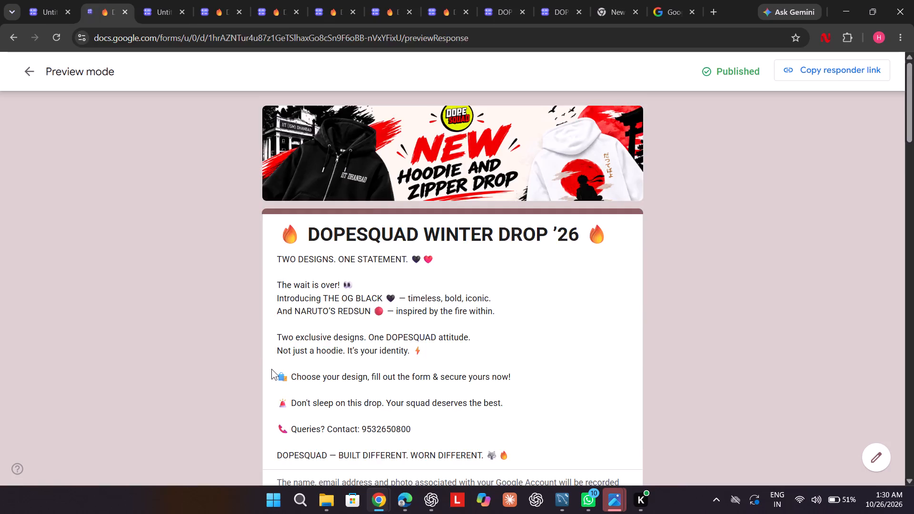
scroll(271, 369, "down", 12)
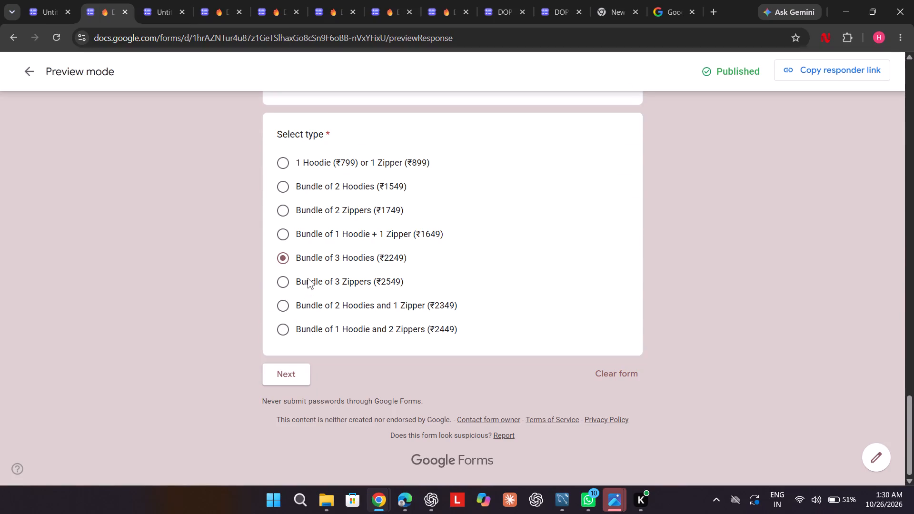
left_click(308, 278)
left_click(295, 370)
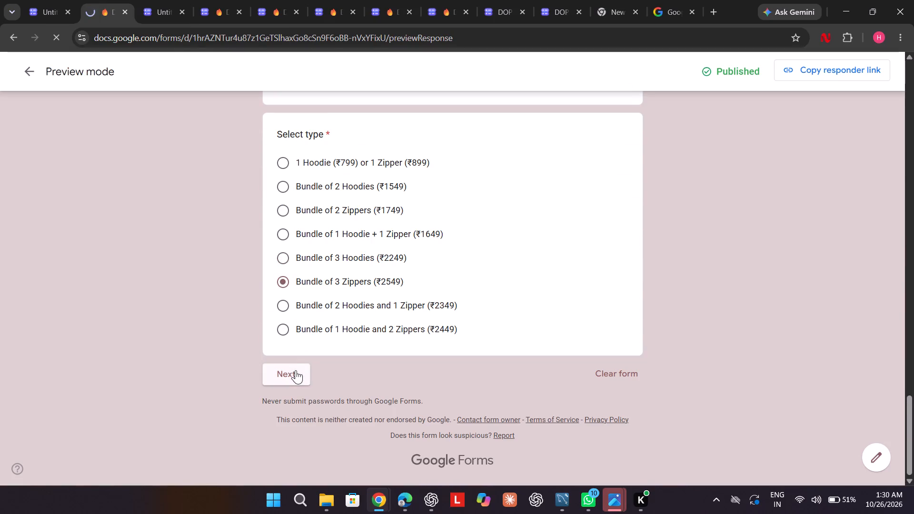
Examine the design, size, colour and printed-name questions for all three zippers and the payment part of the Bundle of 3 Zippers section.
scroll(295, 370, "down", 2)
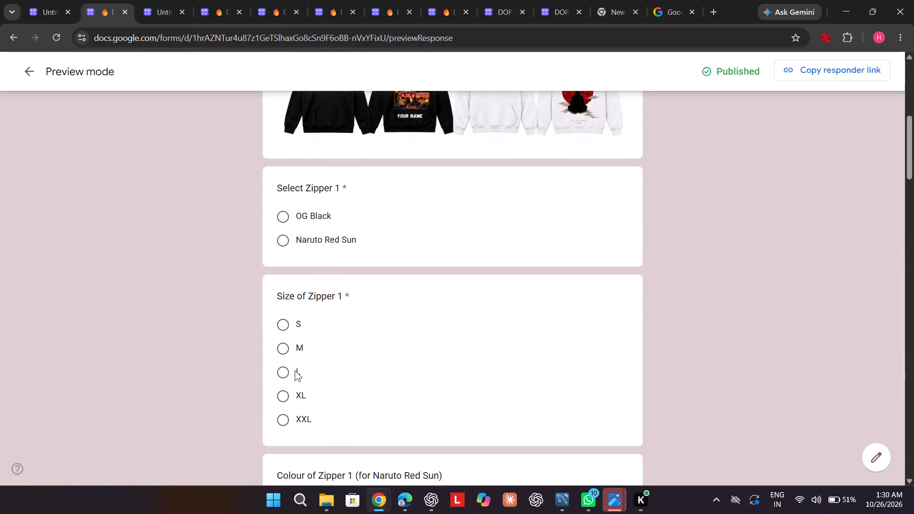
scroll(295, 370, "down", 2)
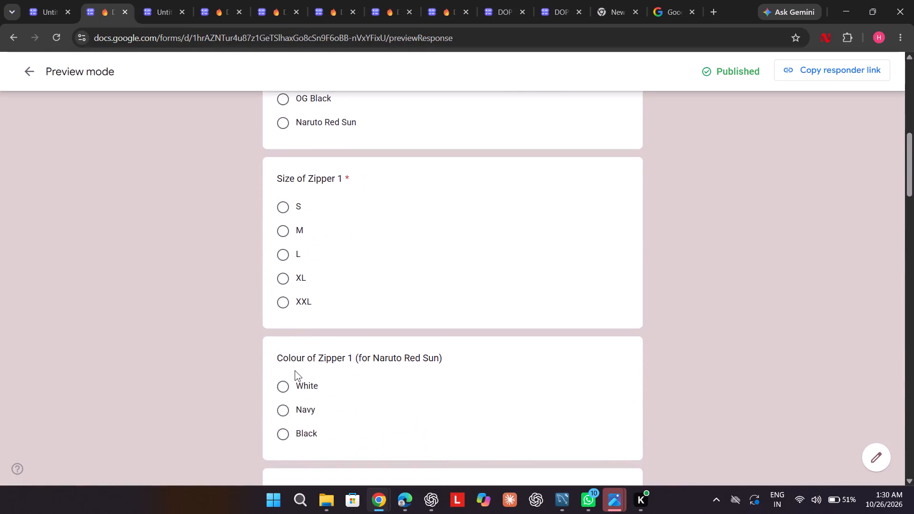
scroll(295, 370, "down", 2)
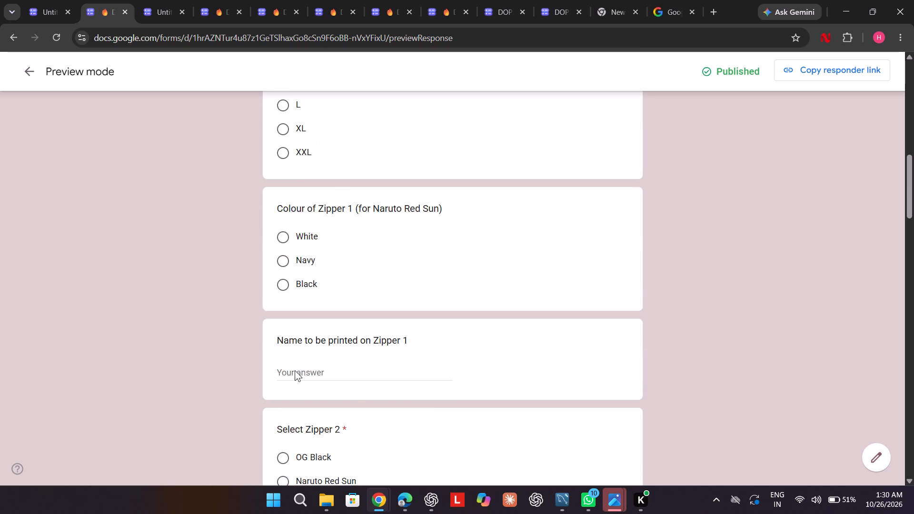
scroll(295, 370, "down", 4)
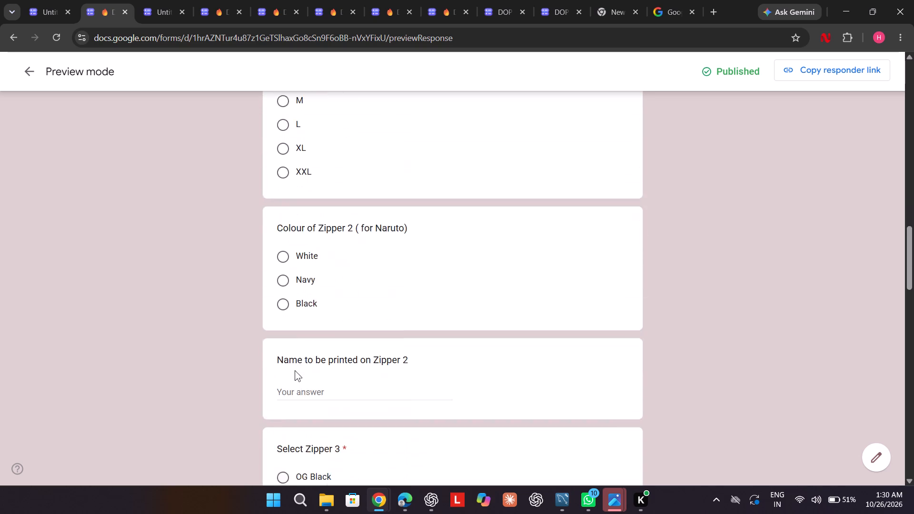
scroll(295, 370, "down", 3)
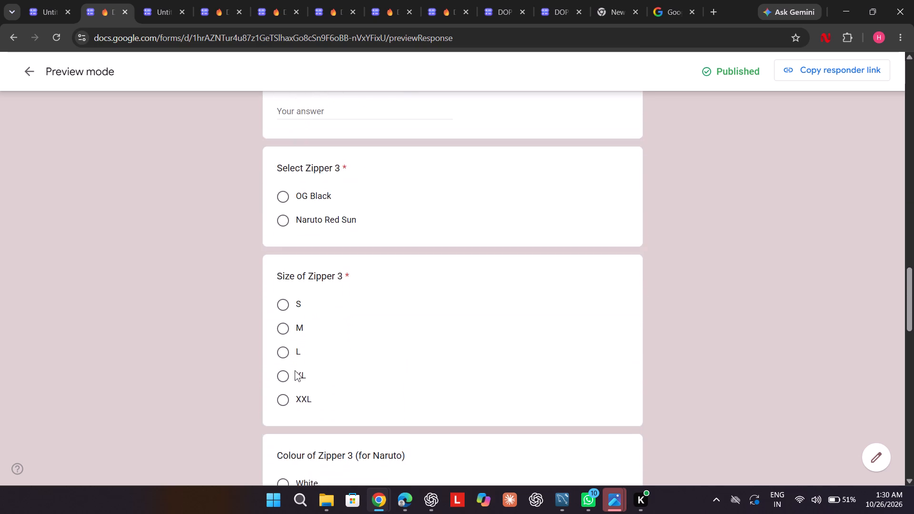
scroll(295, 370, "down", 4)
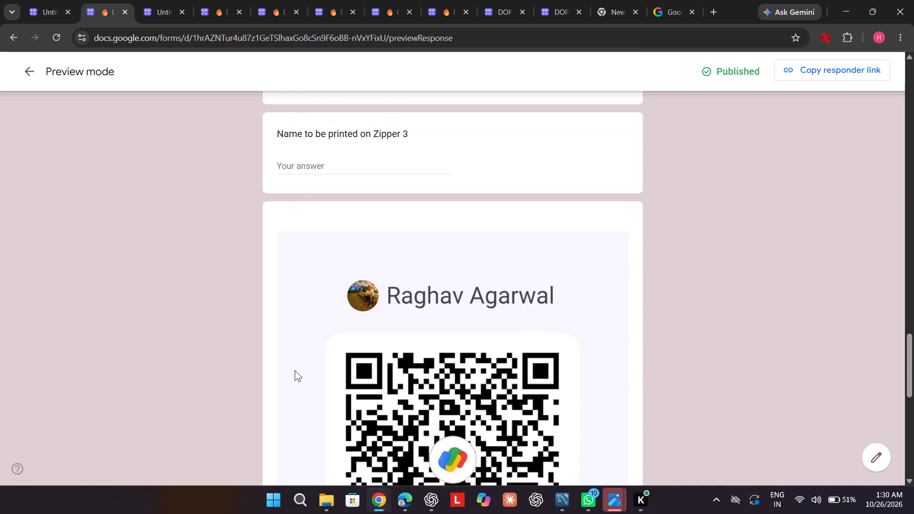
scroll(295, 370, "down", 2)
Return to the order section, change the type to Bundle of 2 Hoodies and 1 Zipper (₹2349) and continue to its section.
left_click(291, 375)
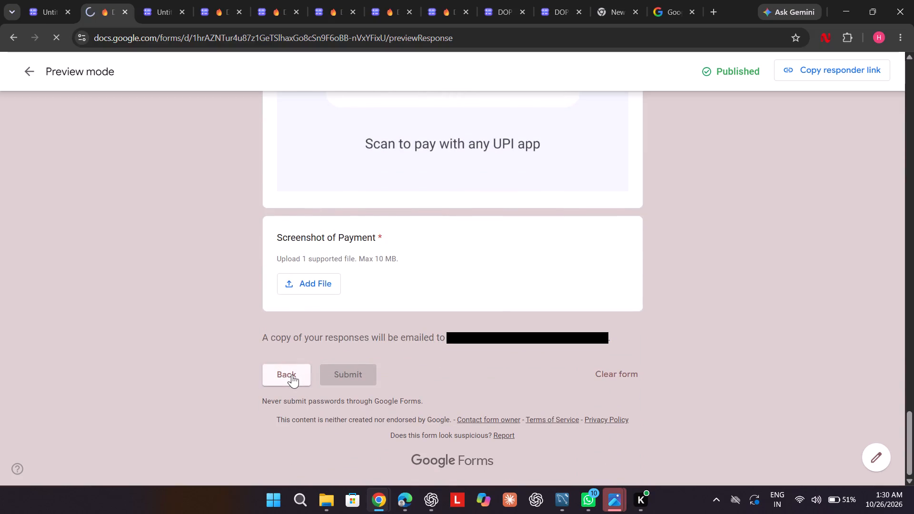
scroll(291, 375, "down", 5)
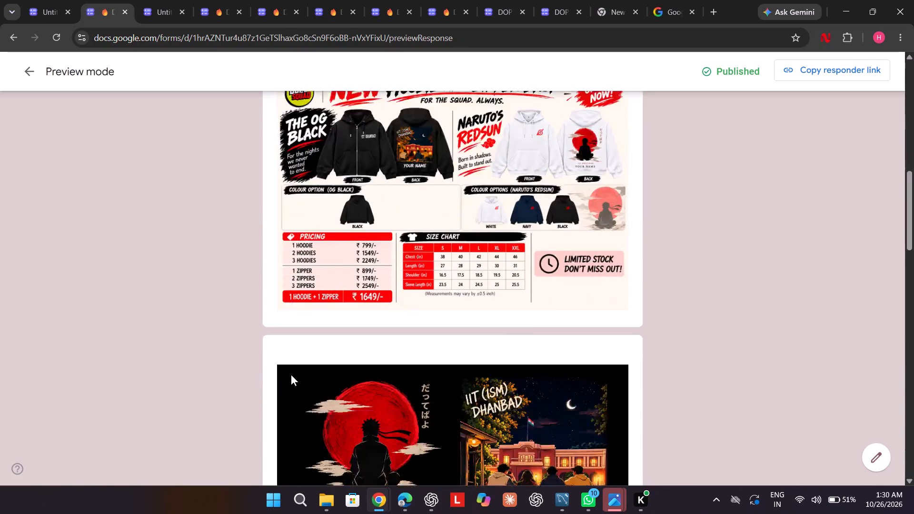
scroll(291, 375, "down", 4)
left_click(315, 310)
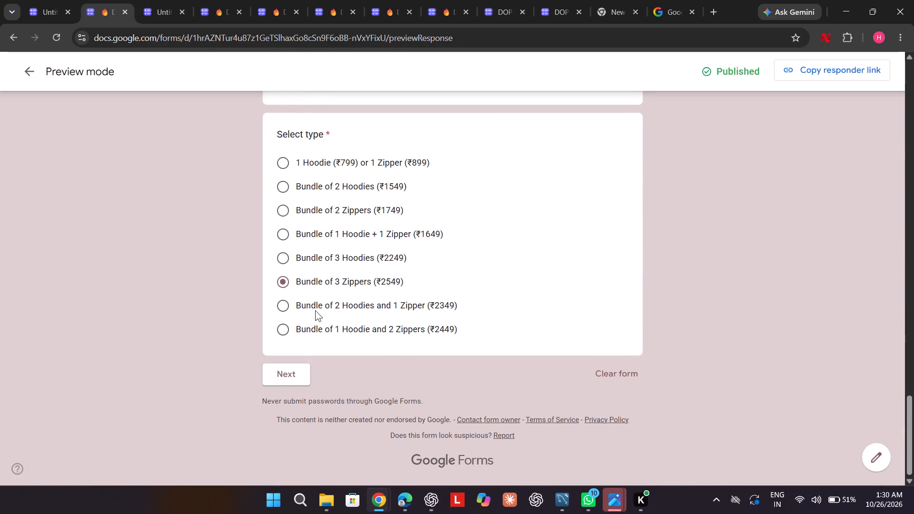
left_click(292, 374)
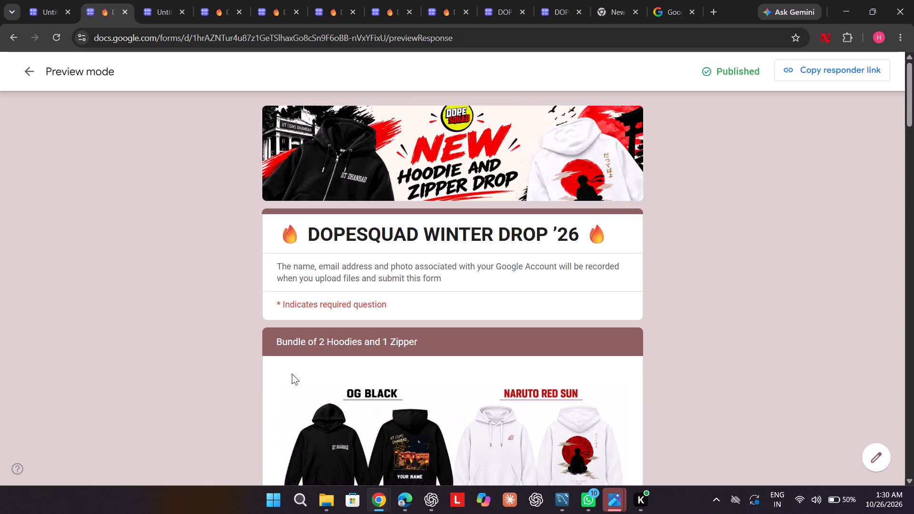
Examine the questions for both hoodies and the zipper and the payment part of the Bundle of 2 Hoodies and 1 Zipper section.
scroll(292, 374, "down", 6)
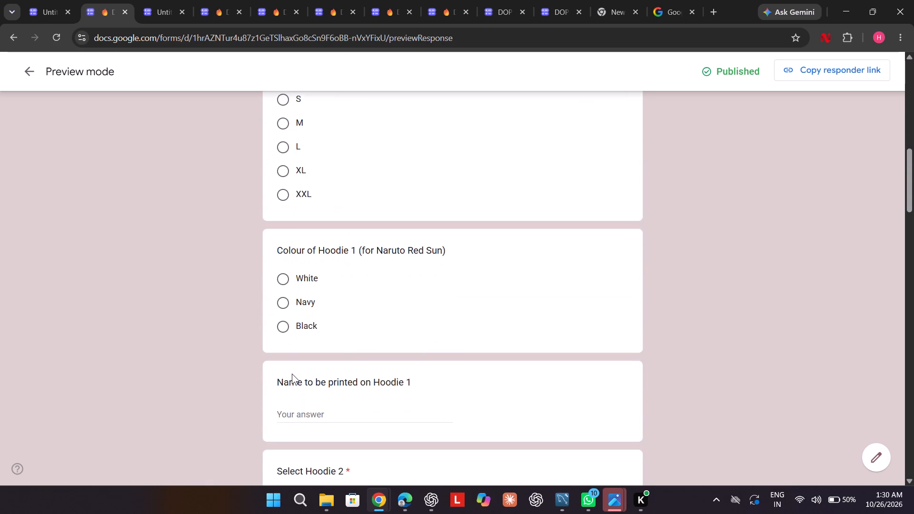
scroll(292, 374, "down", 5)
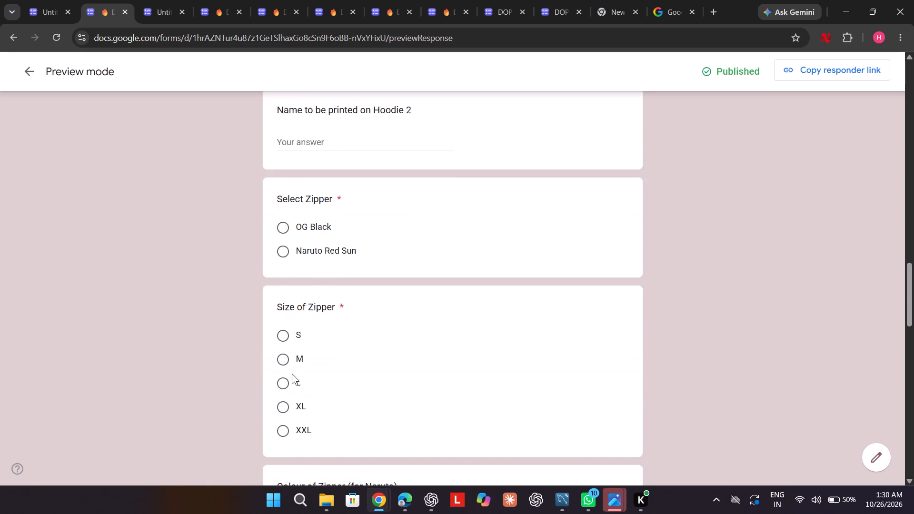
scroll(292, 374, "down", 4)
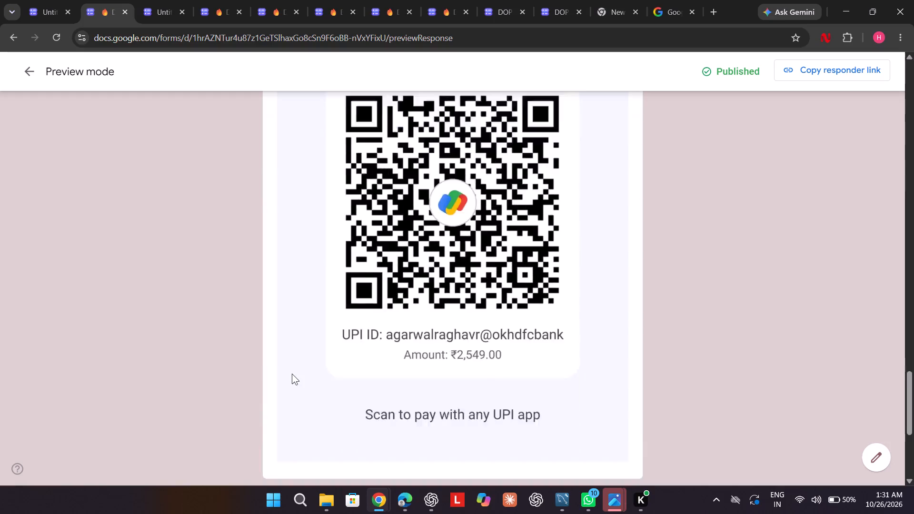
scroll(292, 374, "down", 3)
Return to the order section, change the type to Bundle of 1 Hoodie and 2 Zippers (₹2449) and continue to its section.
left_click(283, 379)
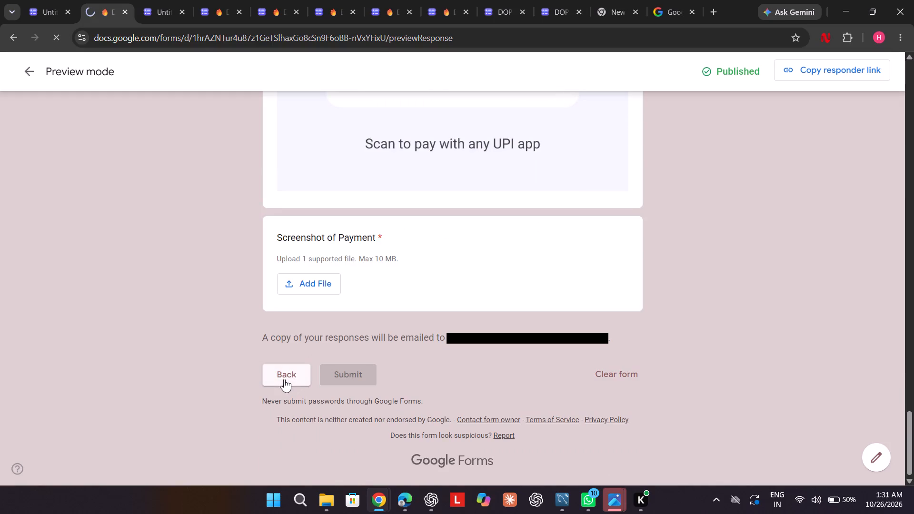
scroll(283, 379, "down", 14)
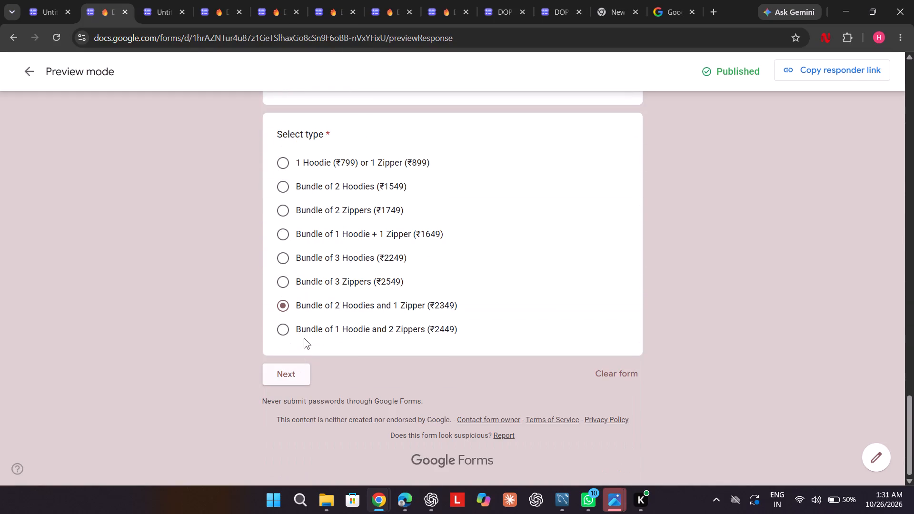
left_click(308, 331)
left_click(293, 371)
Examine the zipper and hoodie questions and the payment QR code and amount in the Bundle of 1 Hoodie and 2 Zippers section.
scroll(293, 371, "down", 5)
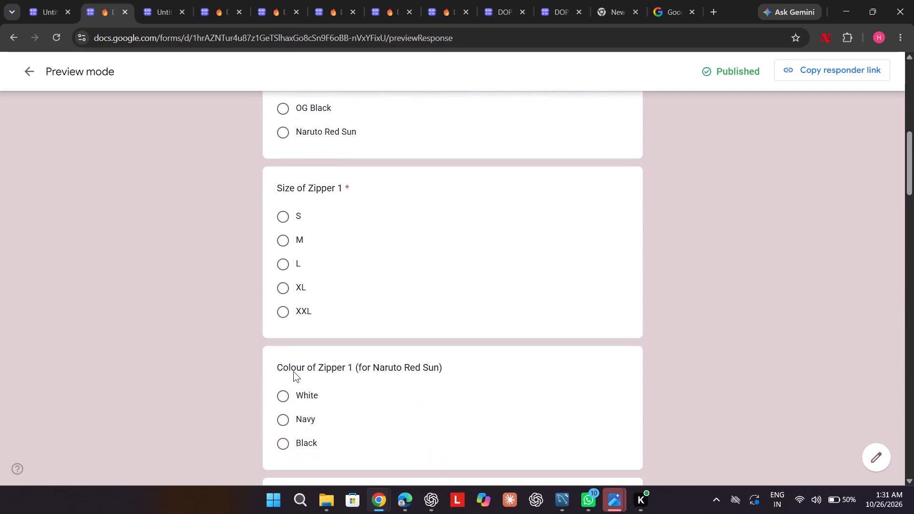
scroll(293, 371, "down", 3)
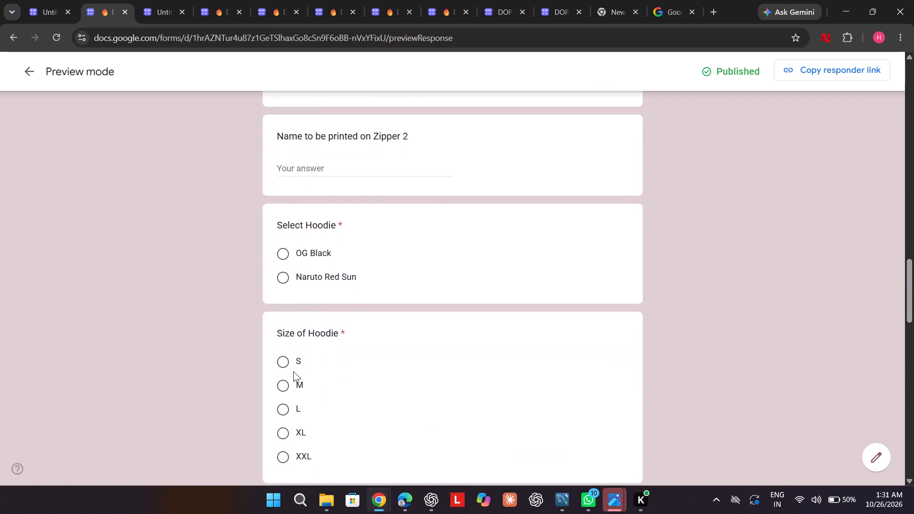
scroll(293, 371, "down", 3)
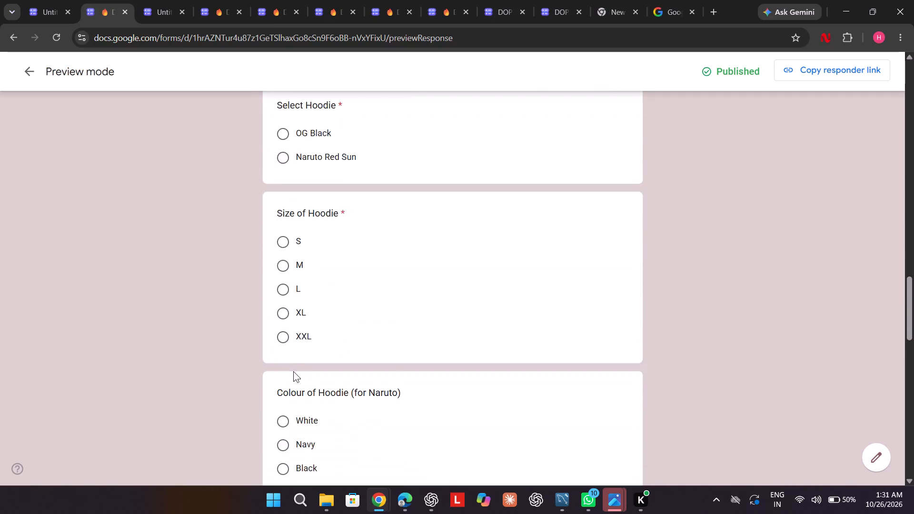
scroll(293, 371, "down", 7)
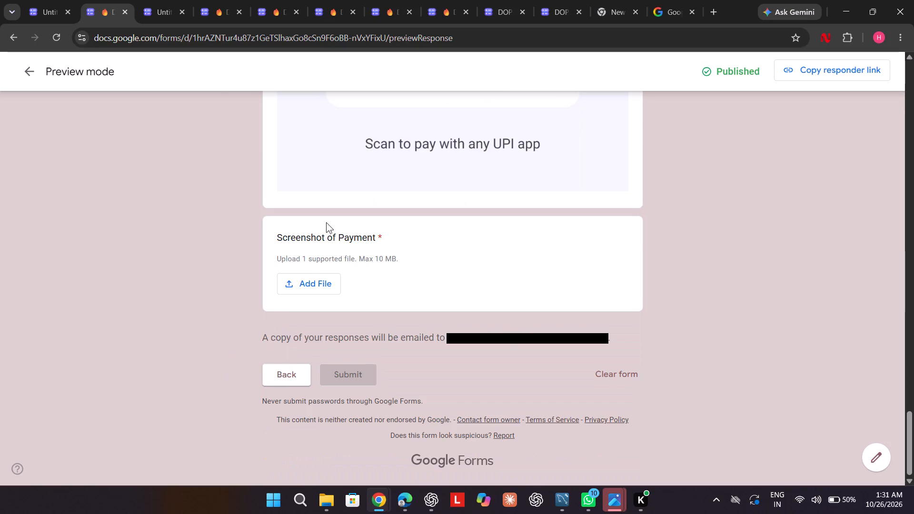
scroll(316, 150, "up", 1)
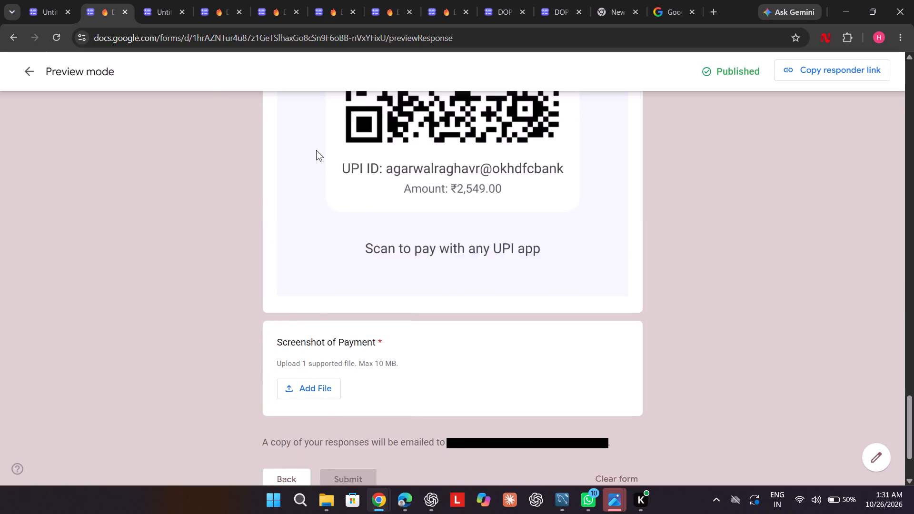
scroll(316, 150, "up", 5)
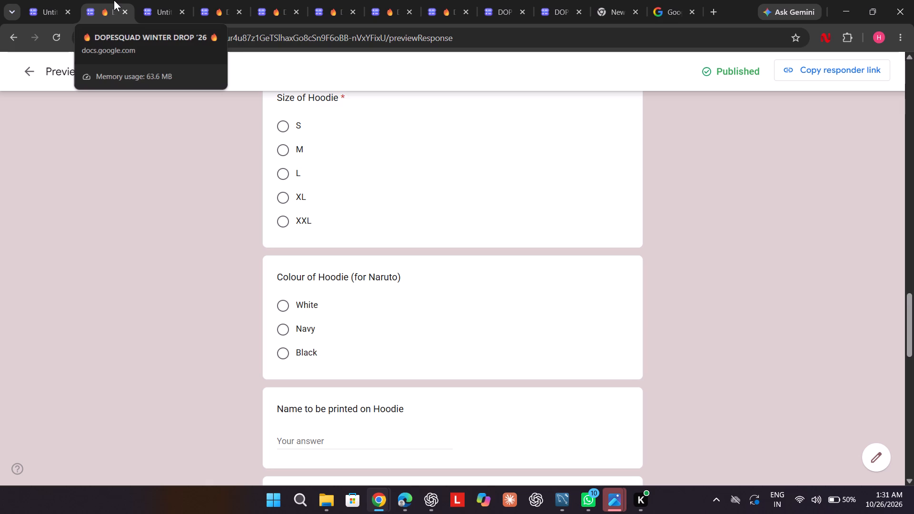
Go back to the form editor and examine section 1, from its description and pricing images through the contact, hostel and order-type questions.
left_click(56, 2)
scroll(401, 278, "down", 1)
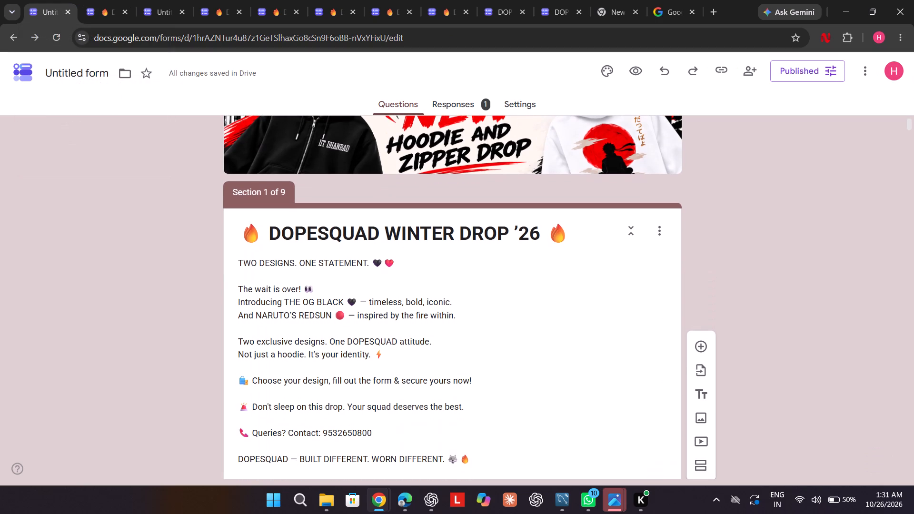
scroll(401, 278, "down", 2)
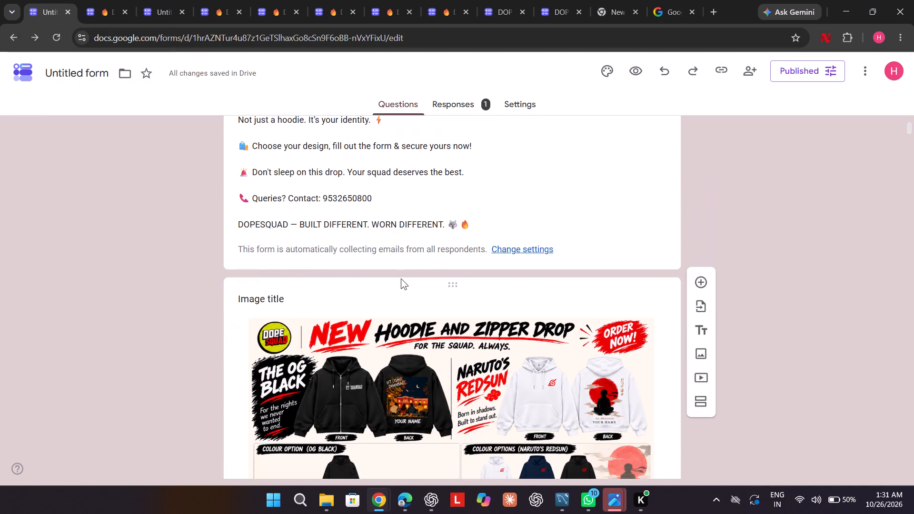
scroll(401, 278, "down", 6)
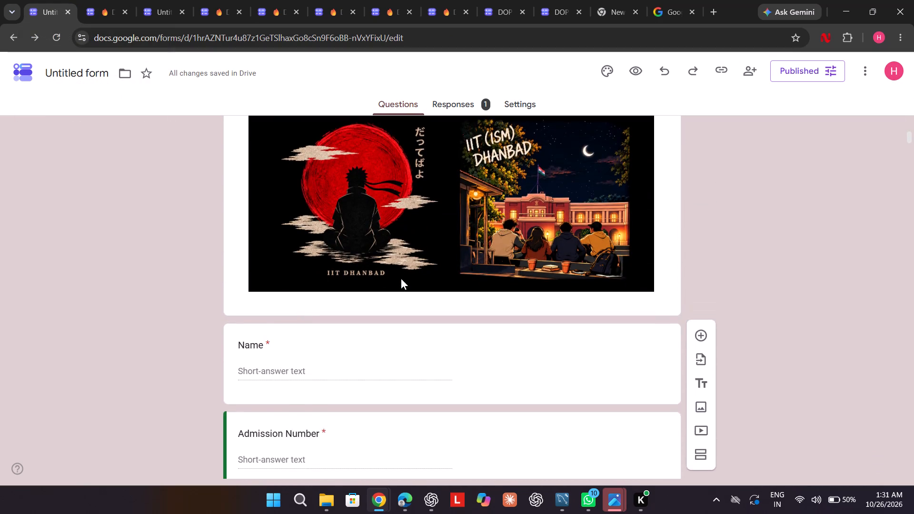
scroll(401, 278, "down", 2)
scroll(401, 278, "up", 2)
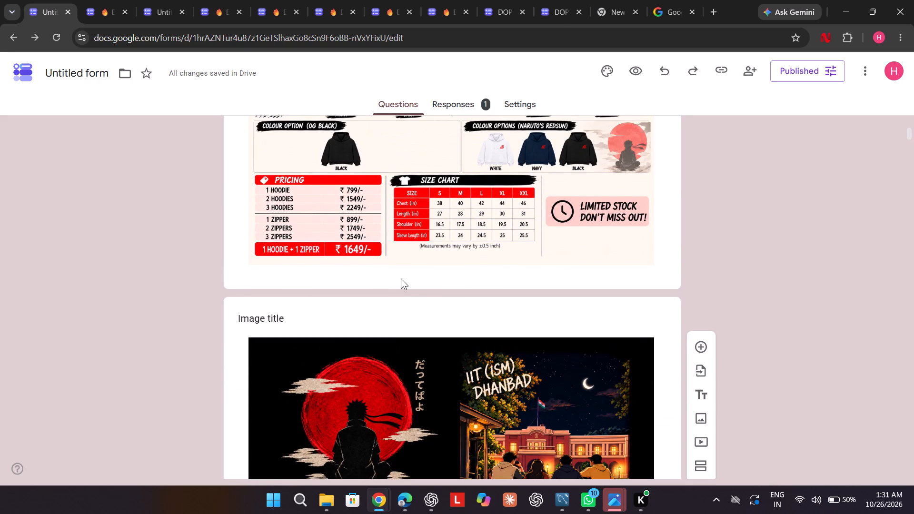
scroll(401, 278, "up", 2)
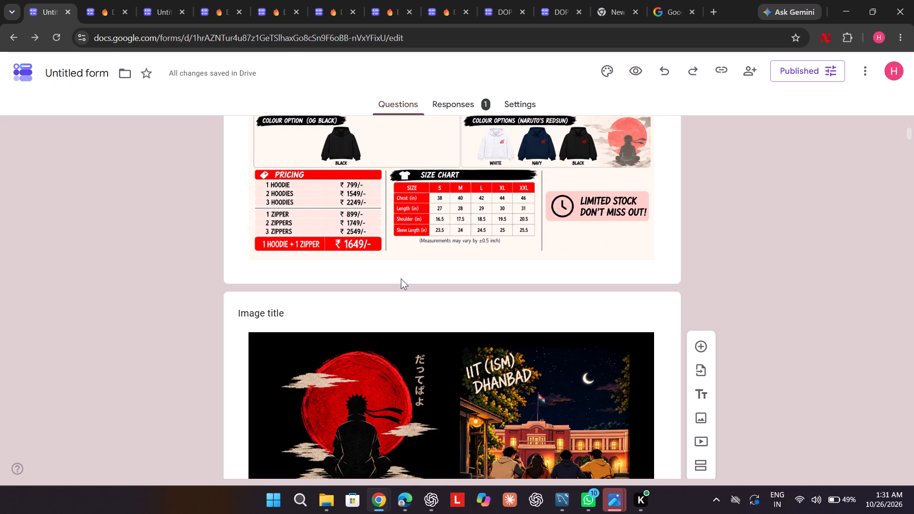
scroll(401, 278, "down", 3)
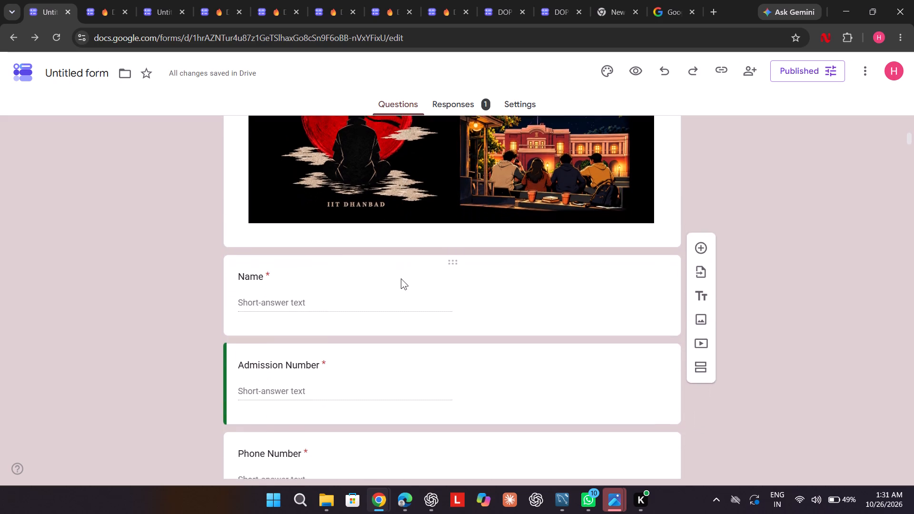
scroll(401, 278, "down", 5)
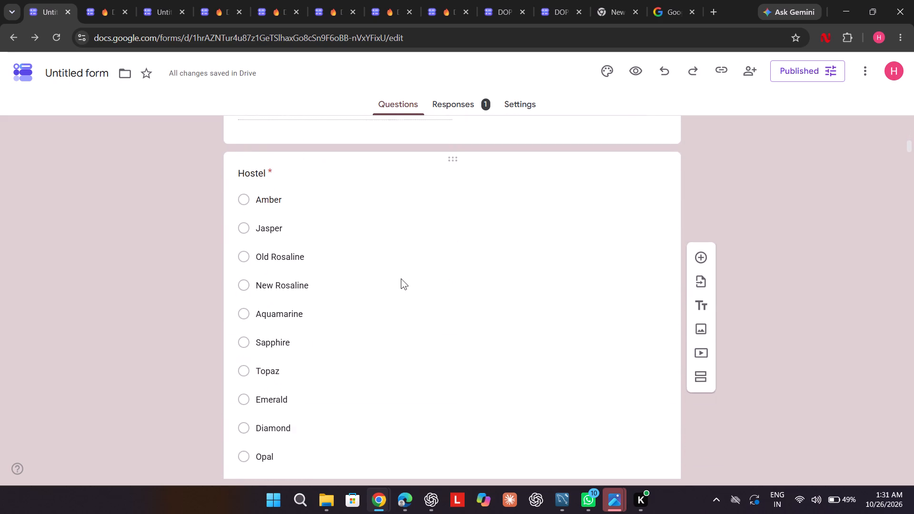
scroll(401, 278, "down", 5)
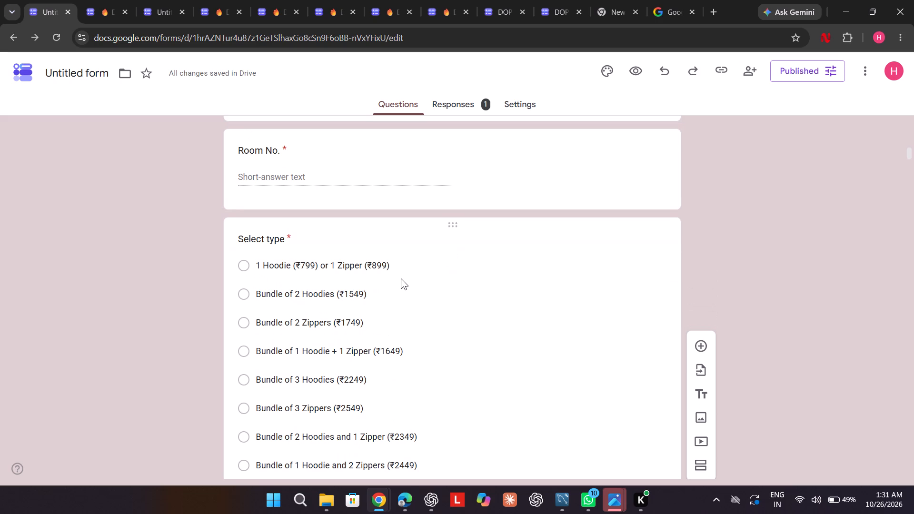
scroll(401, 278, "down", 1)
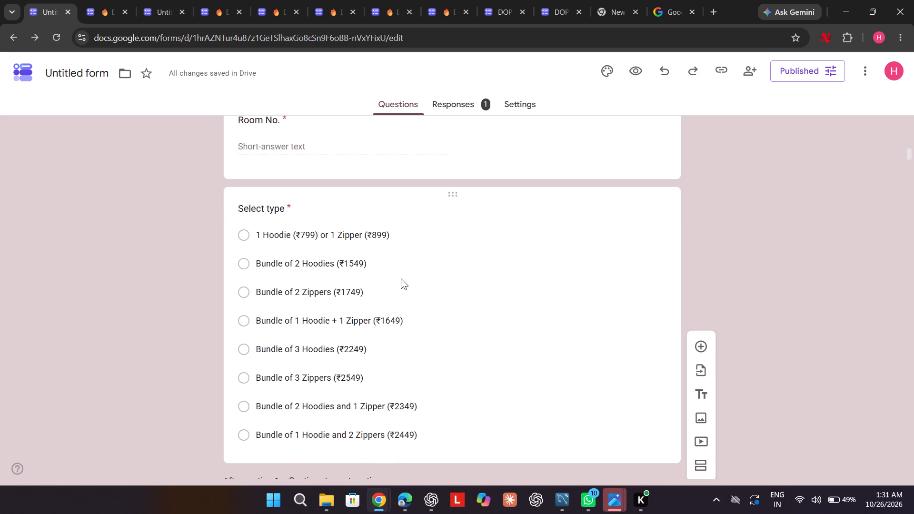
scroll(401, 278, "down", 1)
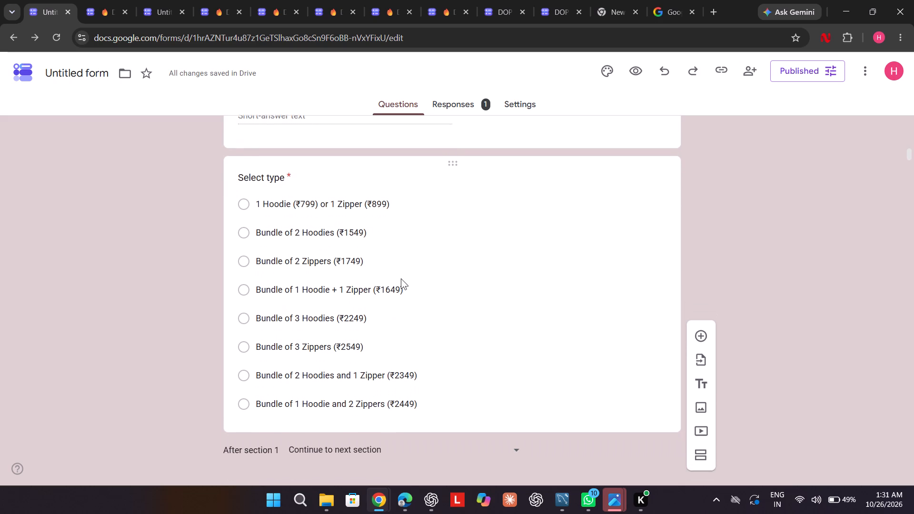
scroll(401, 278, "down", 1)
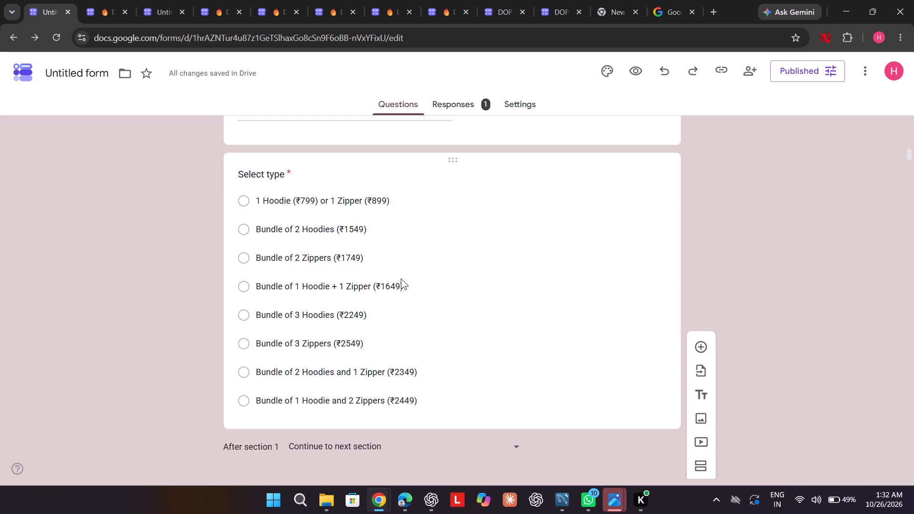
Examine section 2, 1 Hoodie/ Zipper, in the editor, from its product, design, size, colour and name questions to the payment QR code and screenshot upload.
scroll(401, 278, "down", 2)
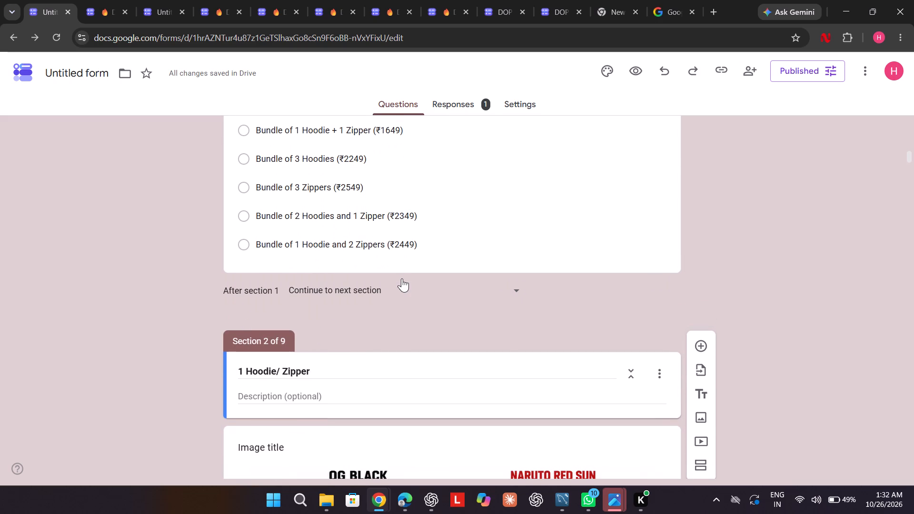
scroll(401, 278, "down", 3)
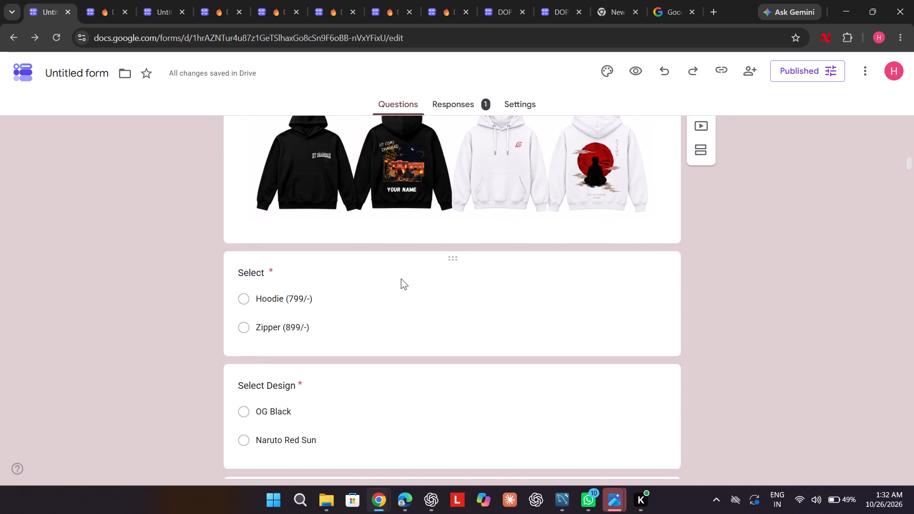
scroll(401, 278, "down", 4)
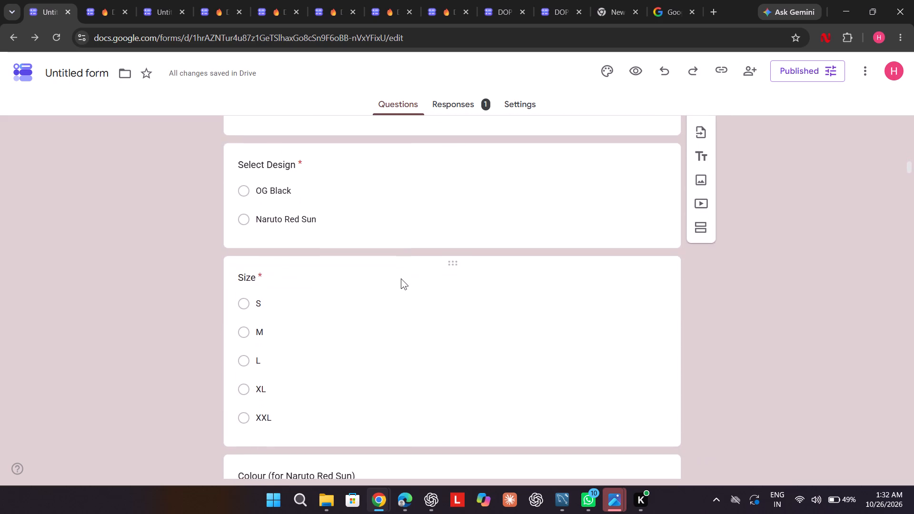
scroll(401, 278, "down", 2)
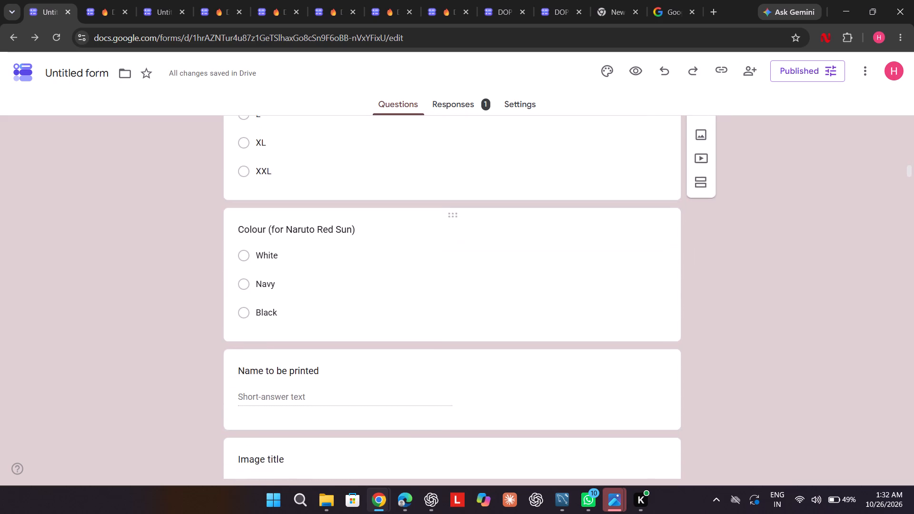
scroll(401, 278, "down", 5)
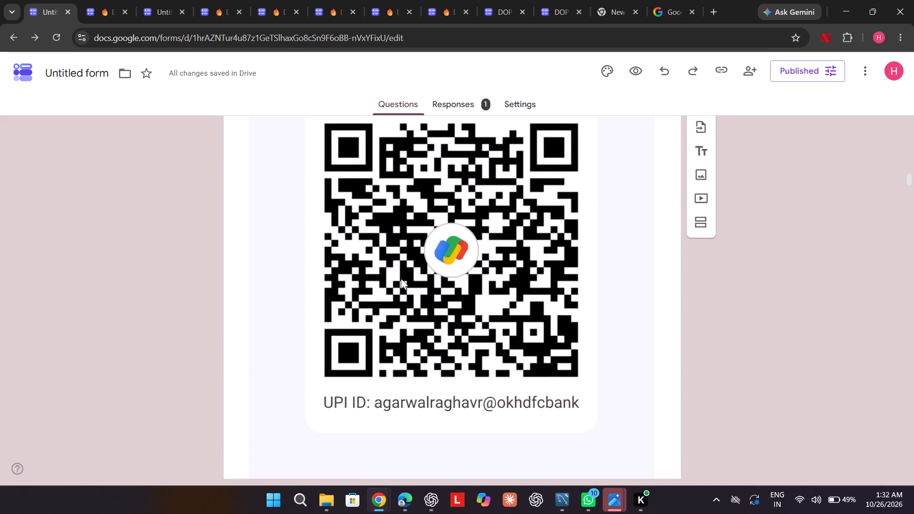
scroll(401, 278, "up", 1)
scroll(401, 278, "down", 1)
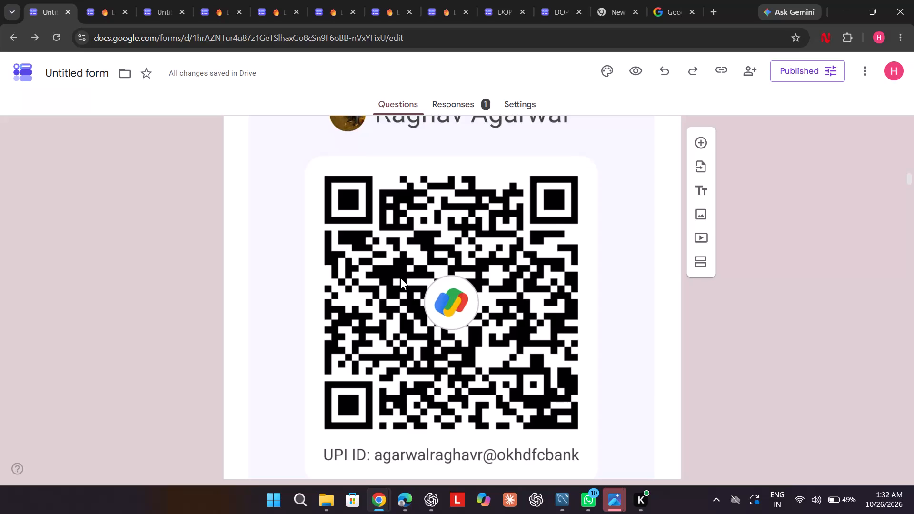
scroll(401, 278, "down", 5)
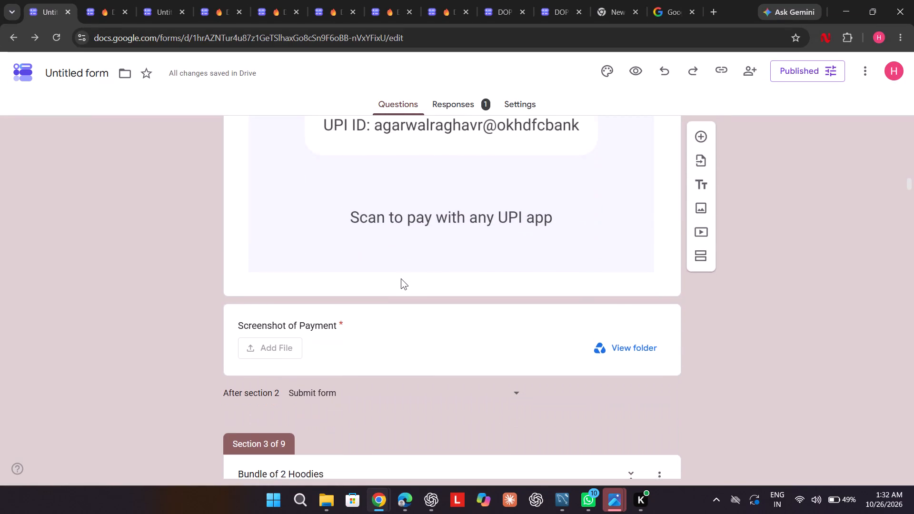
Examine the design image and the Hoodie 1 design, size, colour and name questions in section 3, Bundle of 2 Hoodies.
scroll(401, 278, "down", 4)
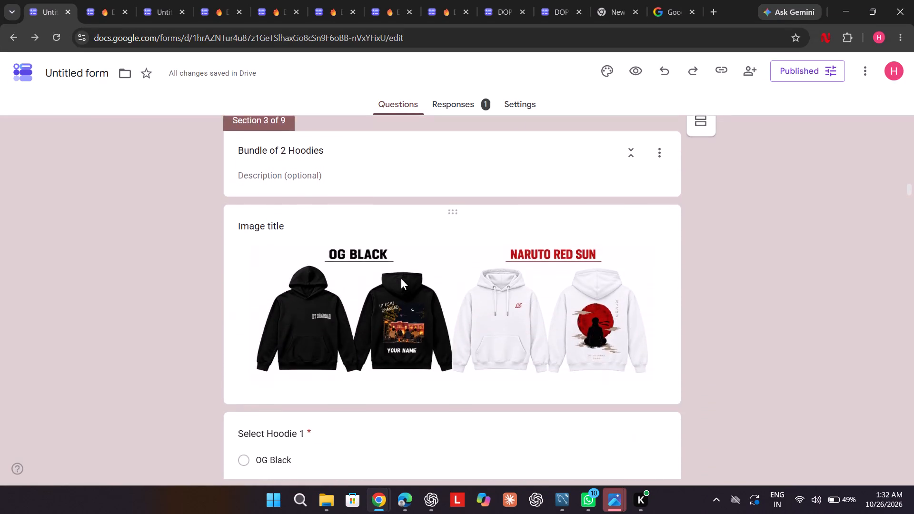
scroll(401, 278, "down", 1)
scroll(401, 278, "up", 2)
scroll(401, 278, "right", 1)
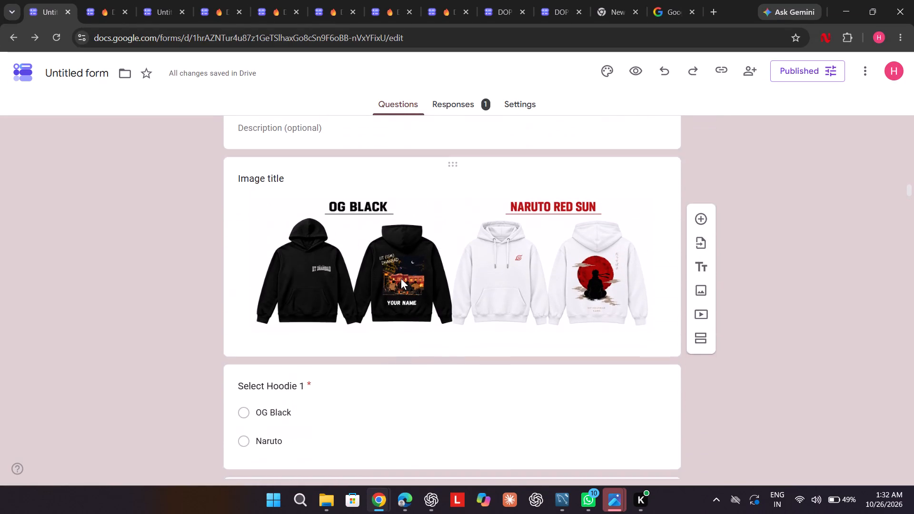
scroll(401, 278, "right", 1)
scroll(401, 278, "down", 1)
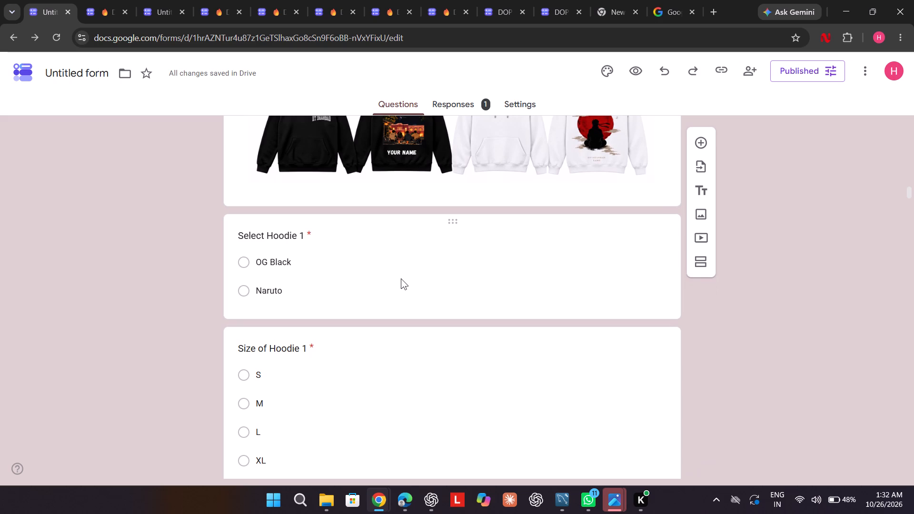
scroll(401, 278, "down", 1)
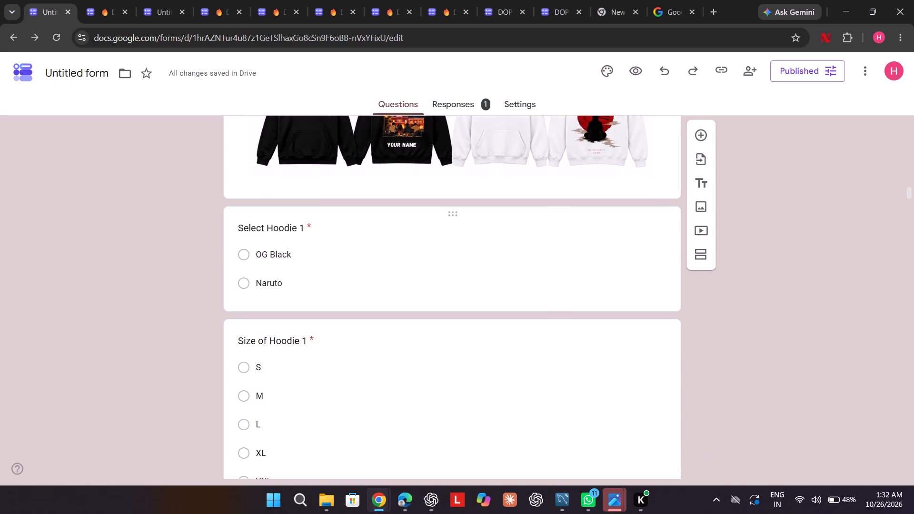
scroll(401, 278, "down", 1)
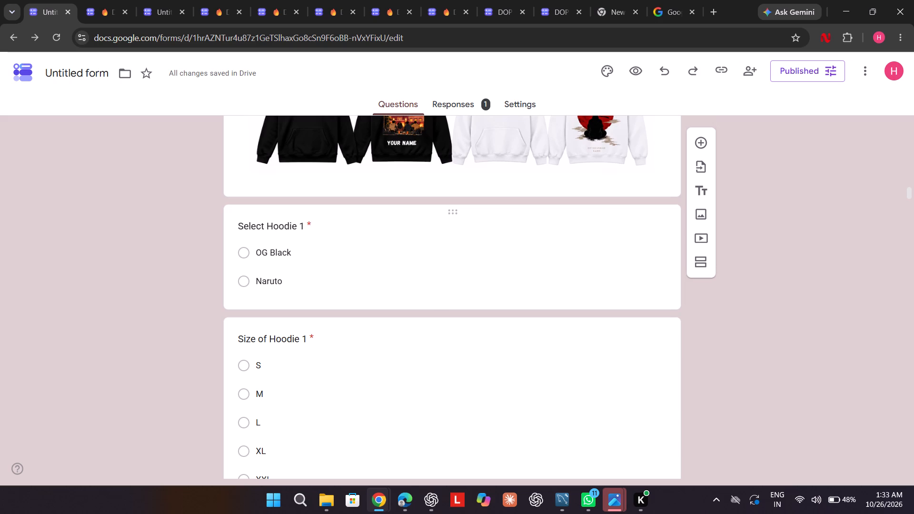
scroll(401, 278, "down", 3)
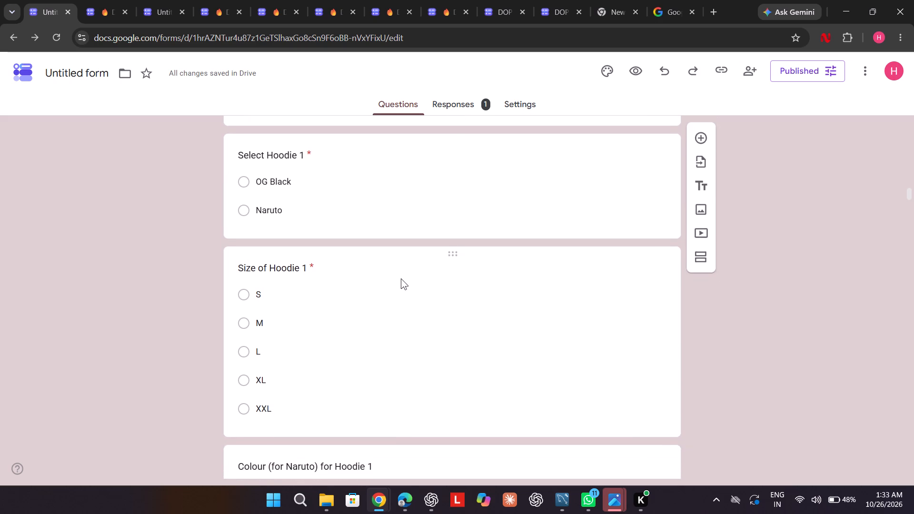
scroll(401, 278, "down", 3)
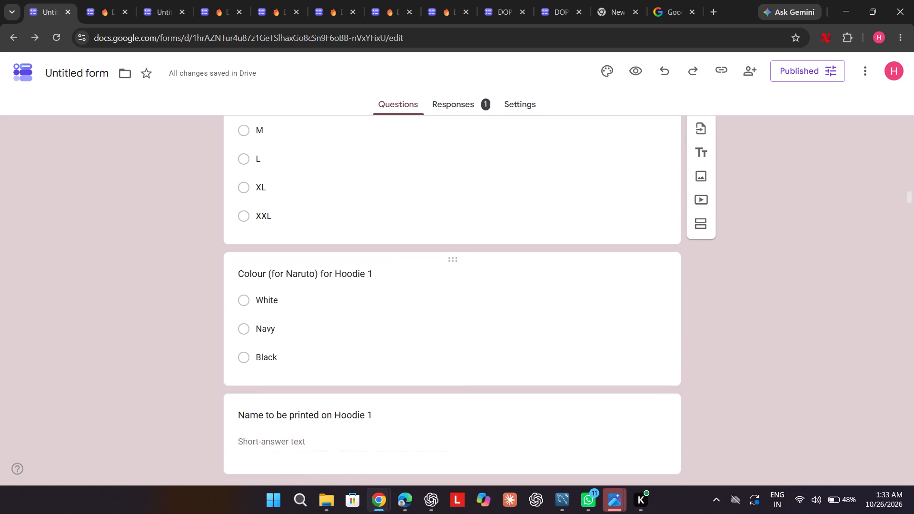
scroll(401, 278, "up", 4)
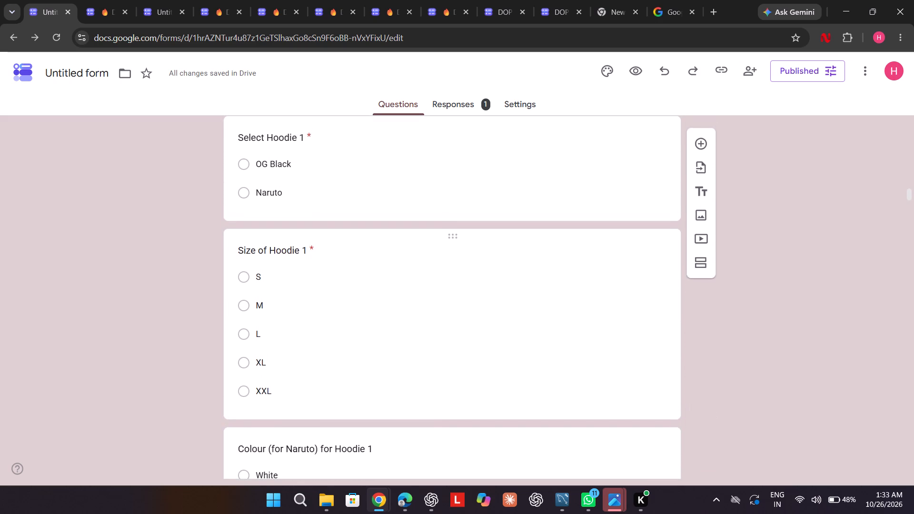
scroll(401, 278, "down", 4)
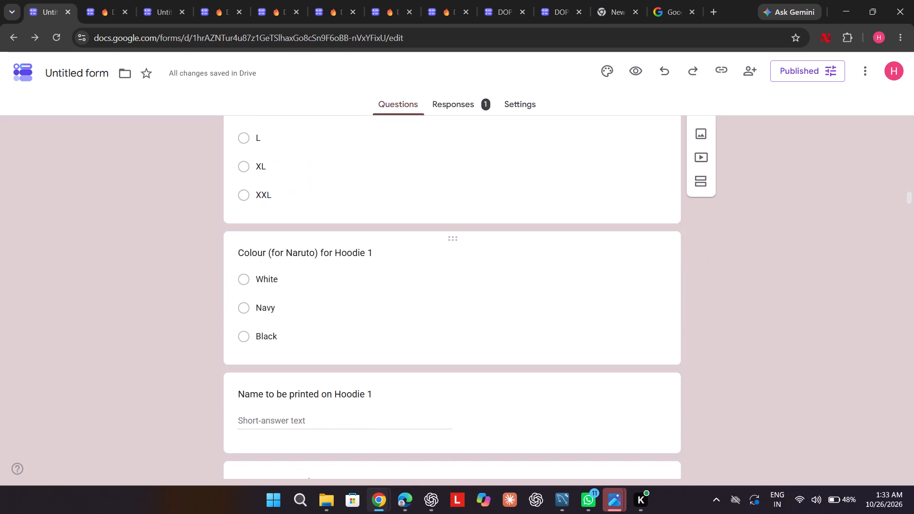
Examine the Hoodie 2 questions and the payment QR code and amount in the Bundle of 2 Hoodies section.
scroll(401, 278, "down", 3)
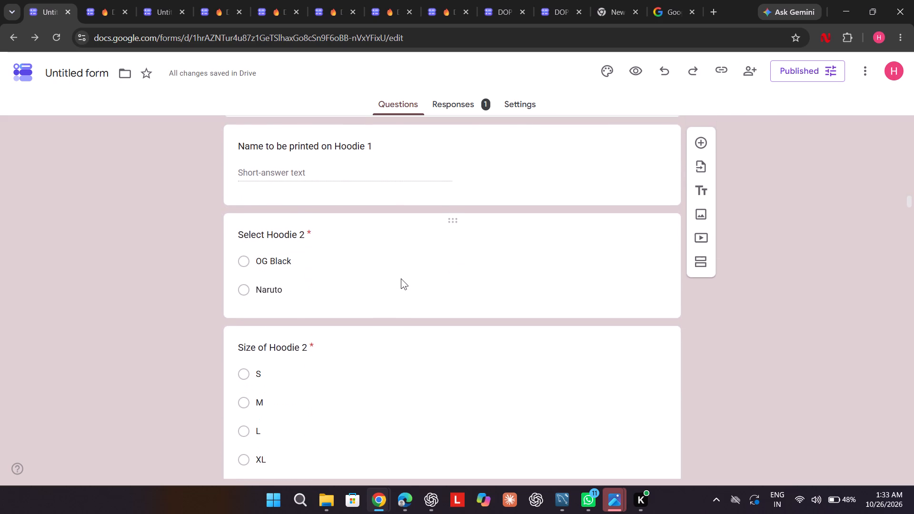
scroll(401, 278, "down", 5)
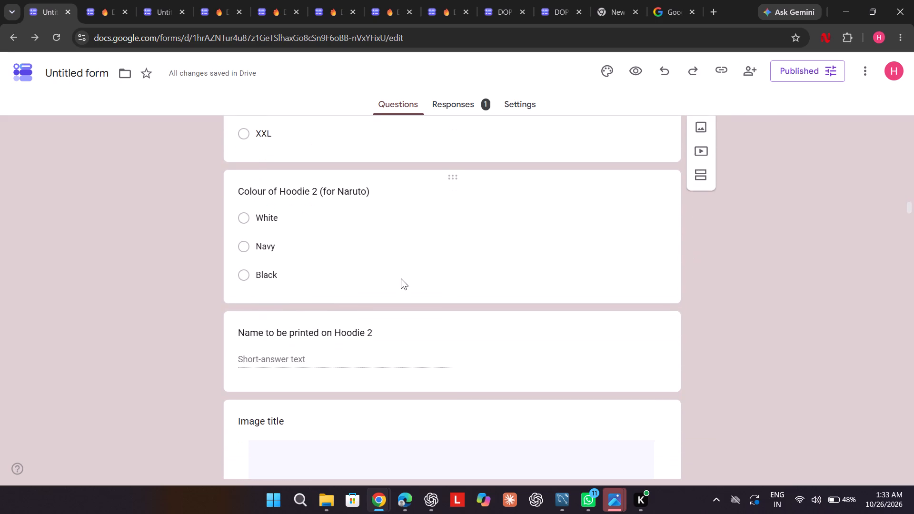
scroll(401, 278, "down", 7)
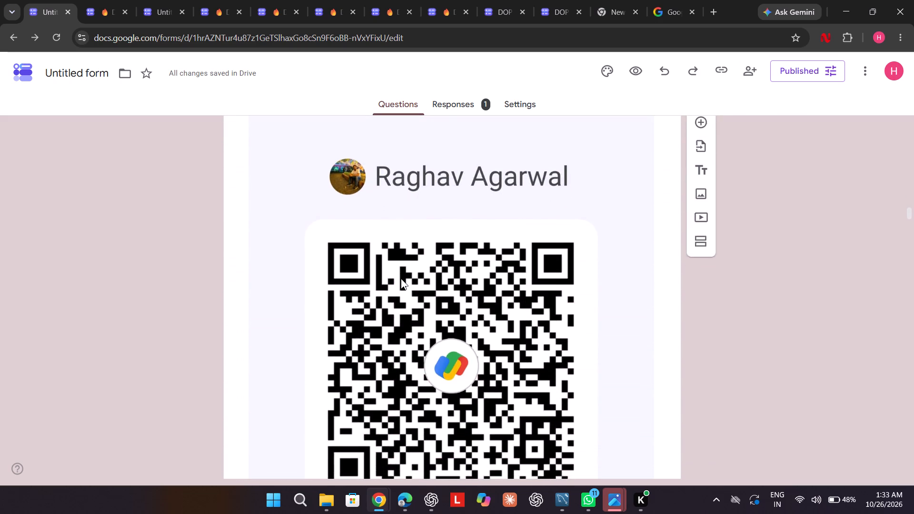
scroll(401, 278, "down", 3)
scroll(401, 278, "up", 1)
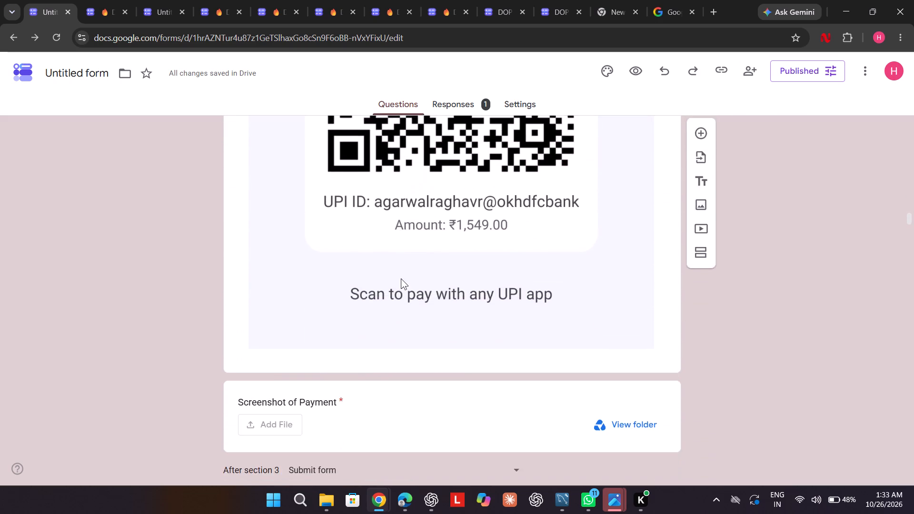
scroll(401, 278, "up", 1)
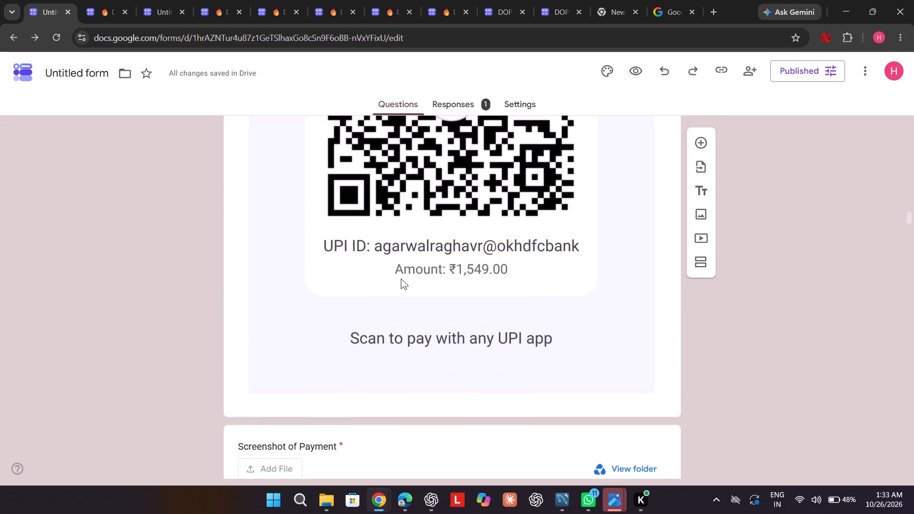
scroll(401, 278, "up", 4)
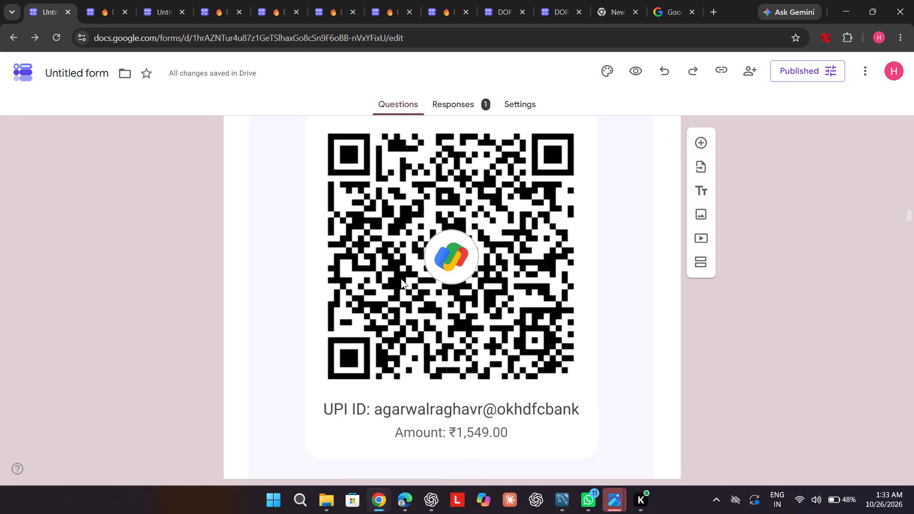
scroll(401, 278, "down", 2)
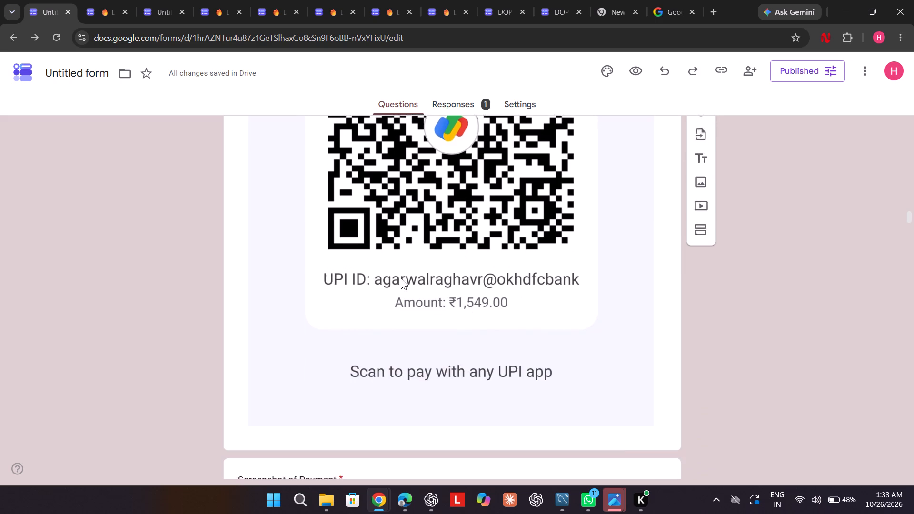
Examine the design image and the Zipper 1 and Zipper 2 questions in section 4, Bundle of 2 Zippers.
scroll(401, 278, "down", 4)
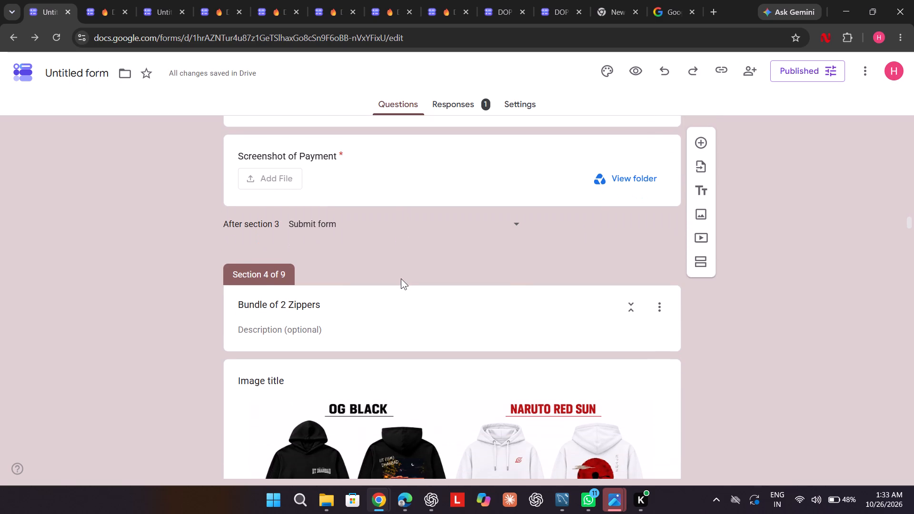
scroll(401, 278, "down", 2)
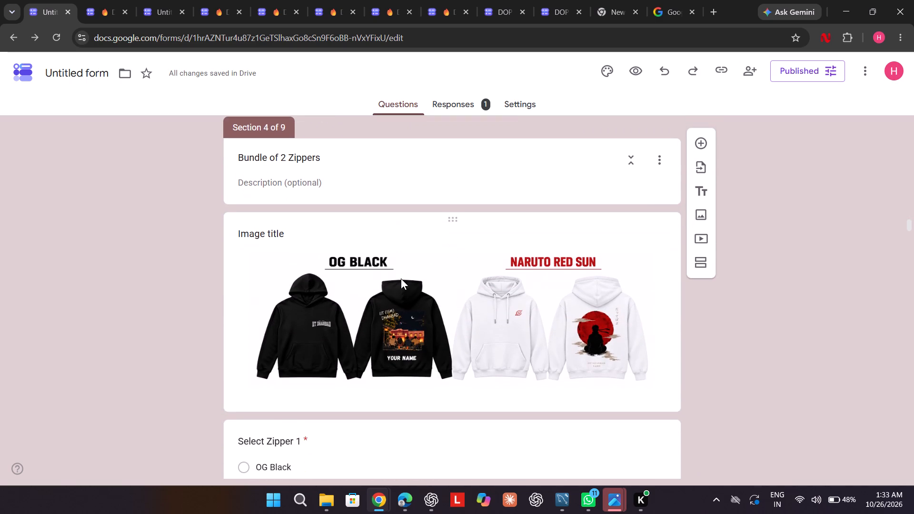
scroll(406, 220, "down", 2)
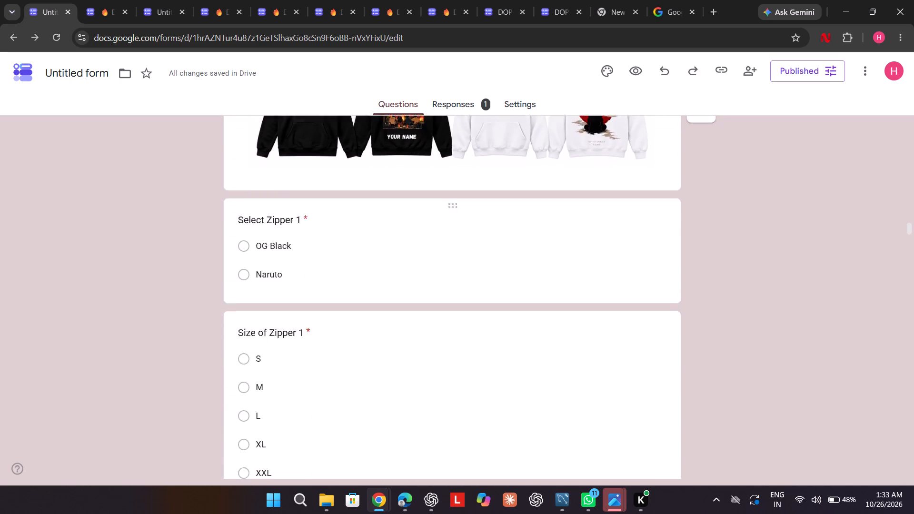
scroll(406, 220, "down", 4)
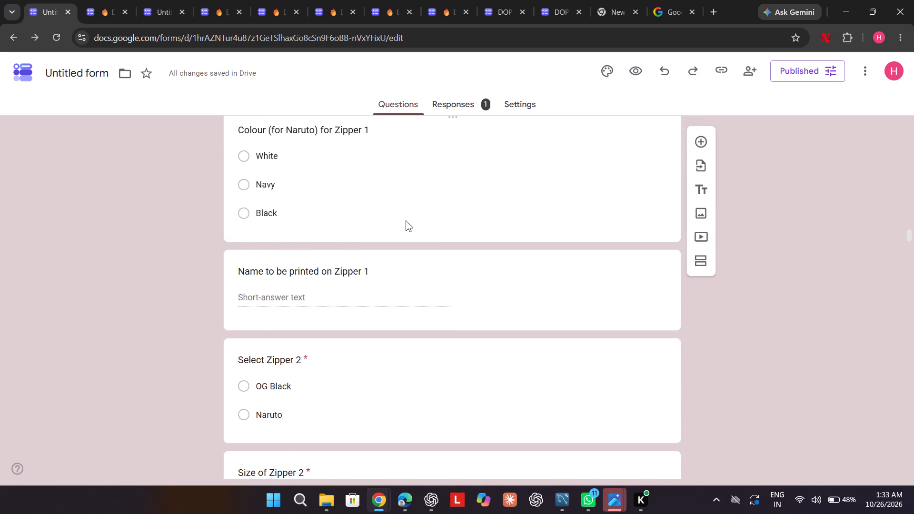
scroll(406, 220, "down", 4)
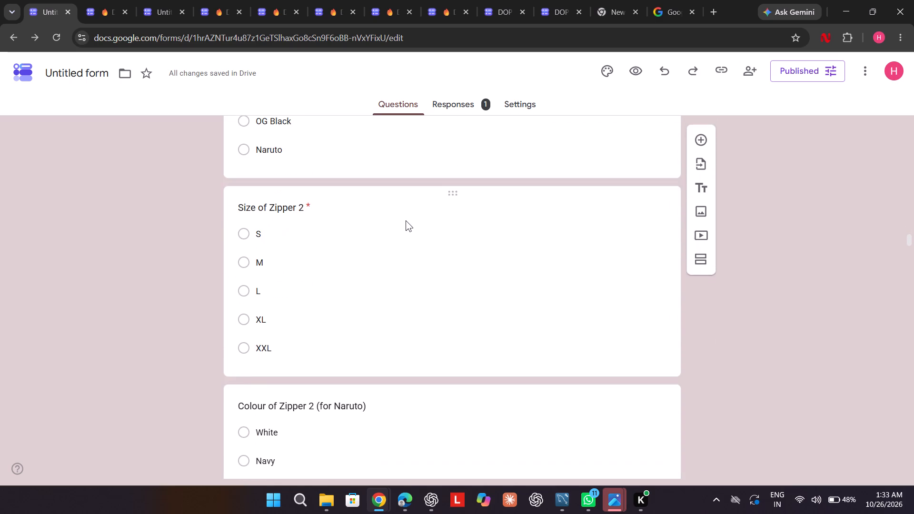
scroll(406, 220, "down", 4)
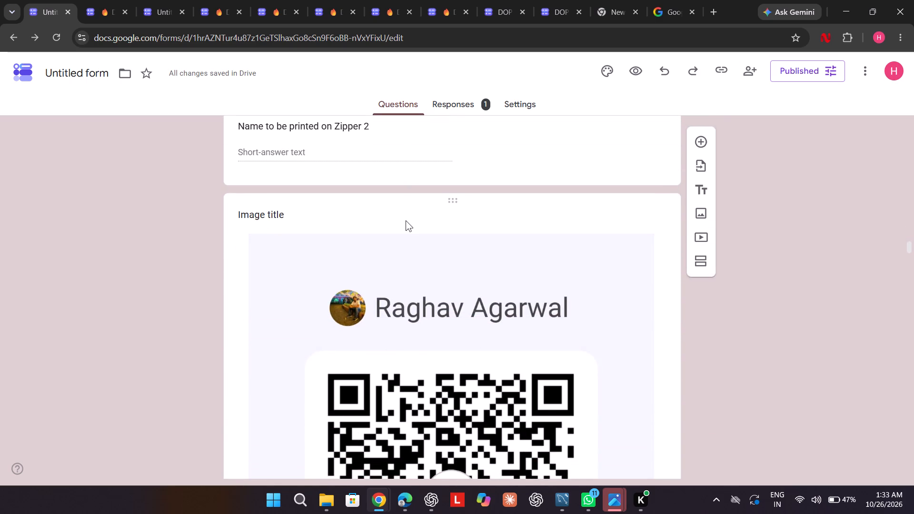
scroll(406, 220, "down", 3)
scroll(406, 220, "up", 5)
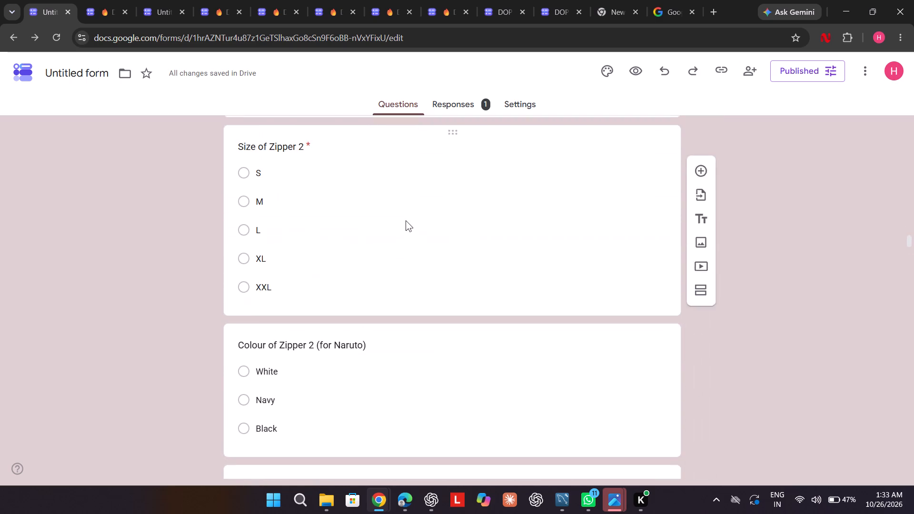
scroll(406, 220, "up", 2)
scroll(406, 220, "down", 2)
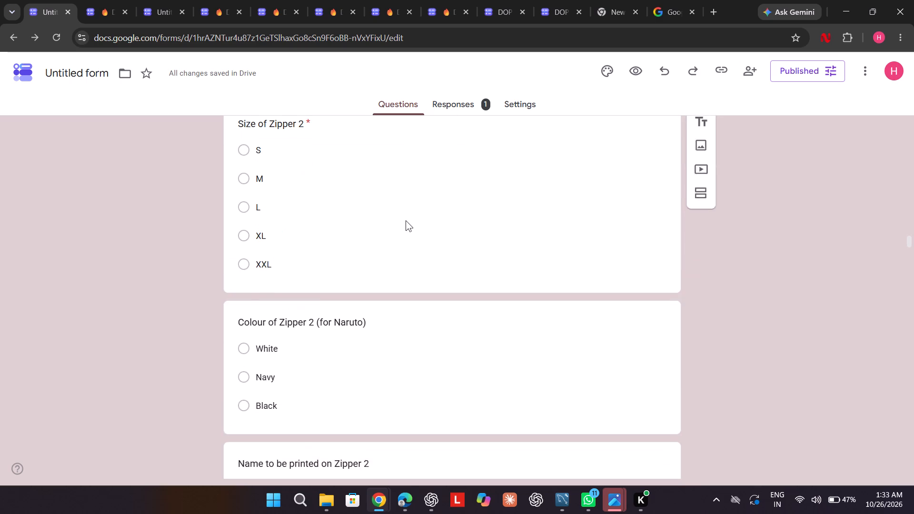
Examine the payment QR code and amount in the Bundle of 2 Zippers section.
scroll(406, 220, "down", 4)
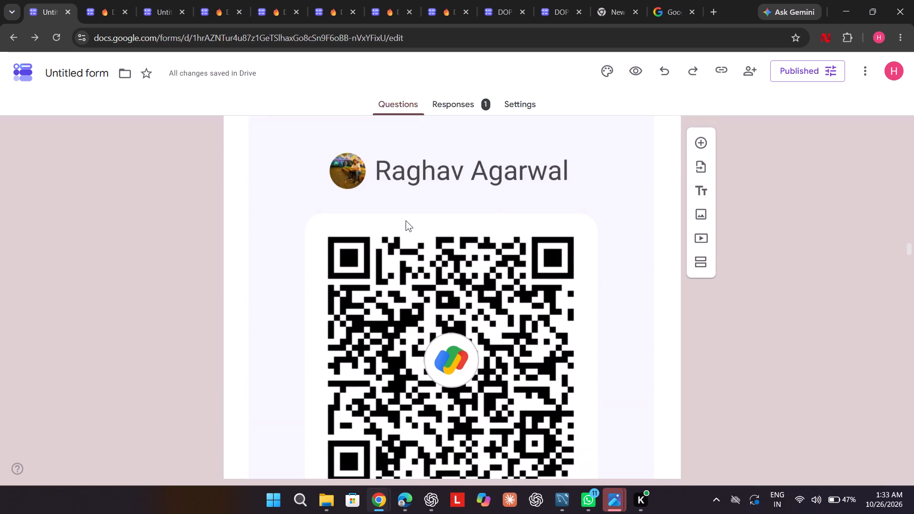
scroll(406, 220, "down", 3)
scroll(406, 220, "up", 3)
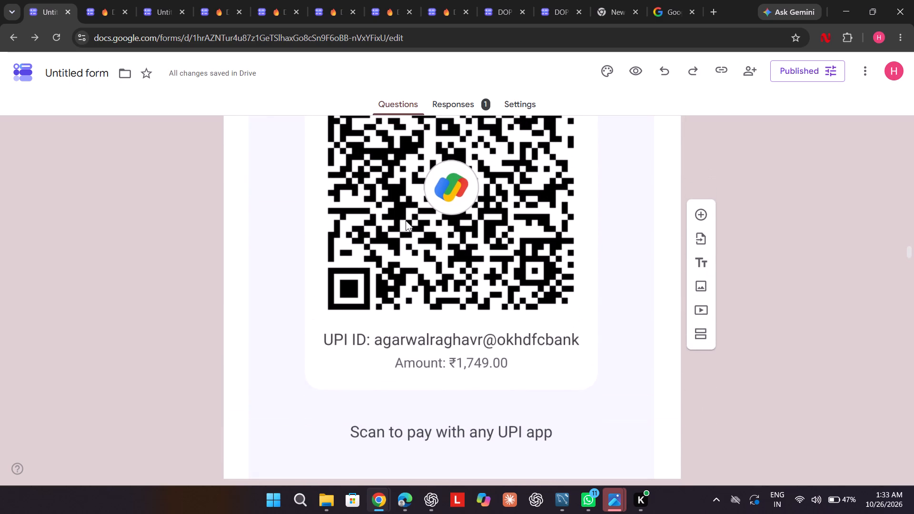
scroll(406, 220, "up", 1)
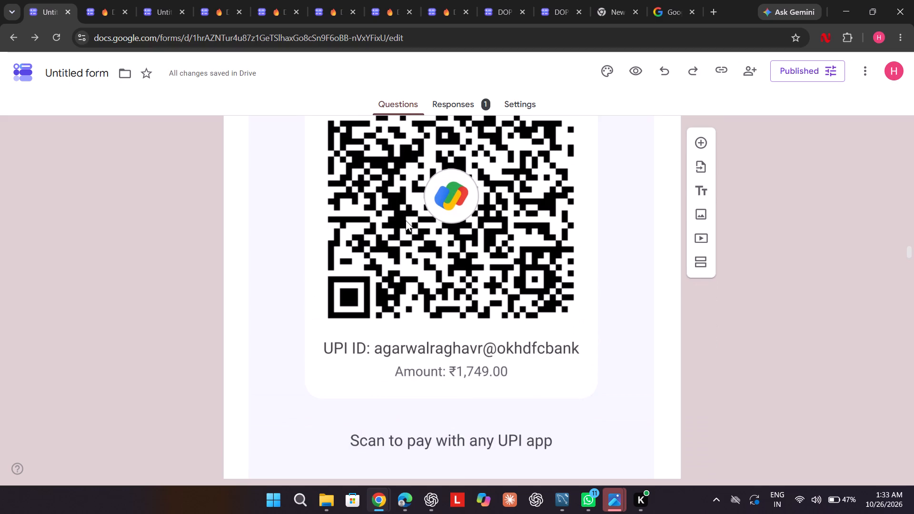
scroll(406, 220, "up", 1)
scroll(406, 220, "down", 1)
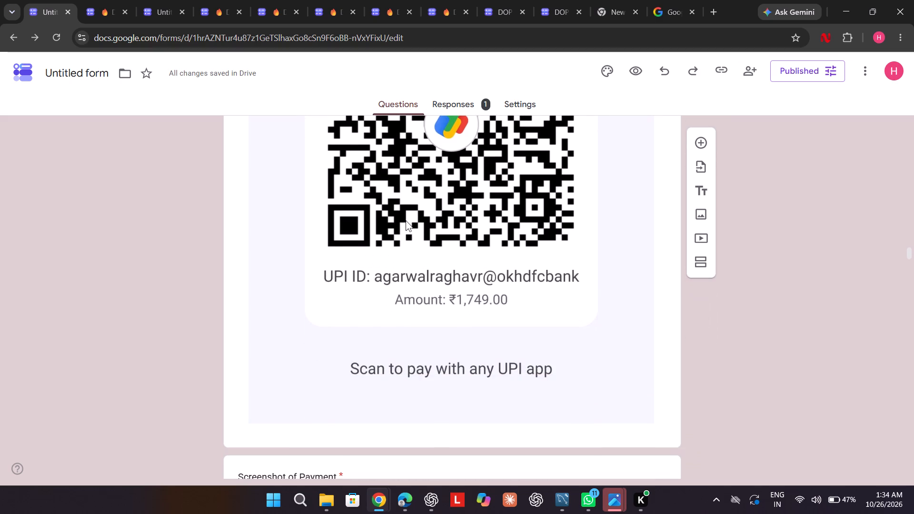
Examine the design image and the hoodie design, size, colour and name questions in section 5, Bundle of 1 Hoodie and 1 Zipper.
scroll(406, 220, "down", 5)
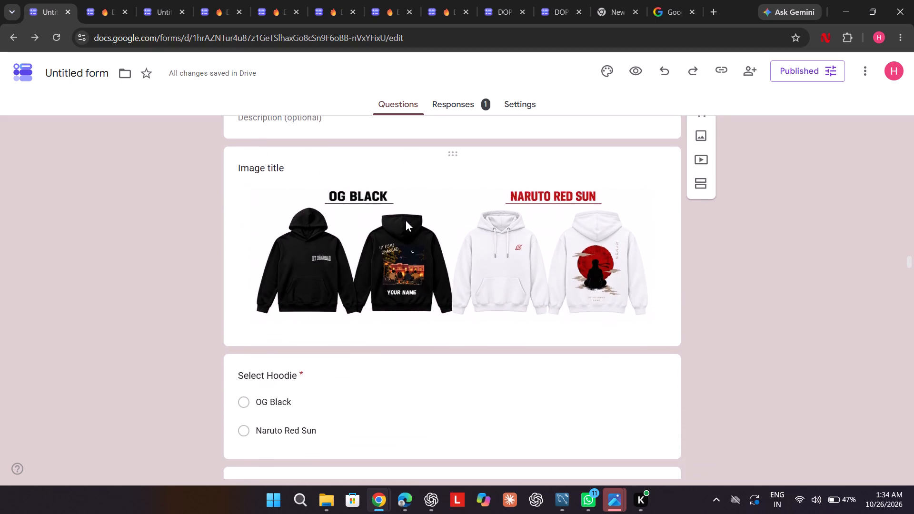
scroll(406, 220, "down", 5)
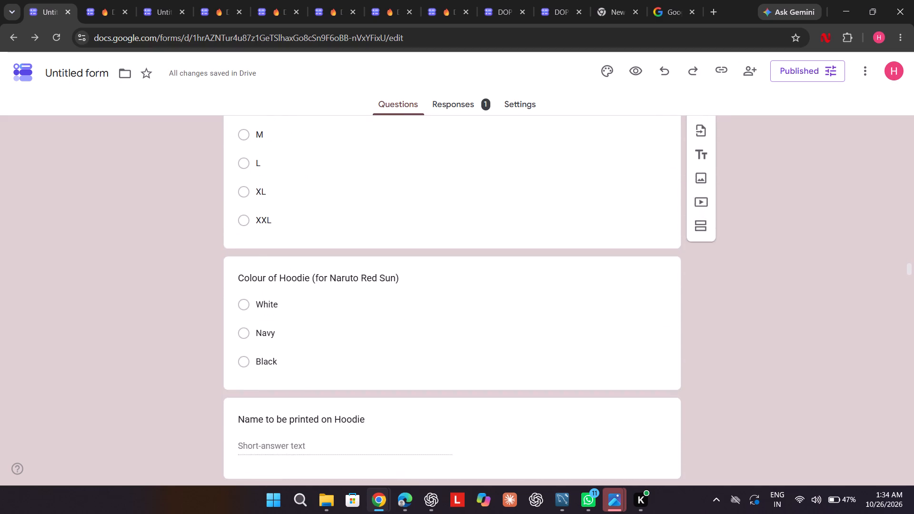
scroll(406, 220, "down", 3)
scroll(406, 220, "up", 4)
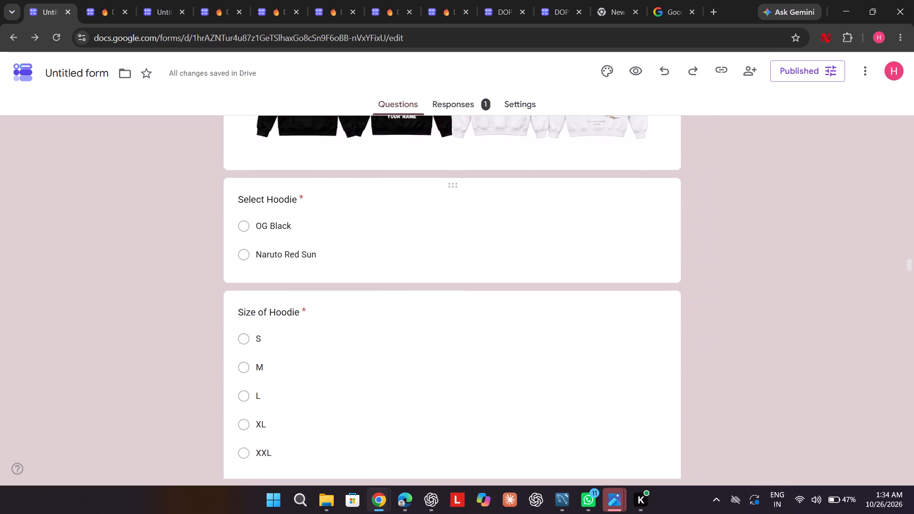
scroll(406, 220, "up", 4)
scroll(406, 220, "down", 1)
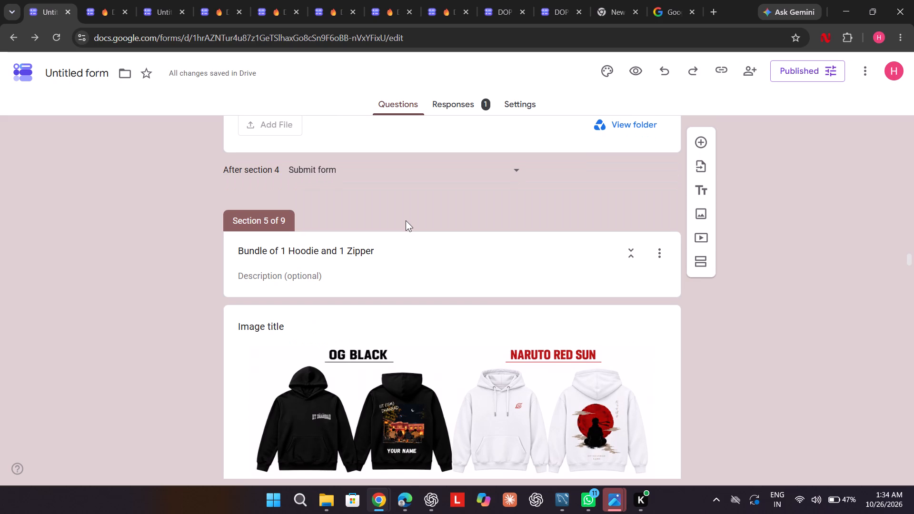
scroll(406, 220, "down", 3)
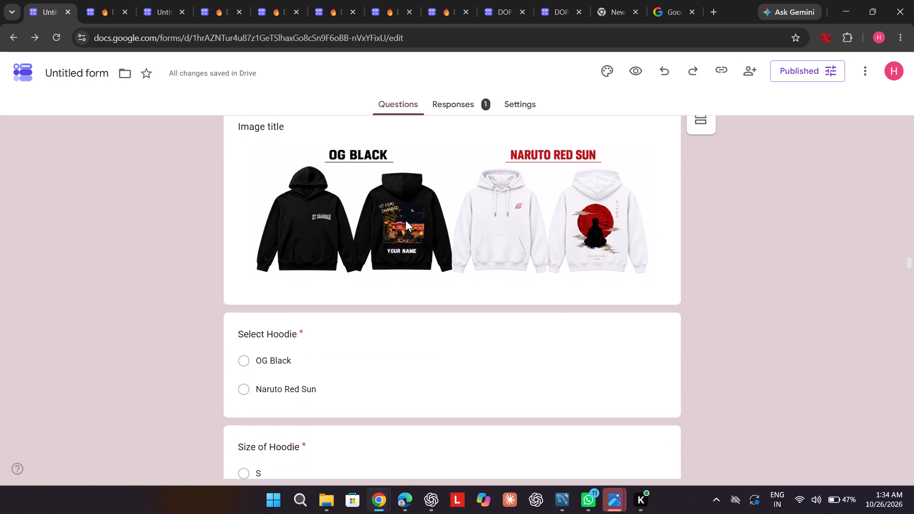
scroll(406, 220, "down", 6)
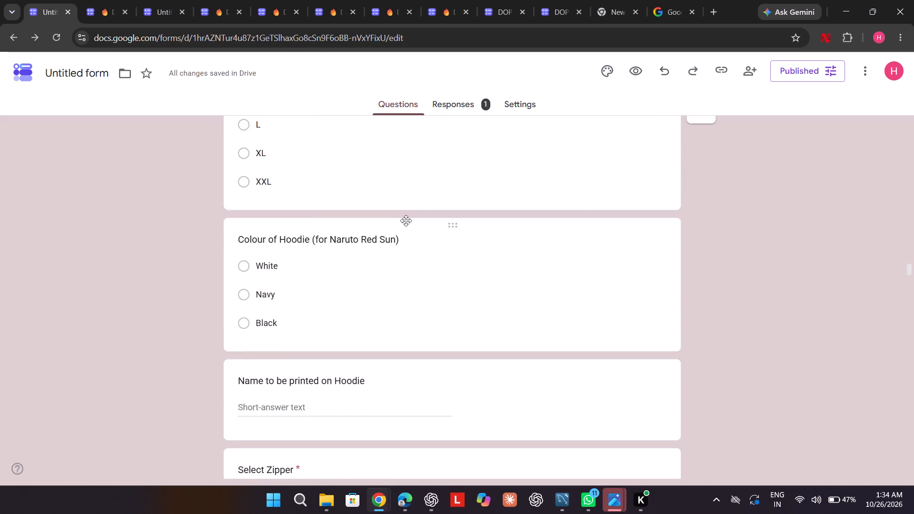
scroll(406, 220, "down", 5)
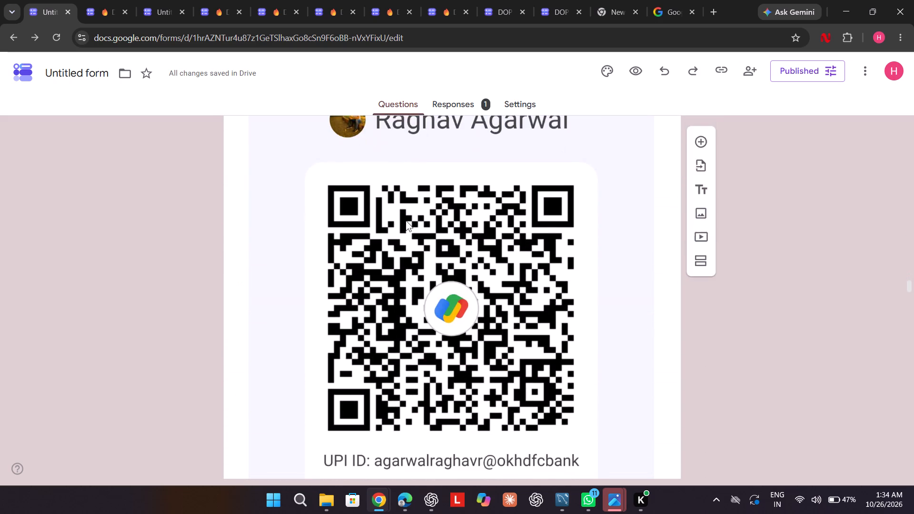
Recheck section 5 from its title and design image through the hoodie design, size, colour and name questions.
scroll(406, 220, "up", 8)
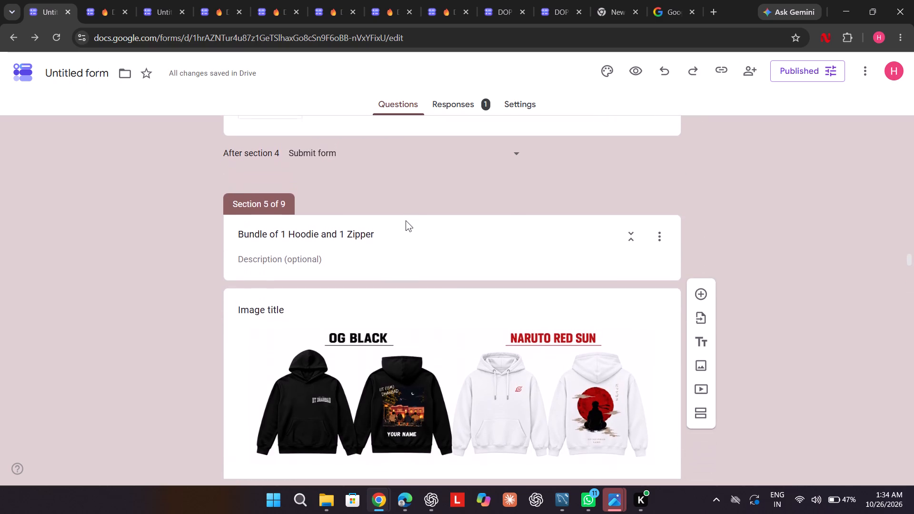
scroll(406, 220, "down", 1)
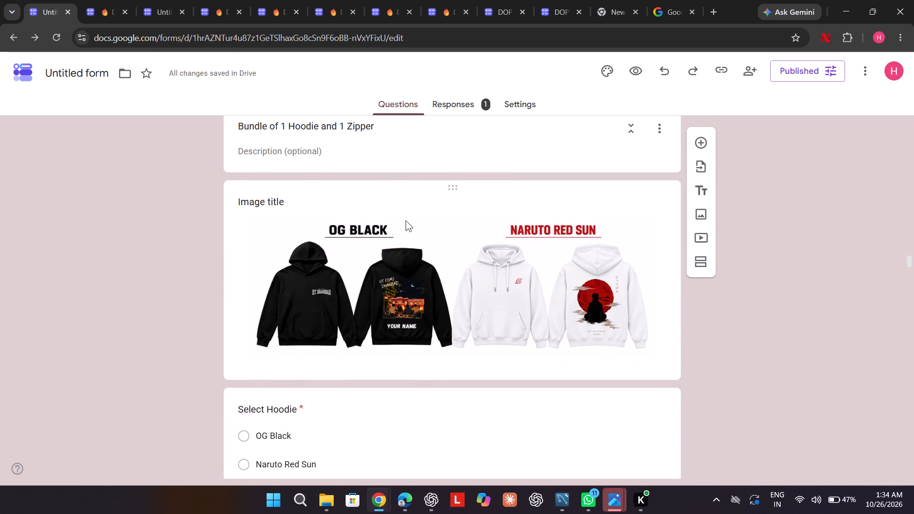
scroll(406, 220, "down", 1)
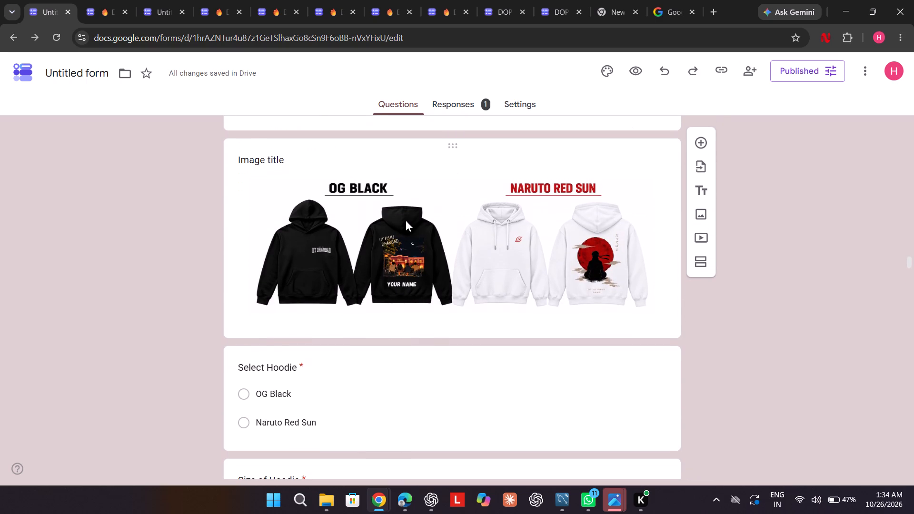
scroll(406, 220, "down", 2)
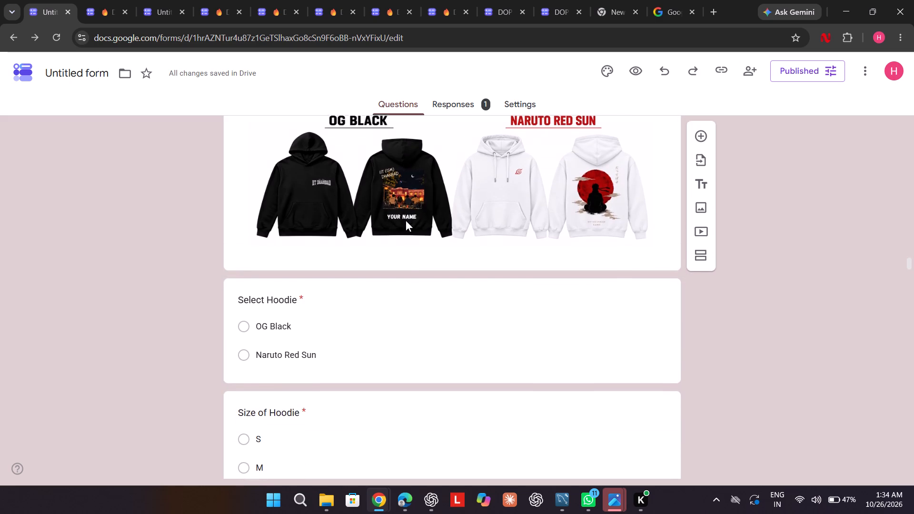
scroll(406, 220, "down", 2)
scroll(406, 220, "up", 1)
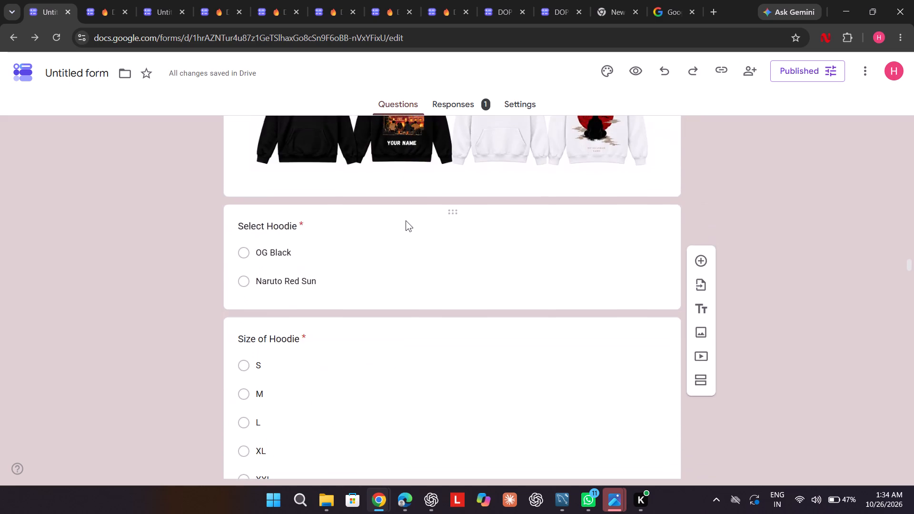
scroll(406, 220, "down", 1)
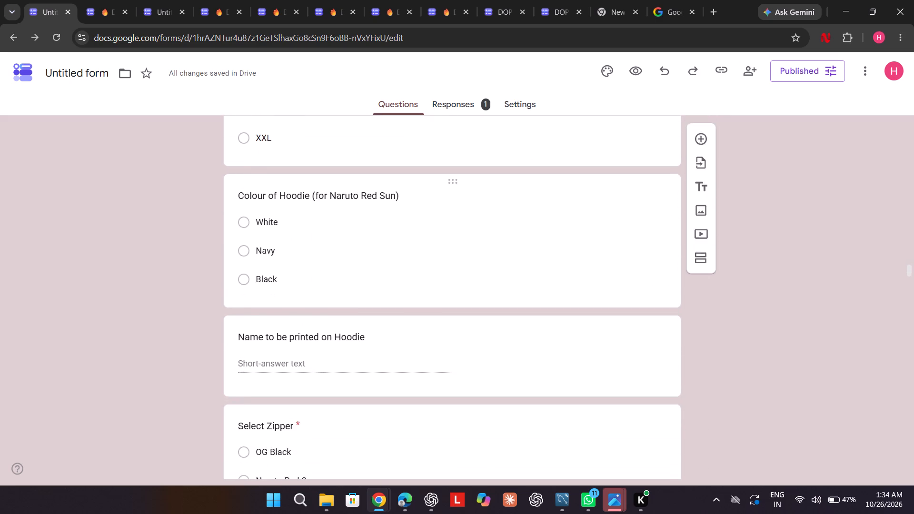
Examine the zipper design, size and colour questions in the Bundle of 1 Hoodie and 1 Zipper section.
scroll(406, 220, "down", 2)
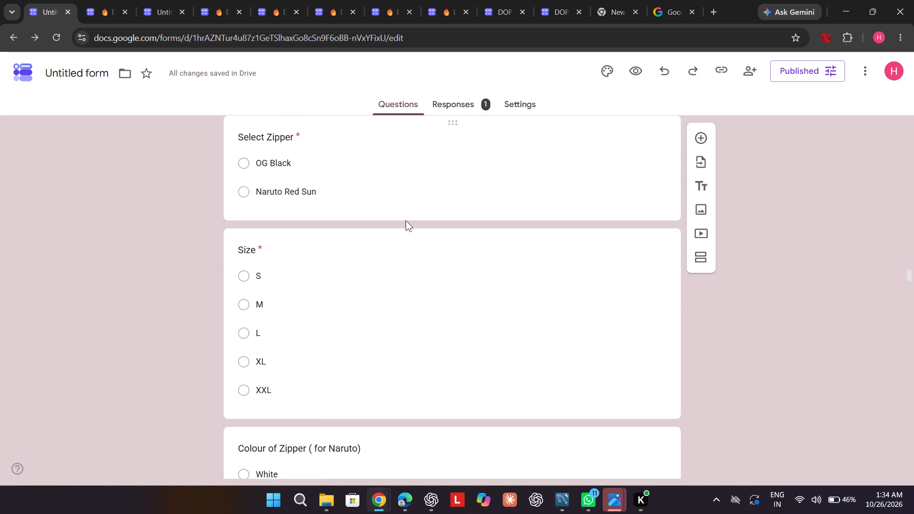
scroll(406, 220, "down", 2)
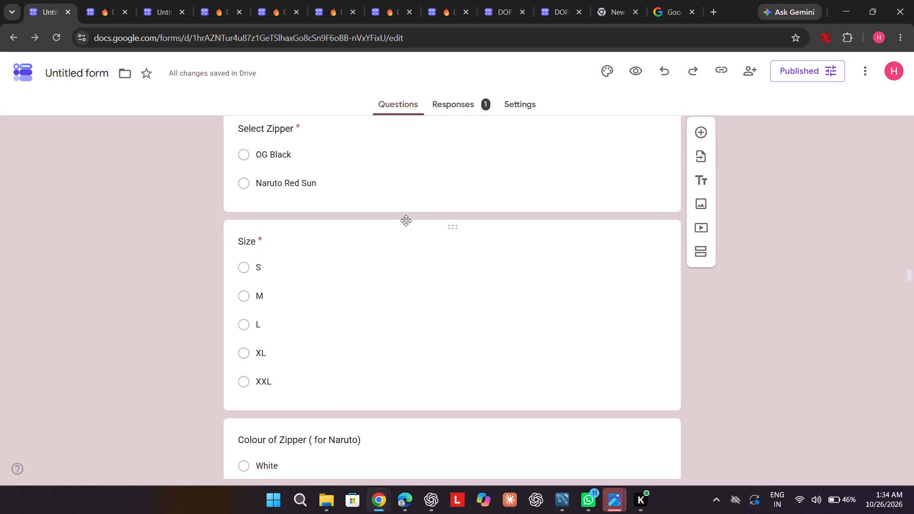
scroll(406, 220, "down", 3)
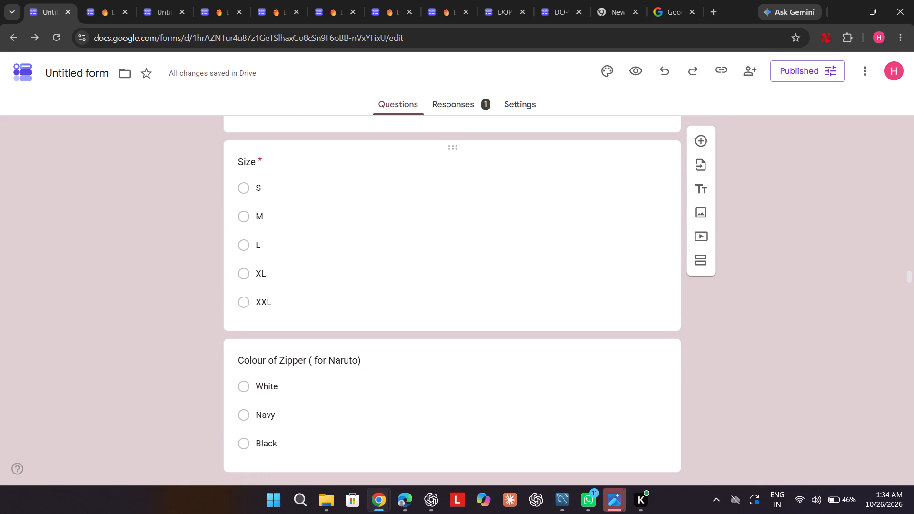
Examine the payment QR code, amount and payment screenshot question in the Bundle of 1 Hoodie and 1 Zipper section.
scroll(406, 220, "down", 6)
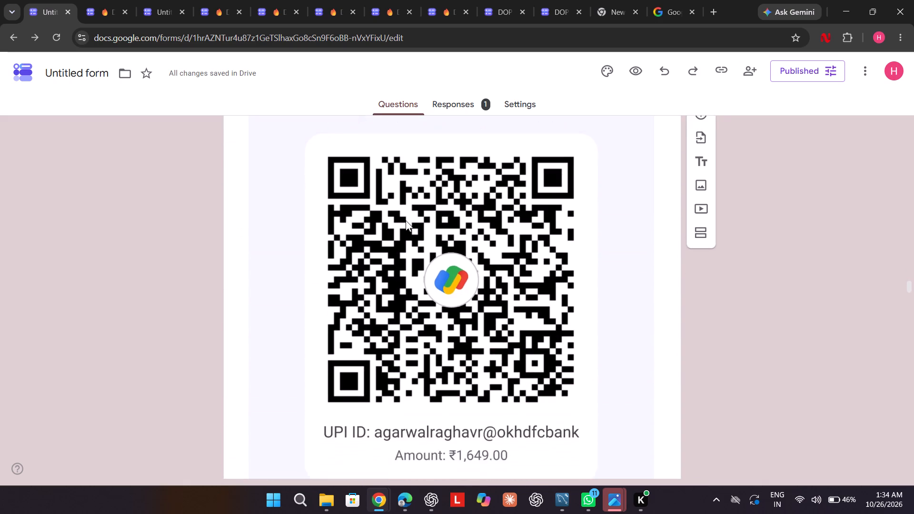
scroll(406, 220, "down", 2)
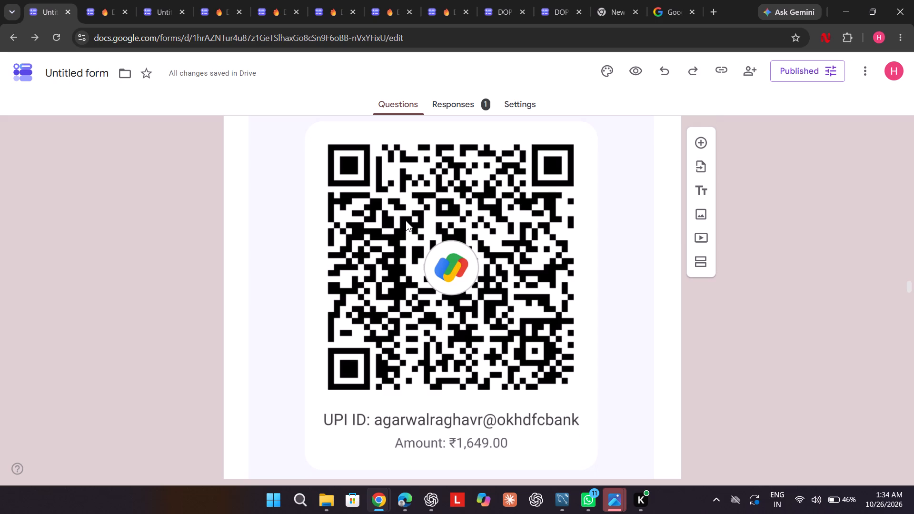
scroll(406, 220, "down", 3)
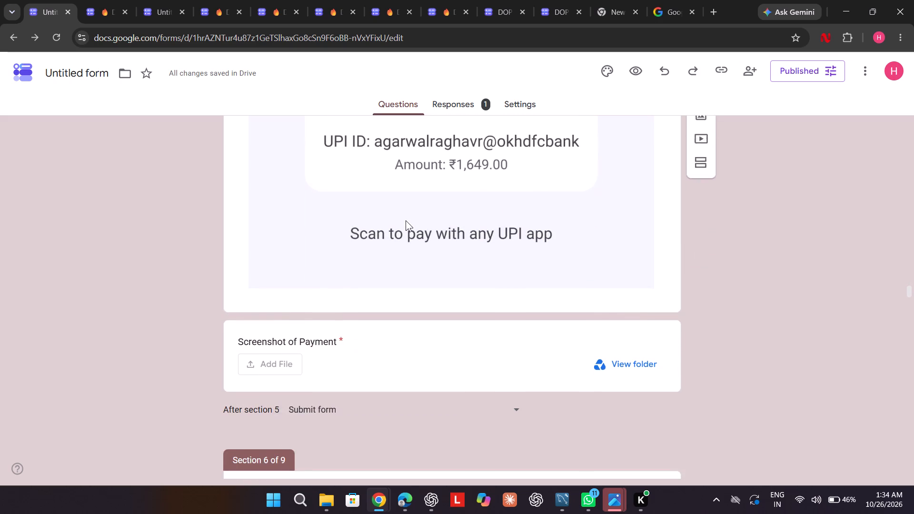
Examine the design image and the Hoodie 1, Hoodie 2 and Hoodie 3 questions in section 6, Bundle of 3 Hoodies.
scroll(406, 220, "down", 5)
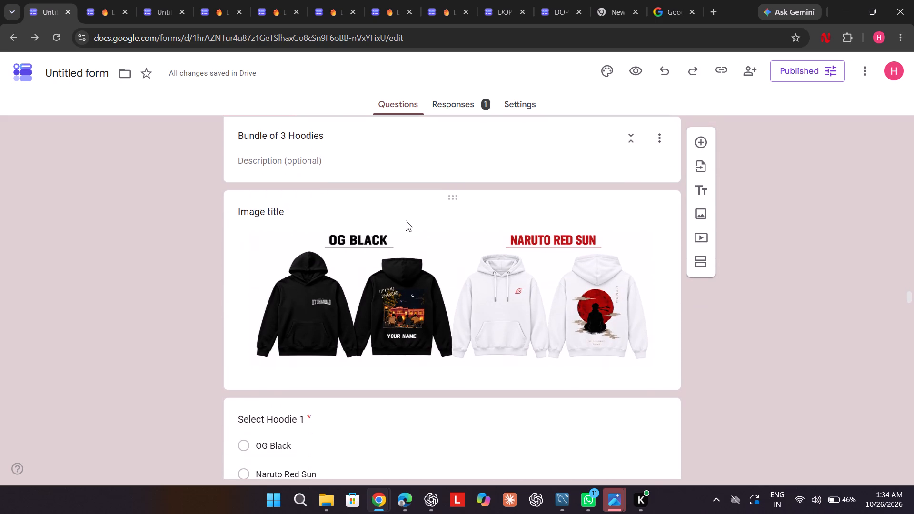
scroll(406, 220, "down", 3)
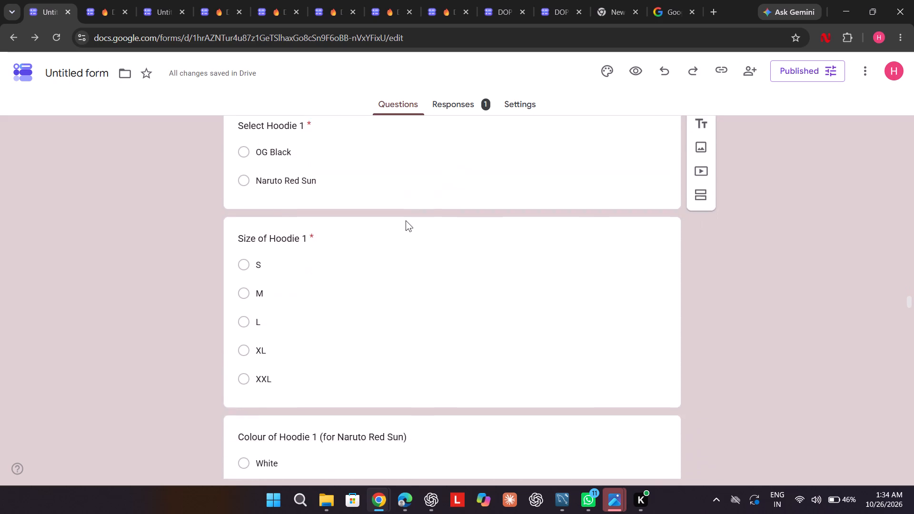
scroll(406, 220, "down", 5)
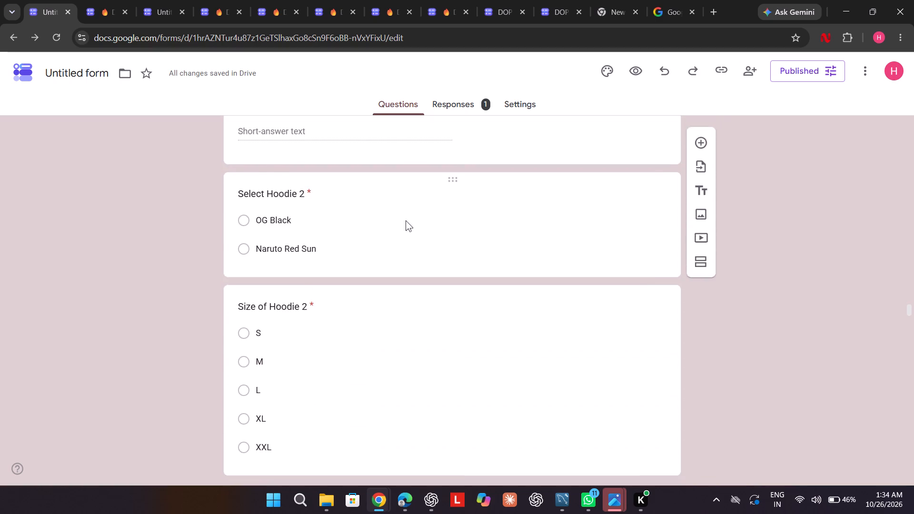
scroll(406, 220, "down", 5)
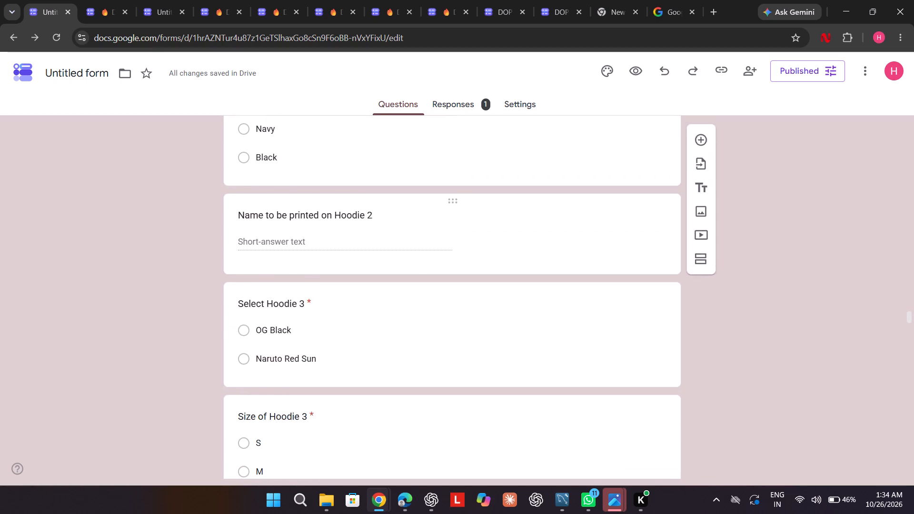
scroll(406, 220, "down", 4)
scroll(406, 220, "up", 3)
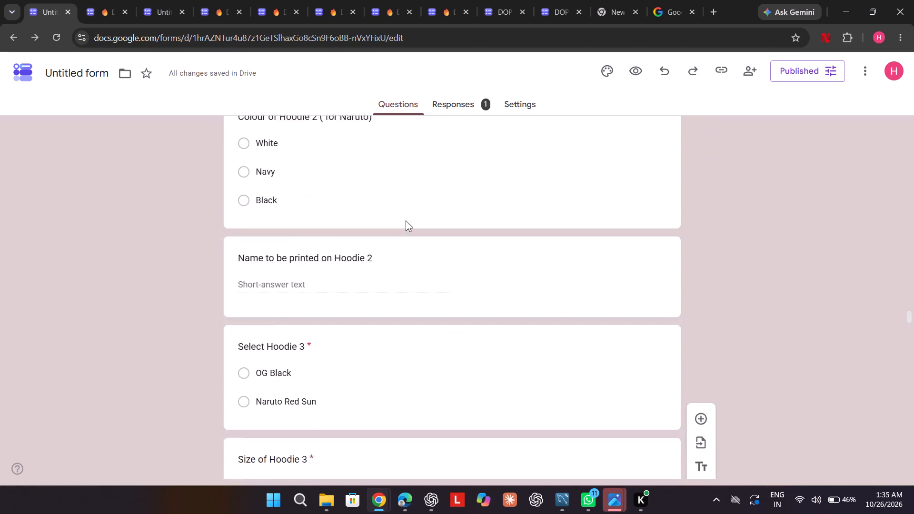
scroll(406, 220, "up", 6)
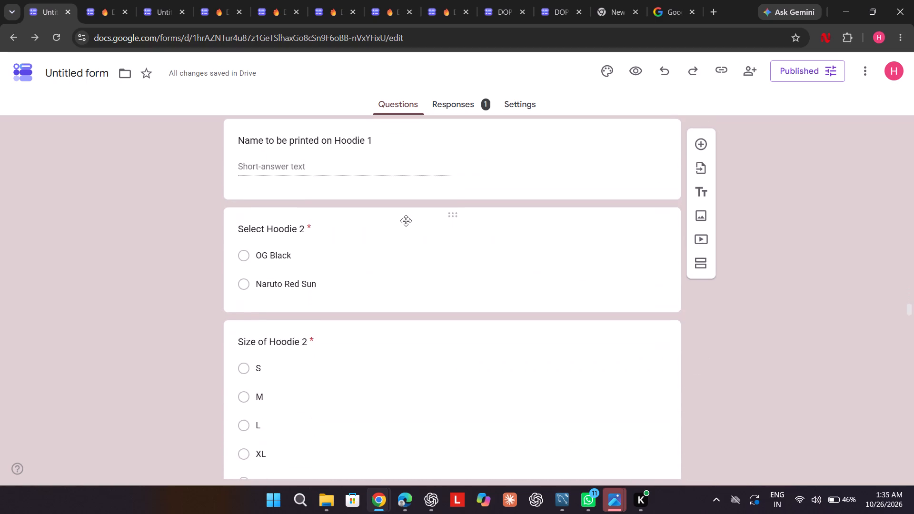
scroll(406, 220, "up", 4)
scroll(406, 220, "down", 3)
scroll(406, 220, "up", 1)
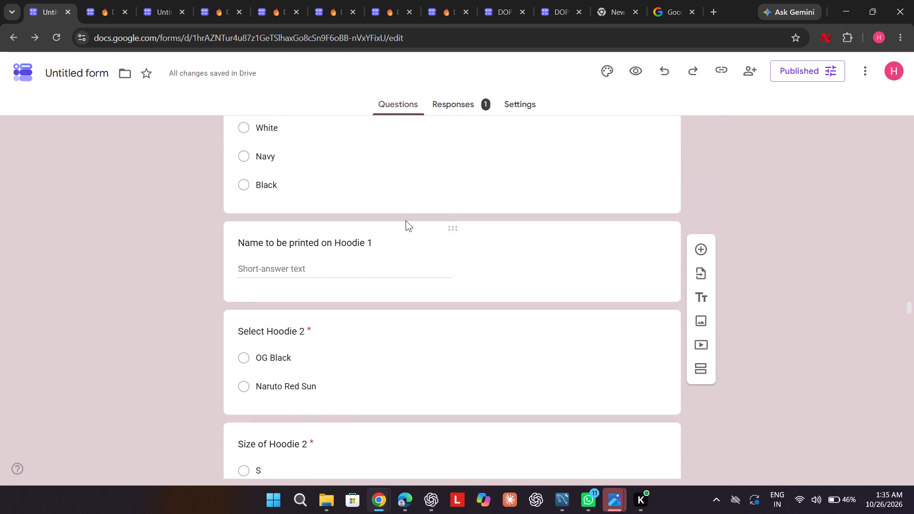
scroll(406, 220, "down", 2)
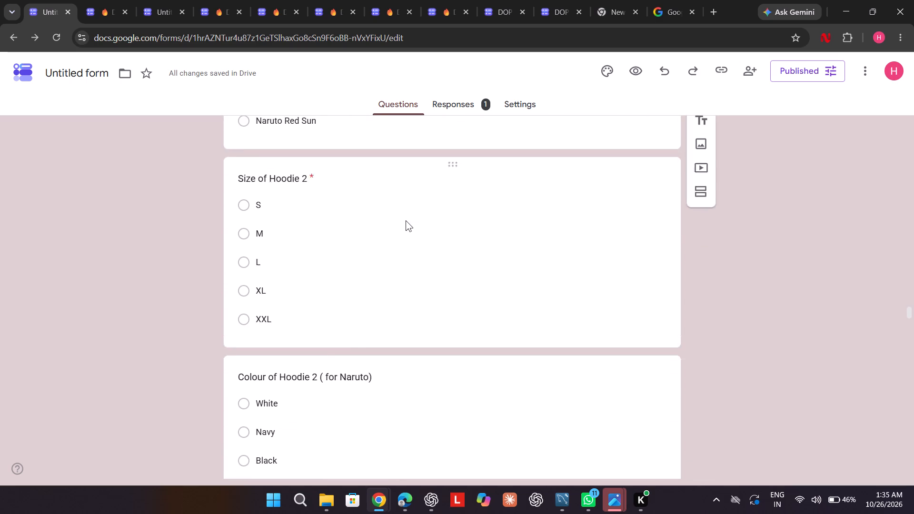
Examine the payment QR code and amount in the Bundle of 3 Hoodies section.
scroll(406, 220, "down", 9)
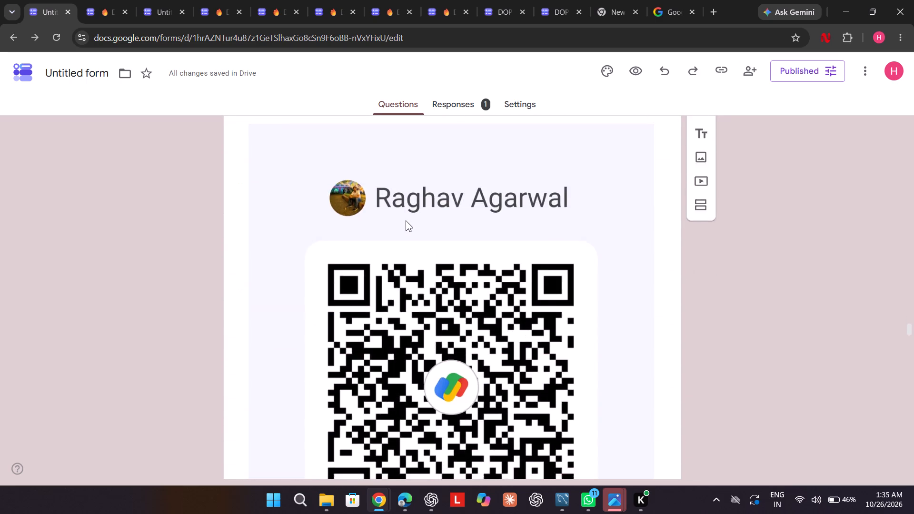
scroll(406, 220, "down", 2)
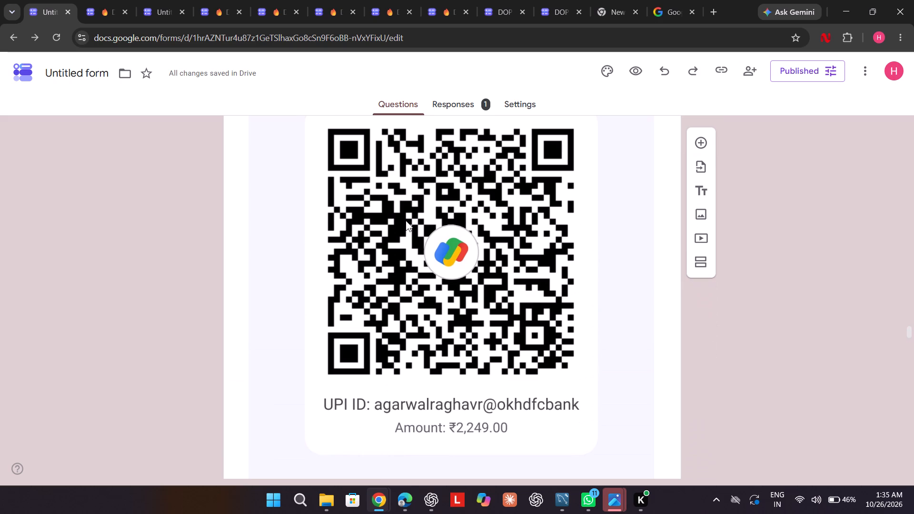
scroll(406, 220, "down", 3)
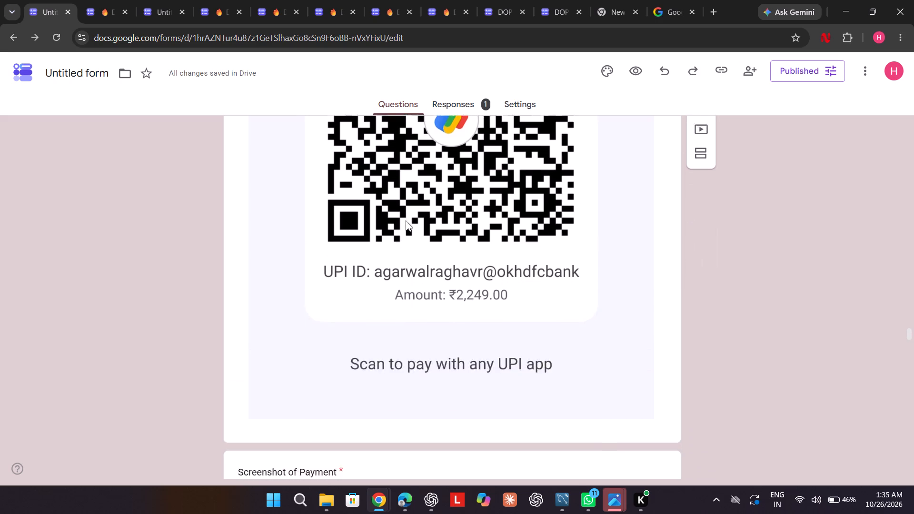
scroll(406, 220, "down", 2)
Examine the design image and the Zipper 1, Zipper 2 and Zipper 3 questions in section 7, Bundle of 3 Zippers.
scroll(406, 220, "down", 1)
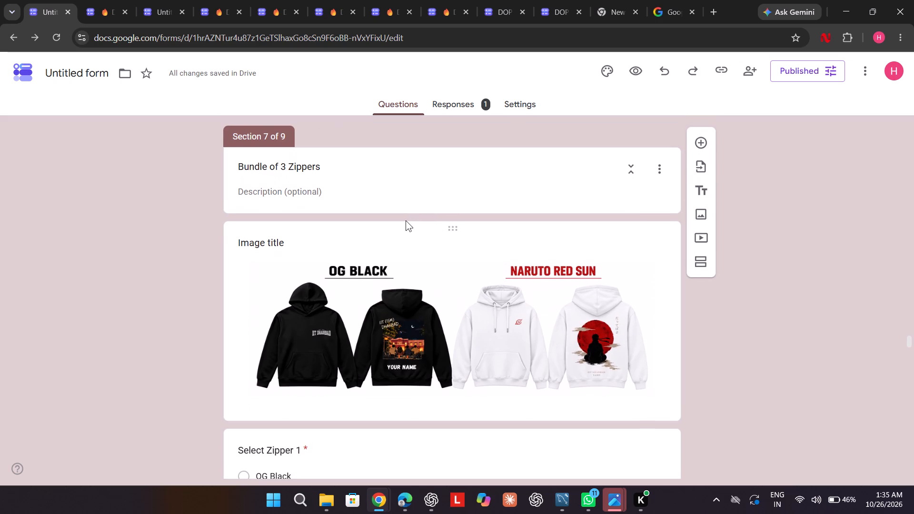
scroll(406, 220, "down", 1)
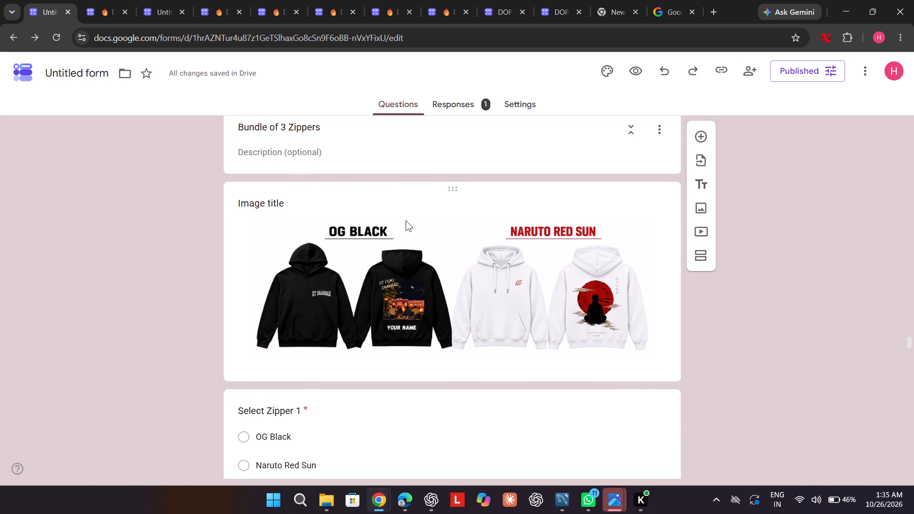
scroll(406, 220, "down", 1)
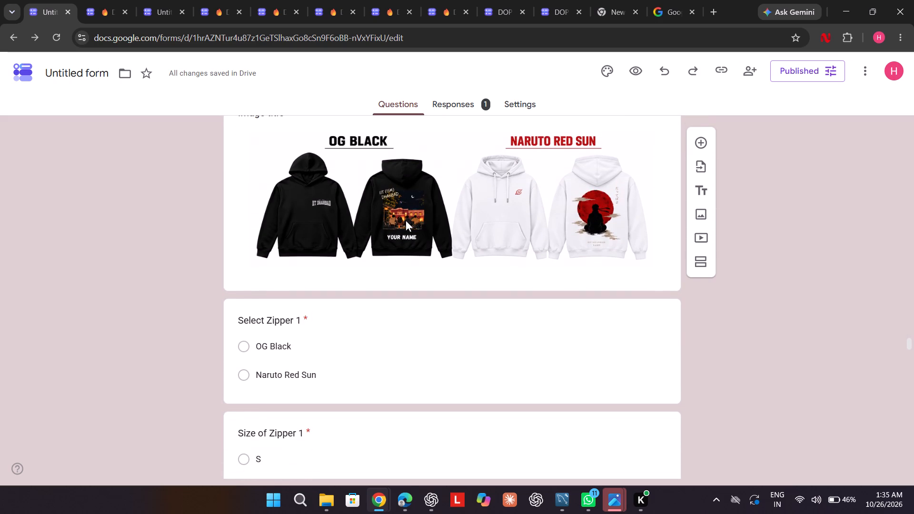
scroll(406, 220, "up", 1)
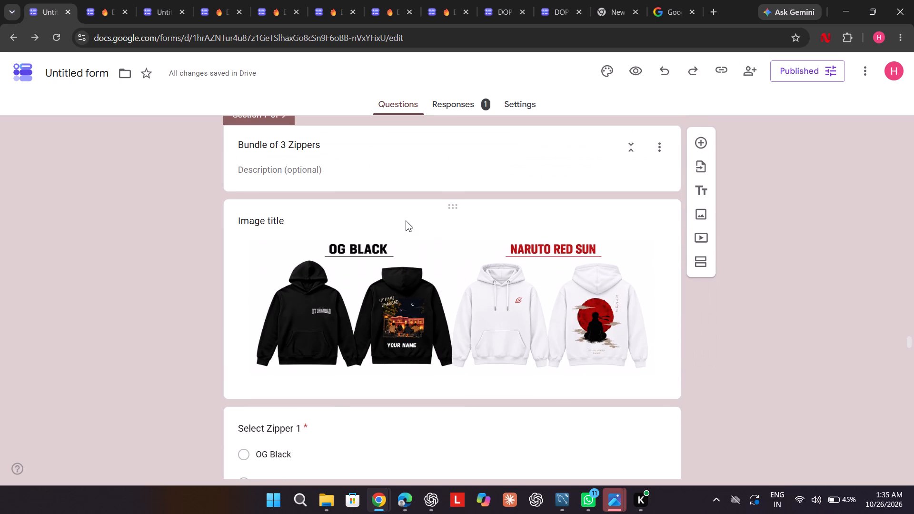
scroll(406, 220, "down", 2)
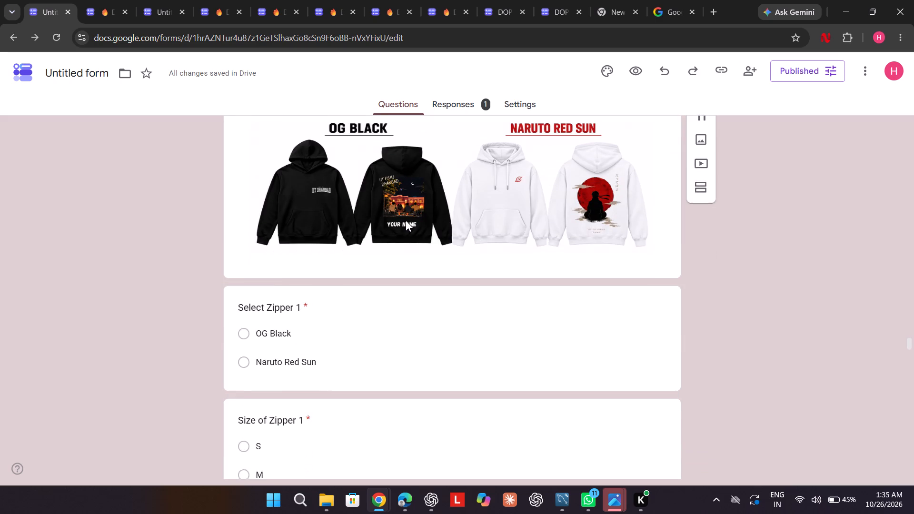
scroll(406, 220, "down", 4)
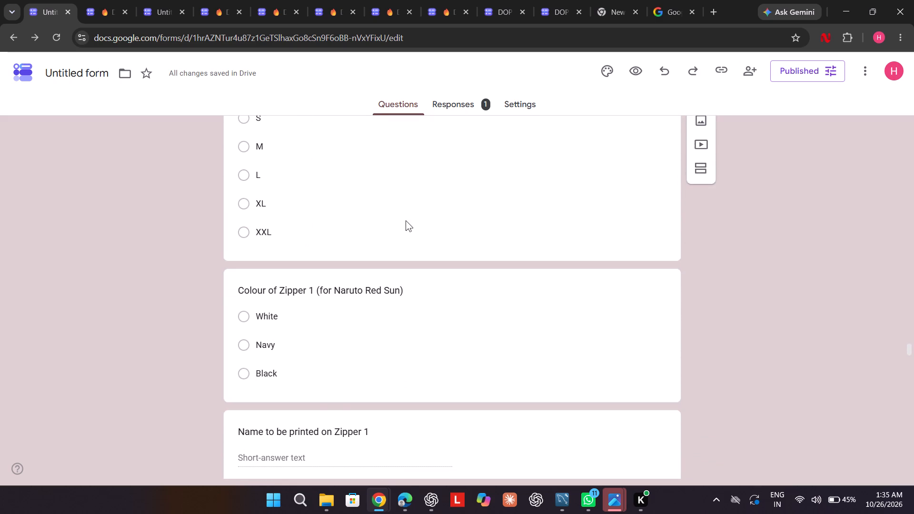
scroll(406, 220, "down", 5)
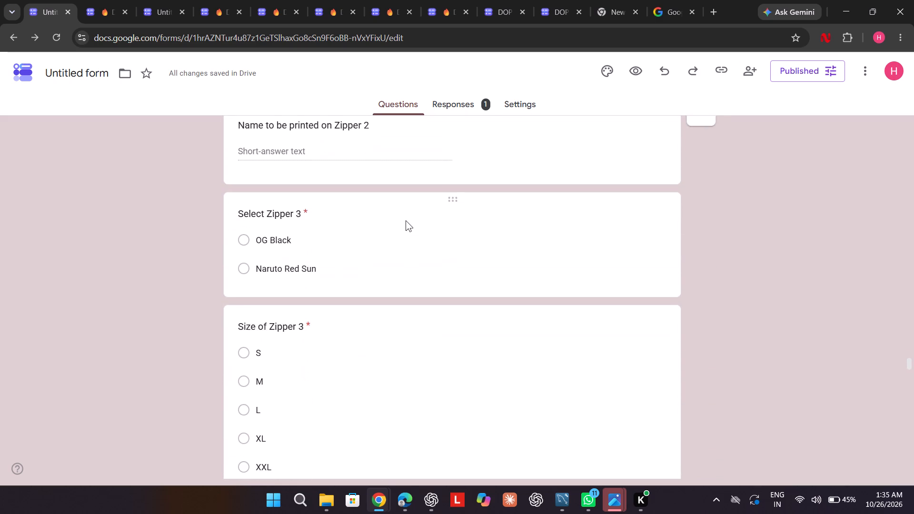
scroll(406, 220, "down", 1)
scroll(406, 220, "up", 1)
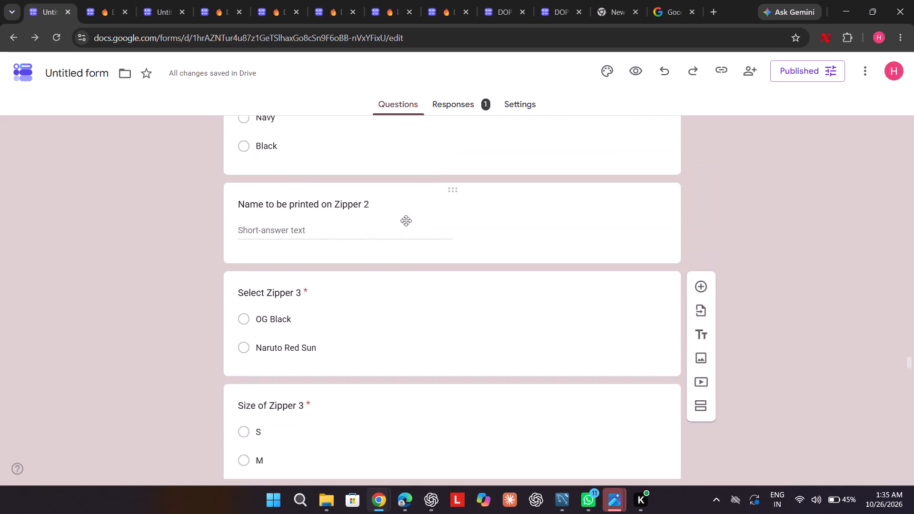
scroll(406, 220, "up", 1)
scroll(406, 220, "down", 3)
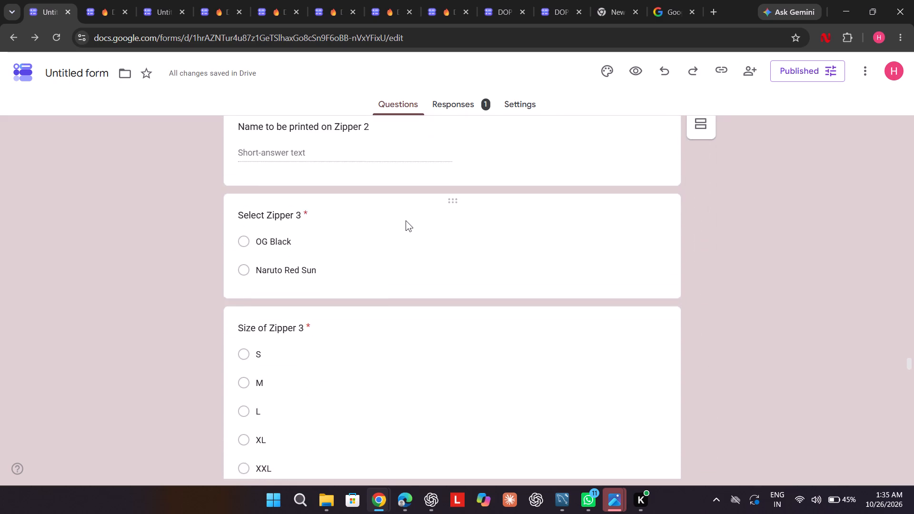
Examine the payment QR code, amount and payment screenshot question in the Bundle of 3 Zippers section.
scroll(406, 220, "down", 6)
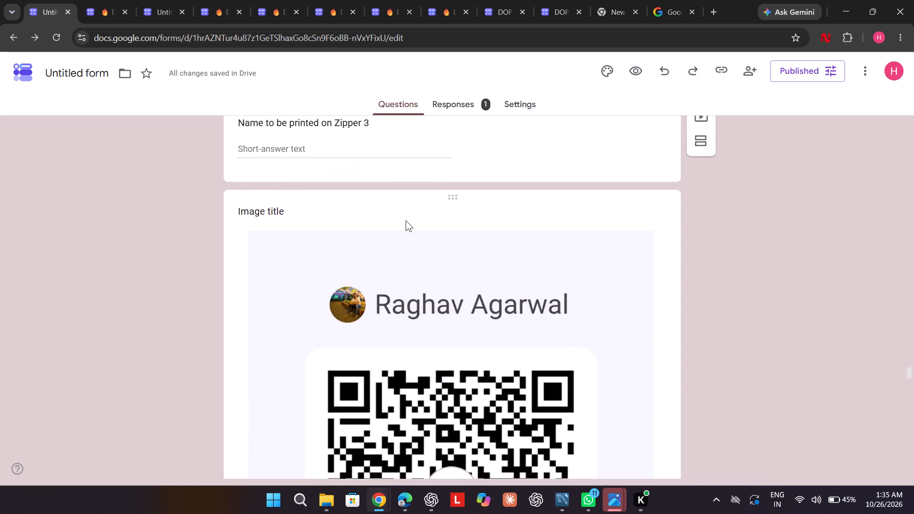
scroll(406, 220, "down", 2)
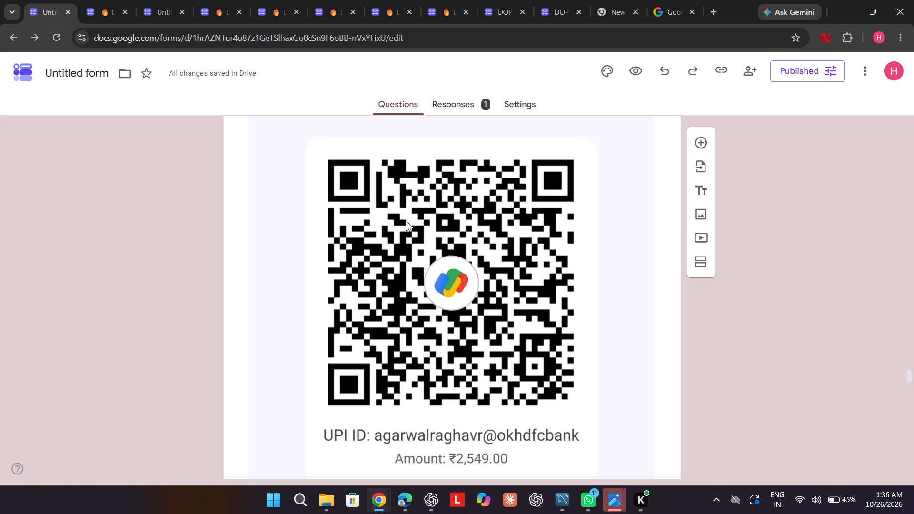
scroll(406, 220, "down", 1)
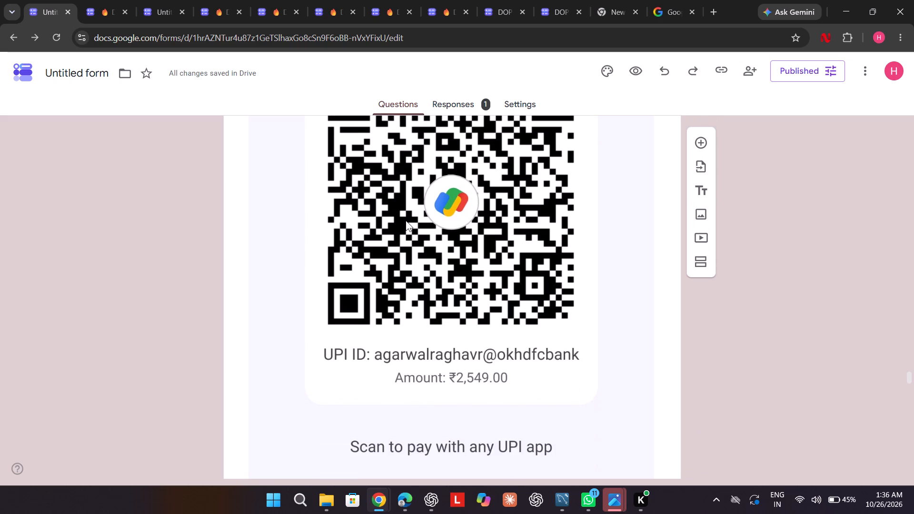
scroll(406, 220, "down", 2)
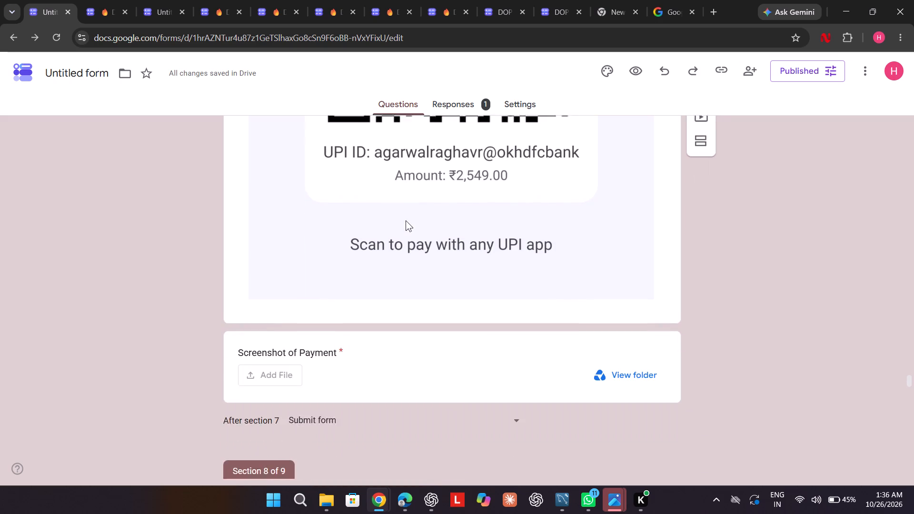
Examine the design image and the Hoodie 1, Hoodie 2 and Zipper questions in section 8, Bundle of 2 Hoodies and 1 Zipper.
scroll(406, 220, "down", 5)
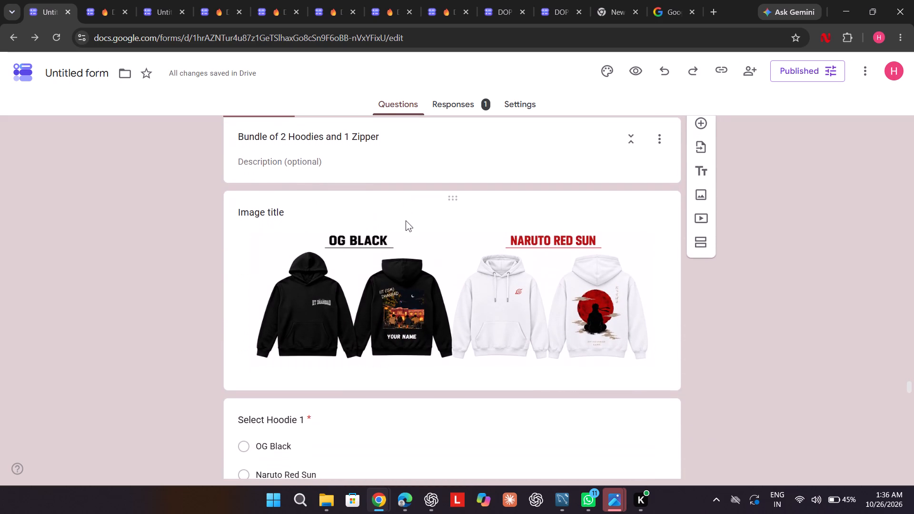
scroll(406, 220, "down", 1)
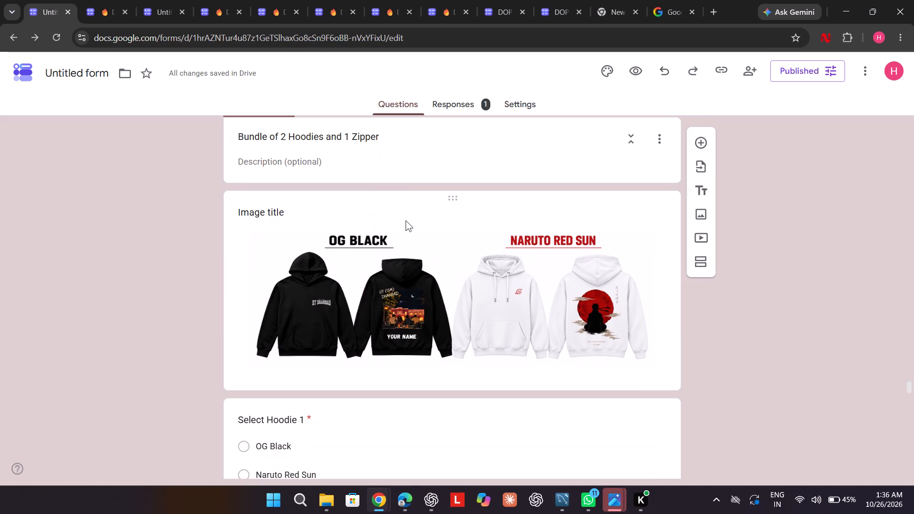
scroll(406, 220, "up", 1)
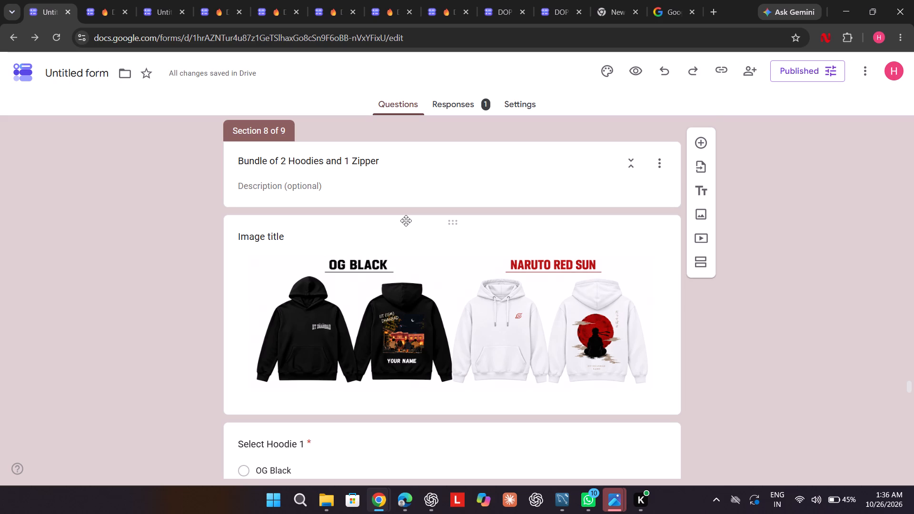
scroll(406, 220, "down", 4)
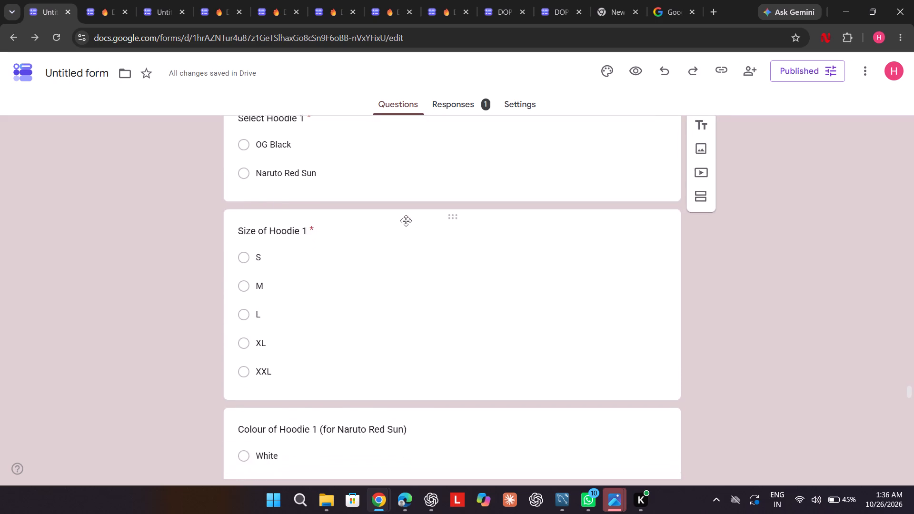
scroll(406, 220, "down", 5)
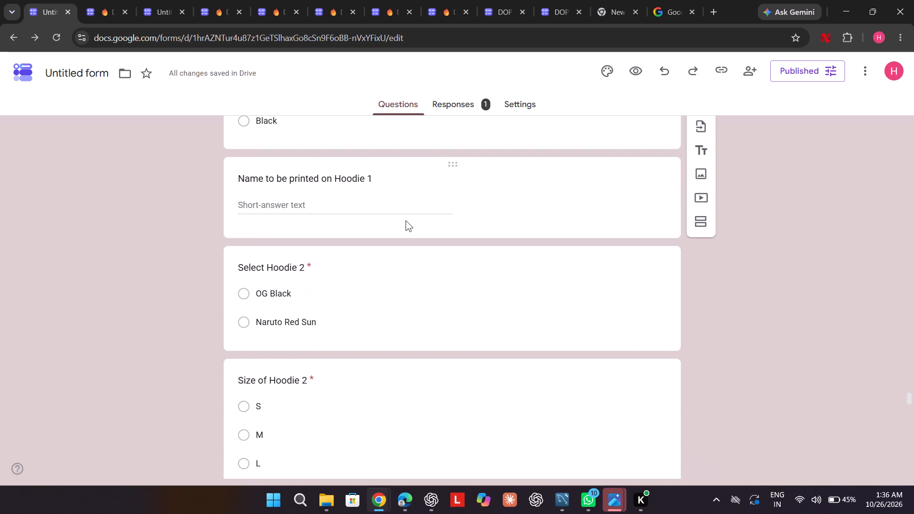
scroll(406, 220, "down", 5)
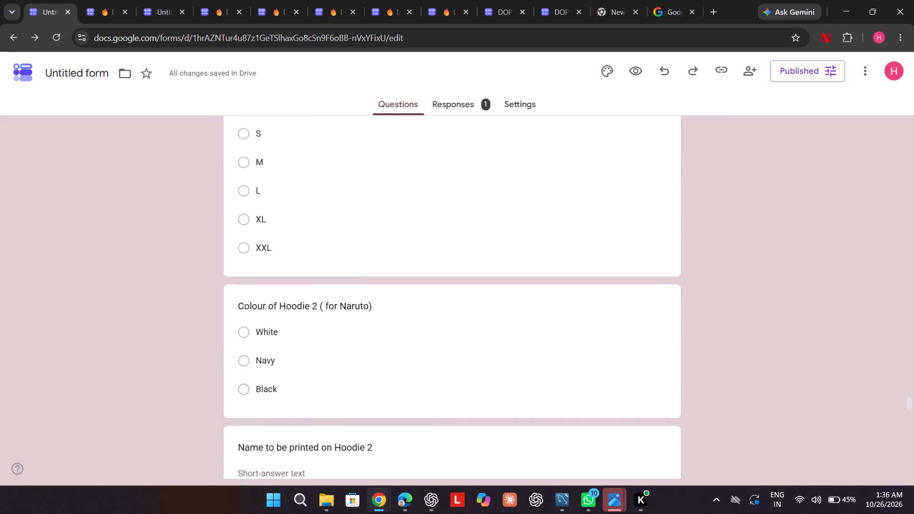
scroll(406, 220, "down", 3)
scroll(406, 220, "up", 2)
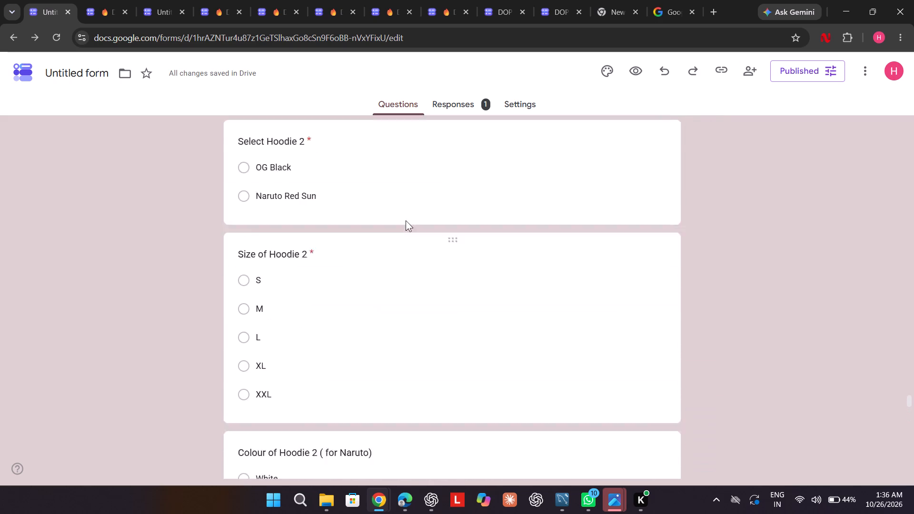
scroll(406, 220, "up", 1)
scroll(406, 220, "down", 4)
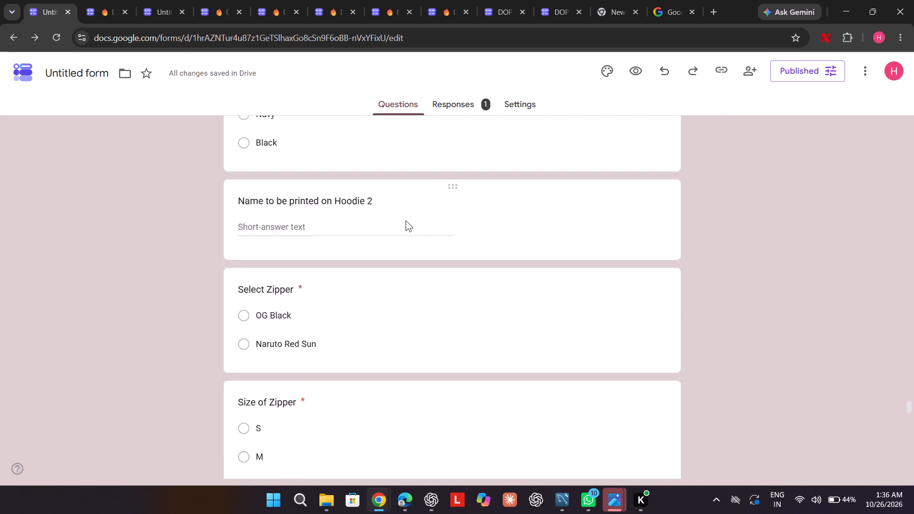
Examine the payment QR codes and amounts in section 8 and in section 9, Bundle of 1 Hoodie and 2 Zippers.
scroll(406, 220, "down", 5)
scroll(406, 220, "up", 2)
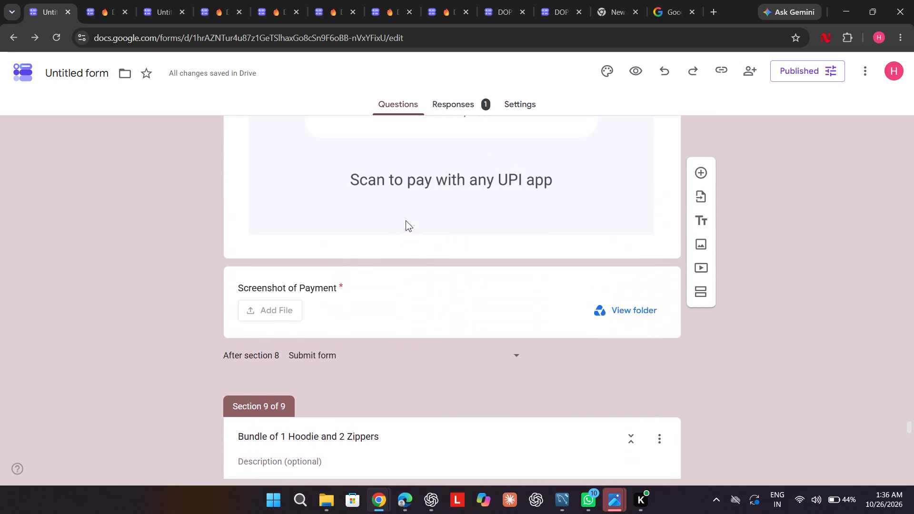
scroll(406, 220, "up", 2)
scroll(406, 220, "down", 1)
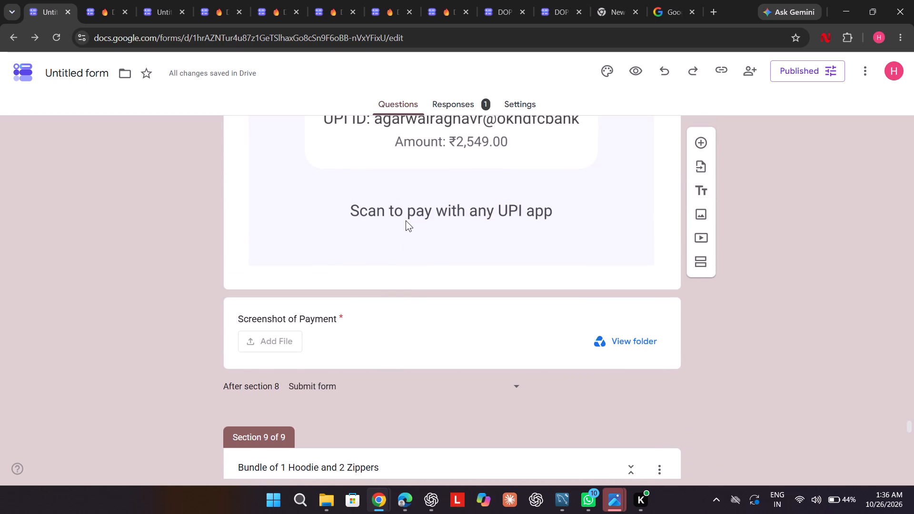
scroll(406, 220, "down", 13)
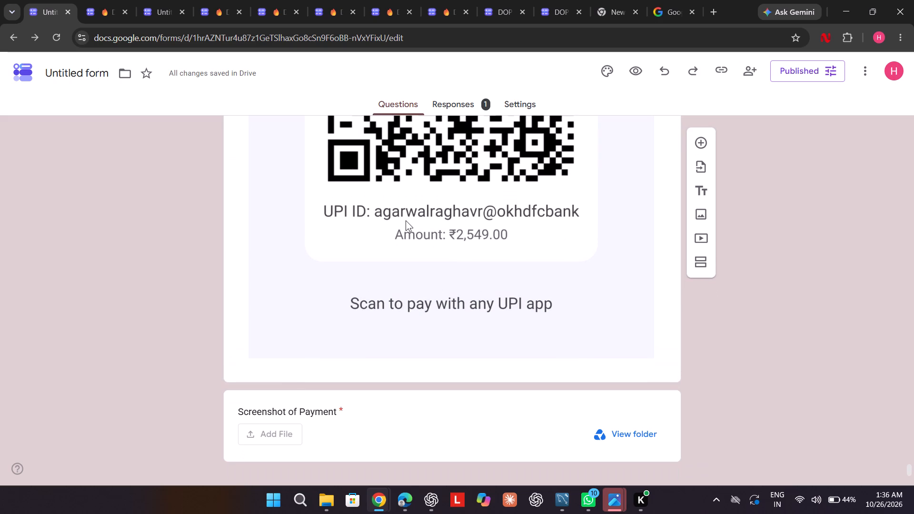
scroll(406, 220, "down", 2)
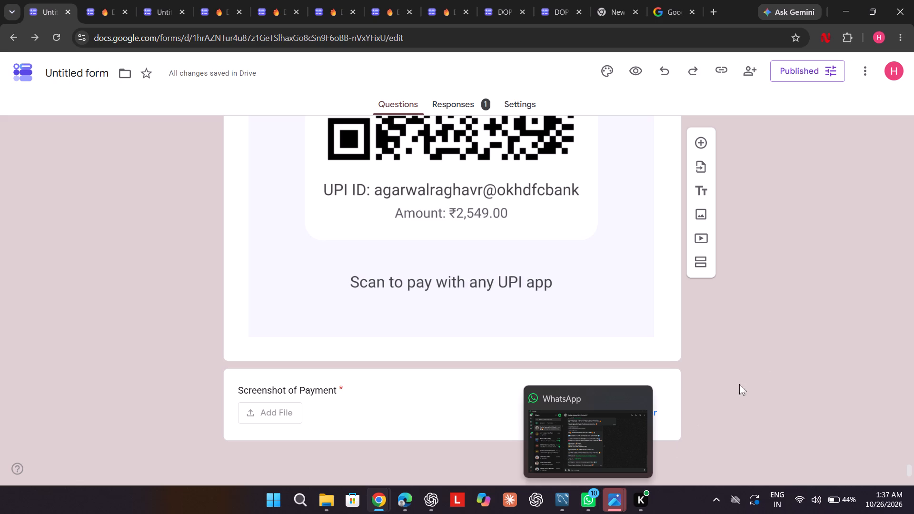
scroll(761, 364, "right", 1)
scroll(761, 364, "up", 4)
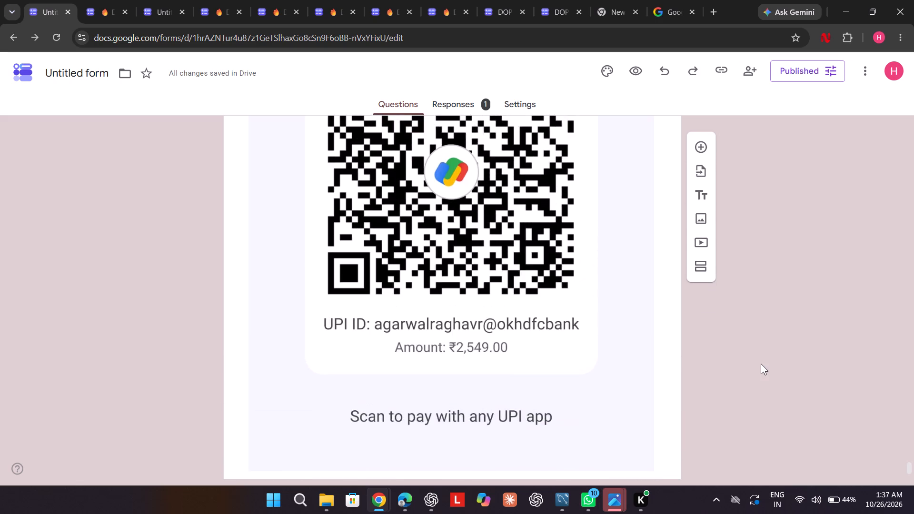
Delete the payment QR code image from section 8, Bundle of 2 Hoodies and 1 Zipper.
scroll(761, 364, "up", 10)
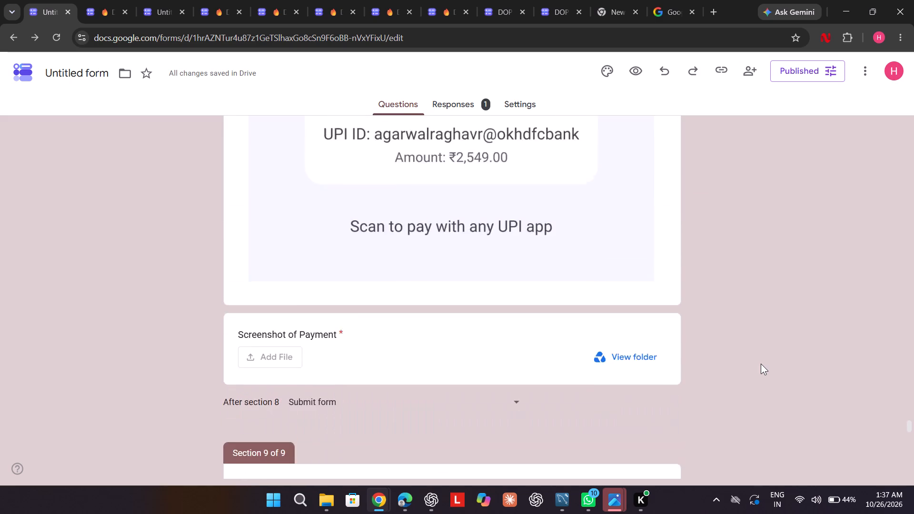
scroll(761, 364, "right", 1)
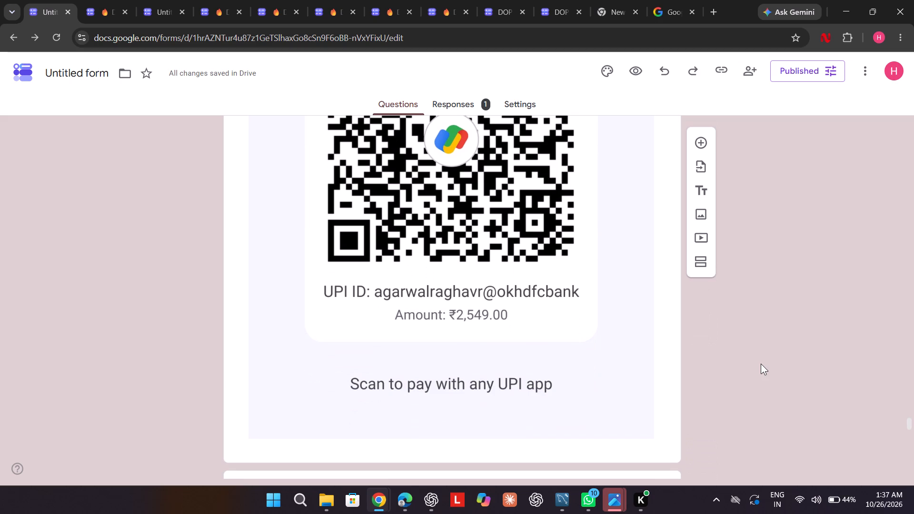
scroll(761, 364, "up", 4)
scroll(761, 364, "down", 1)
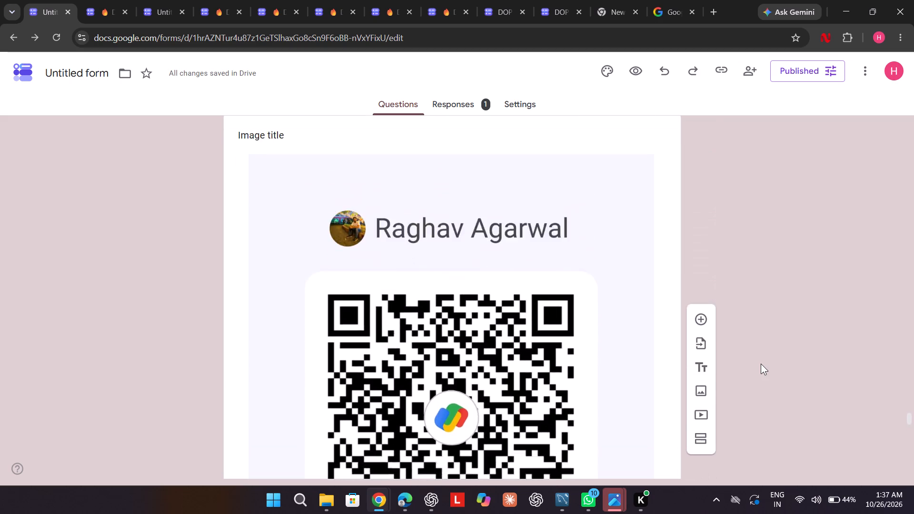
scroll(761, 364, "down", 1)
scroll(761, 364, "up", 3)
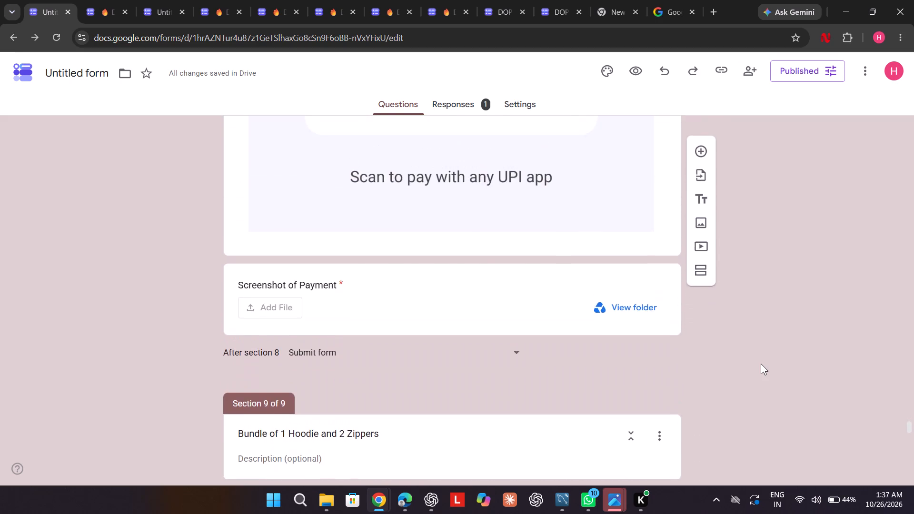
scroll(761, 364, "up", 2)
left_click(670, 277)
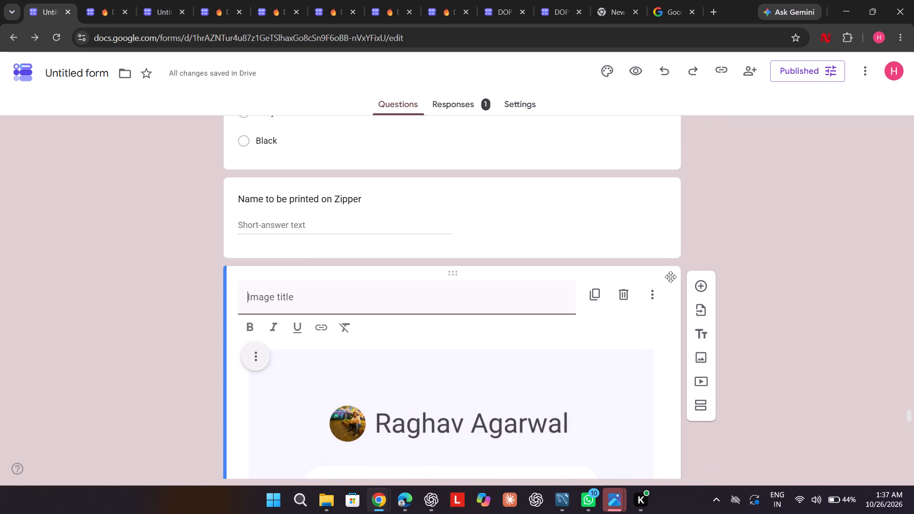
left_click(625, 291)
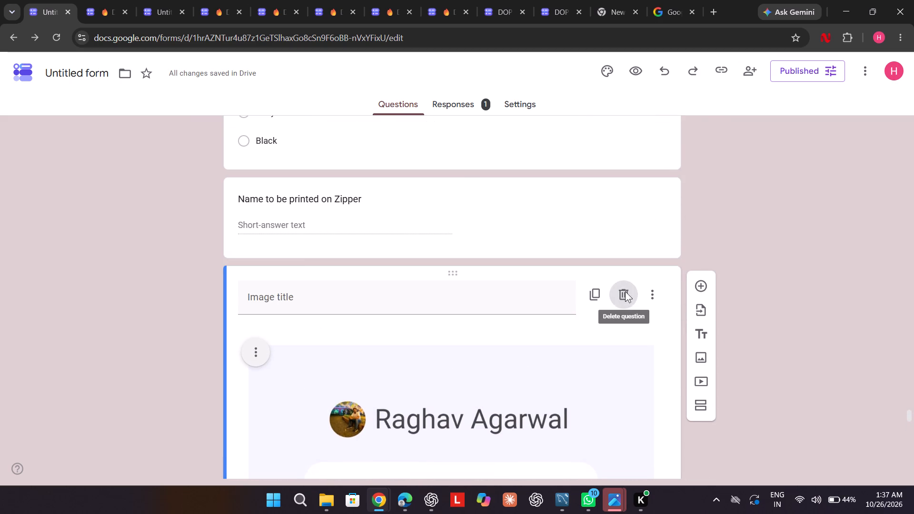
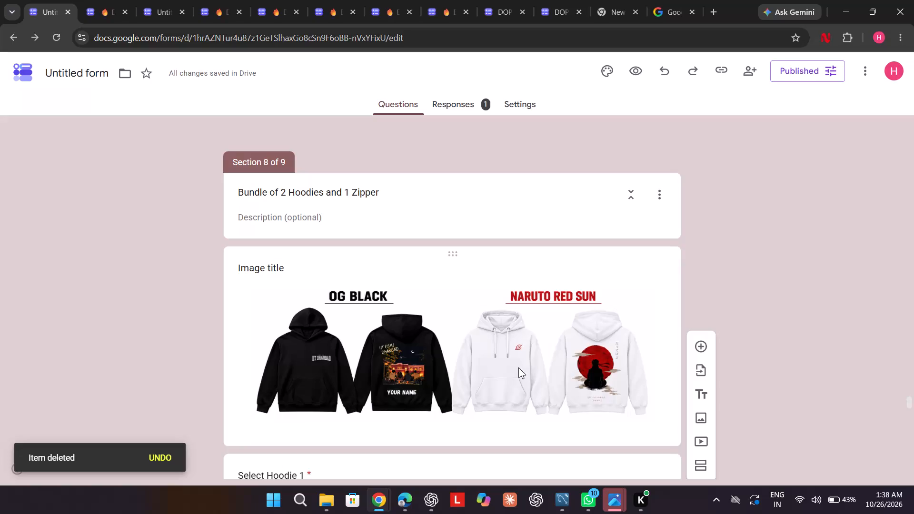
Upload the ₹2,349.00 payment QR code image below the "Name to be printed on Zipper" question in section 8, Bundle of 2 Hoodies and 1 Zipper.
scroll(518, 367, "down", 5)
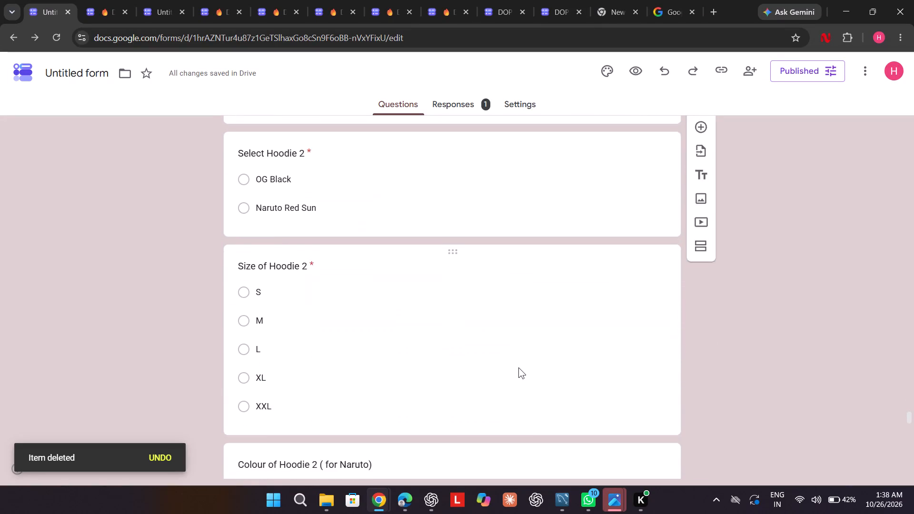
scroll(518, 367, "down", 7)
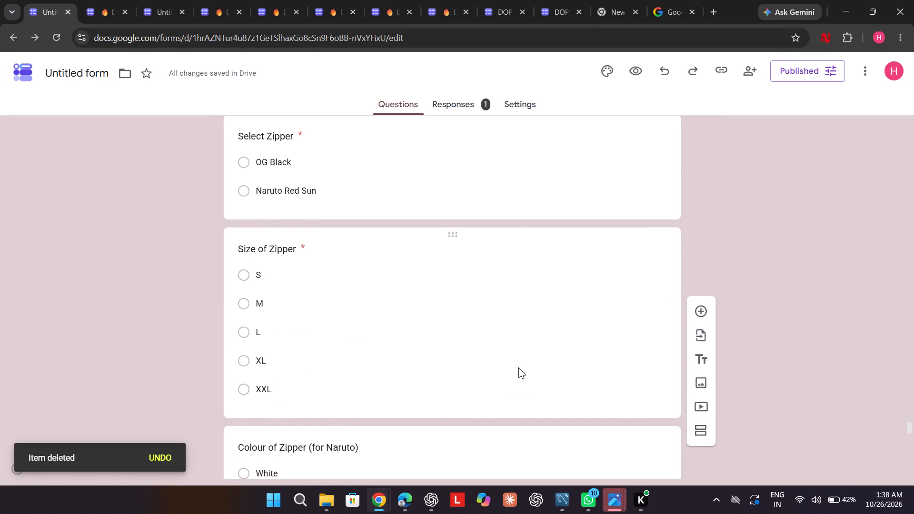
scroll(518, 367, "down", 5)
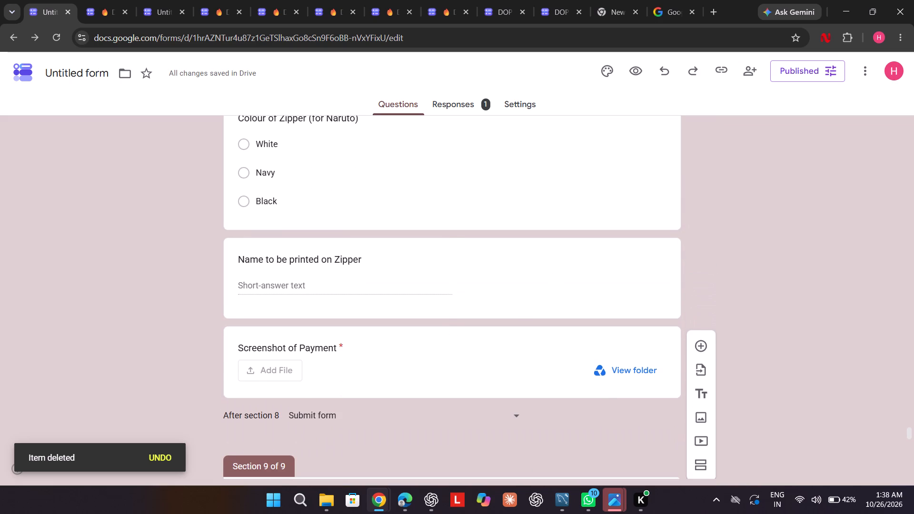
left_click(559, 261)
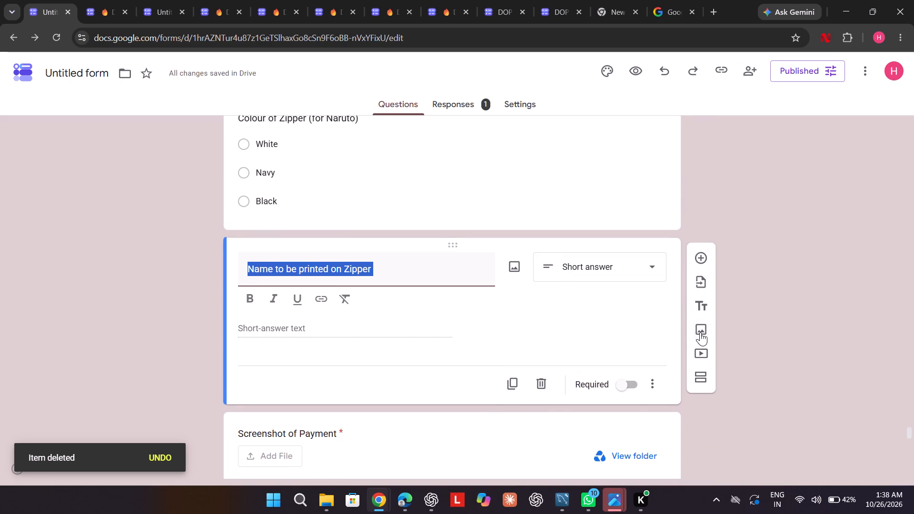
left_click(699, 332)
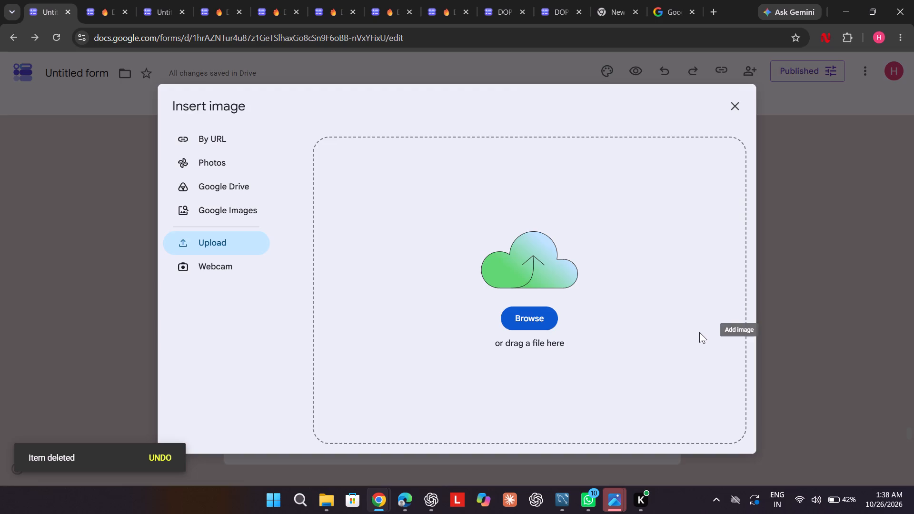
left_click(546, 318)
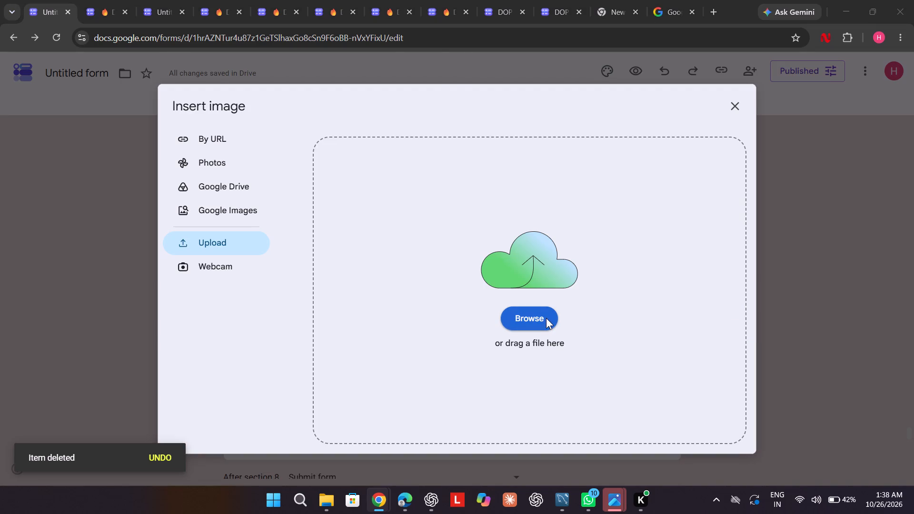
double_click(301, 119)
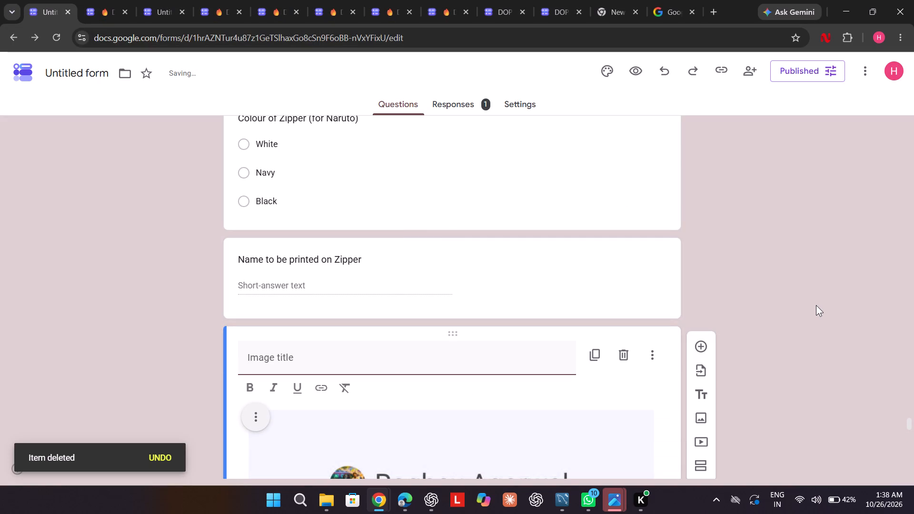
Examine section 8, Bundle of 2 Hoodies and 1 Zipper, from its heading down to the new payment QR code and amount.
scroll(816, 305, "up", 7)
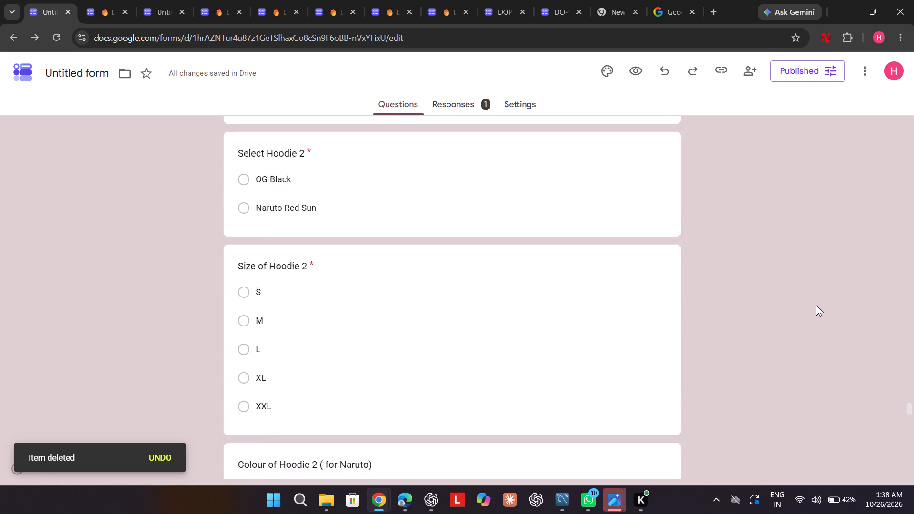
scroll(816, 305, "up", 8)
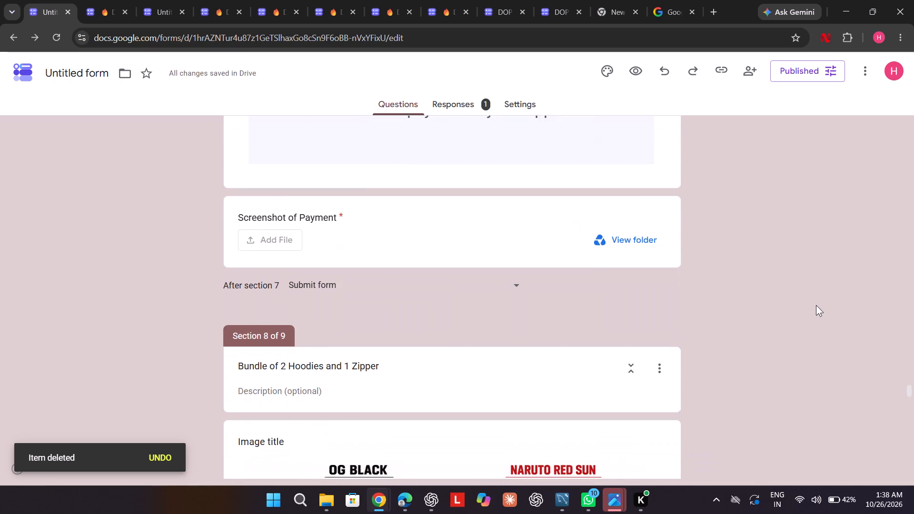
scroll(816, 305, "down", 1)
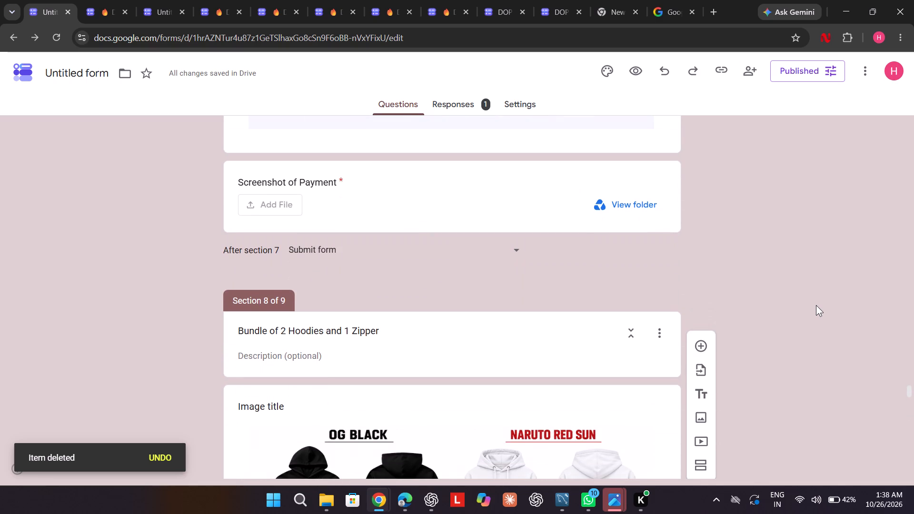
scroll(816, 305, "down", 3)
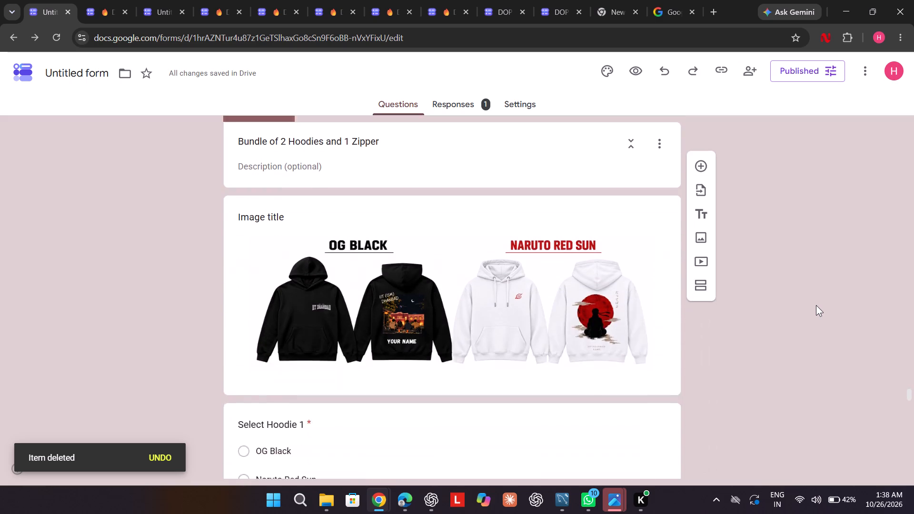
scroll(816, 305, "down", 8)
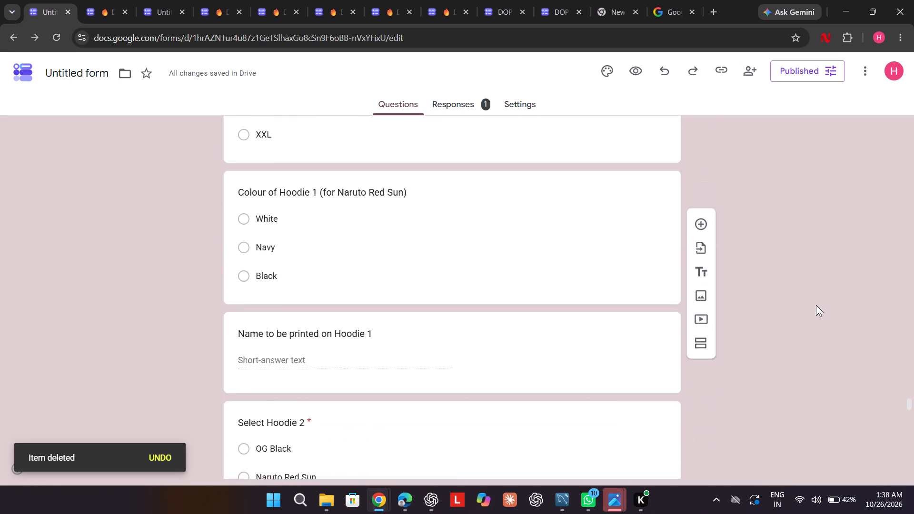
scroll(816, 305, "down", 9)
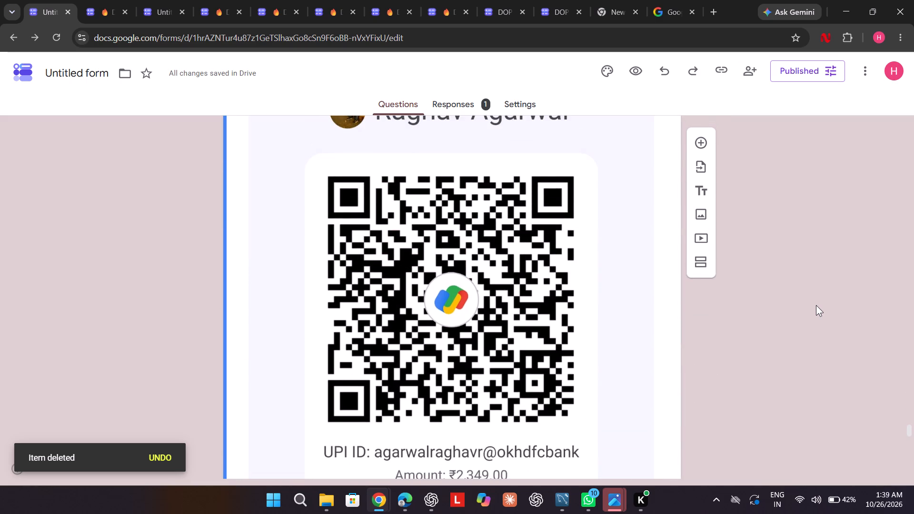
Examine the design image and the Zipper 1, Zipper 2 and Hoodie questions in section 9, Bundle of 1 Hoodie and 2 Zippers.
scroll(816, 305, "down", 3)
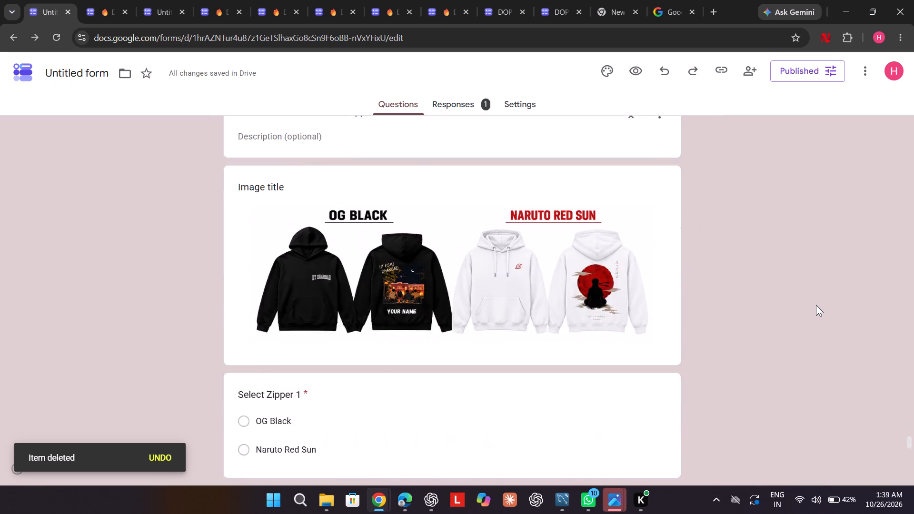
scroll(816, 305, "down", 2)
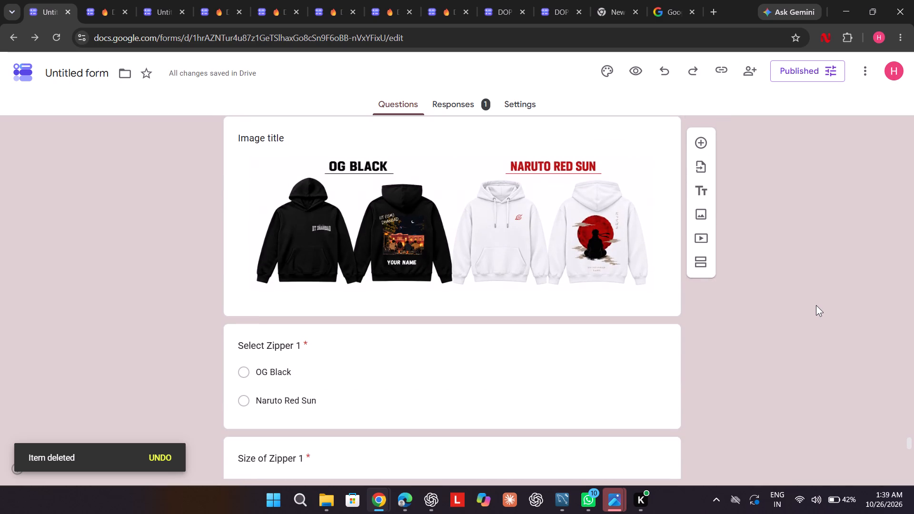
scroll(816, 305, "up", 2)
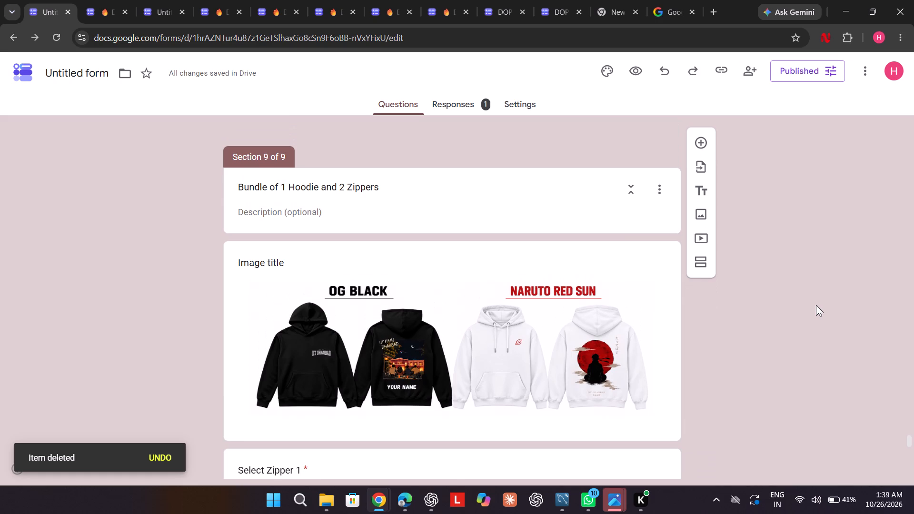
scroll(816, 305, "down", 1)
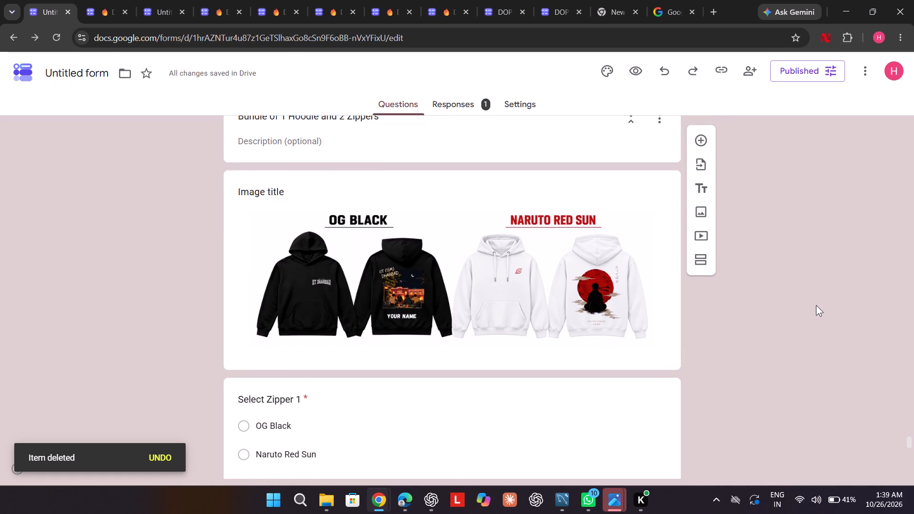
scroll(816, 305, "down", 3)
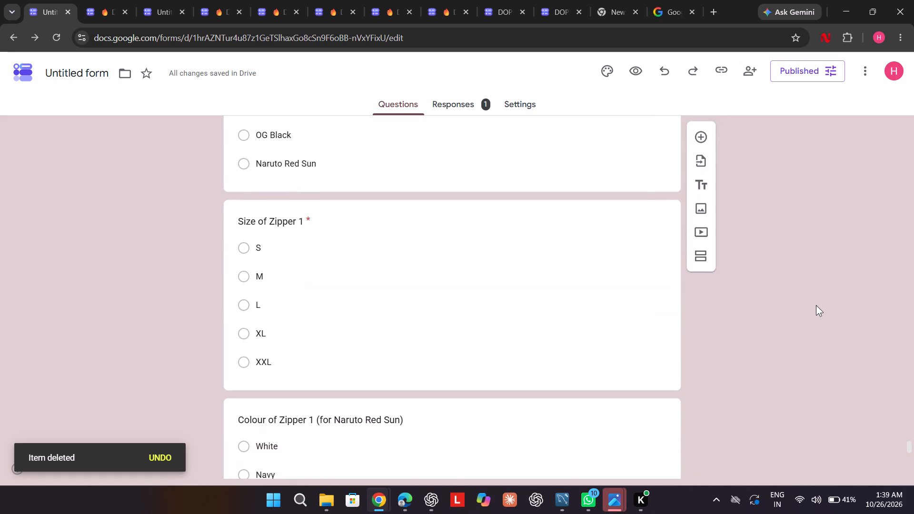
scroll(816, 305, "down", 1)
scroll(816, 305, "up", 1)
scroll(816, 305, "down", 1)
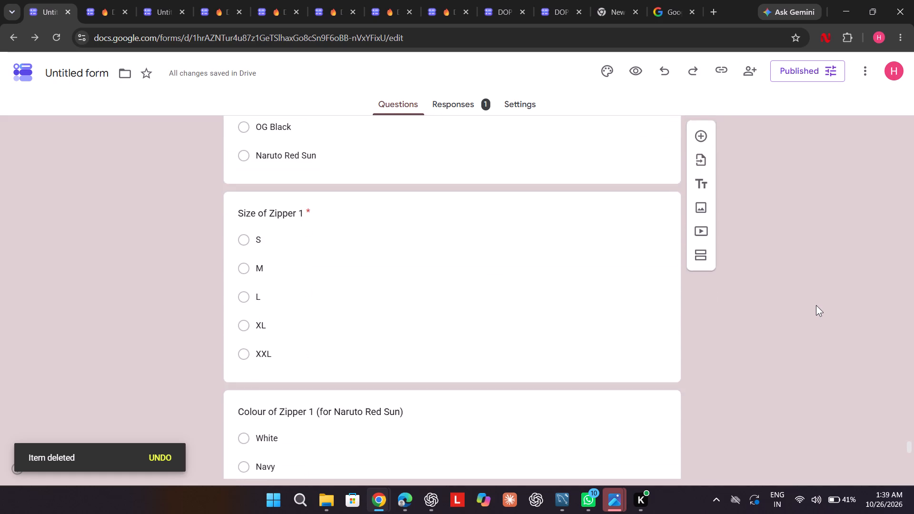
scroll(816, 305, "down", 2)
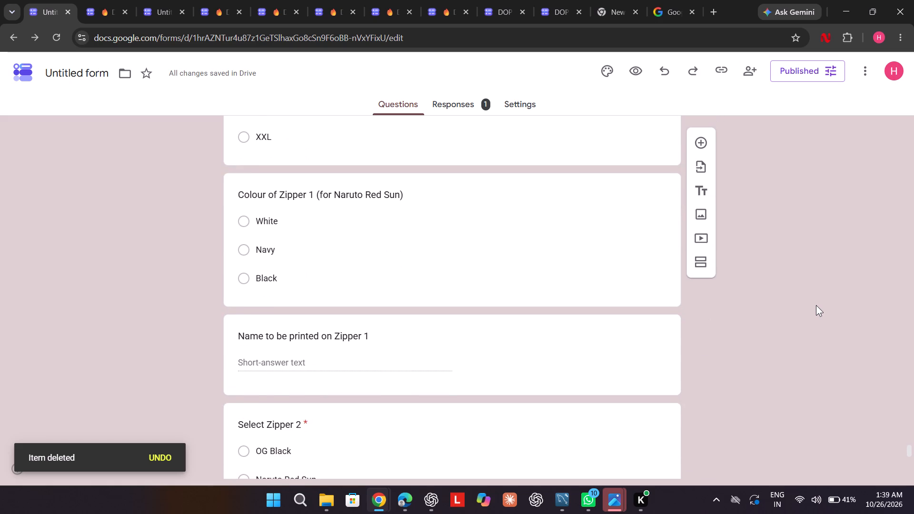
scroll(816, 305, "down", 3)
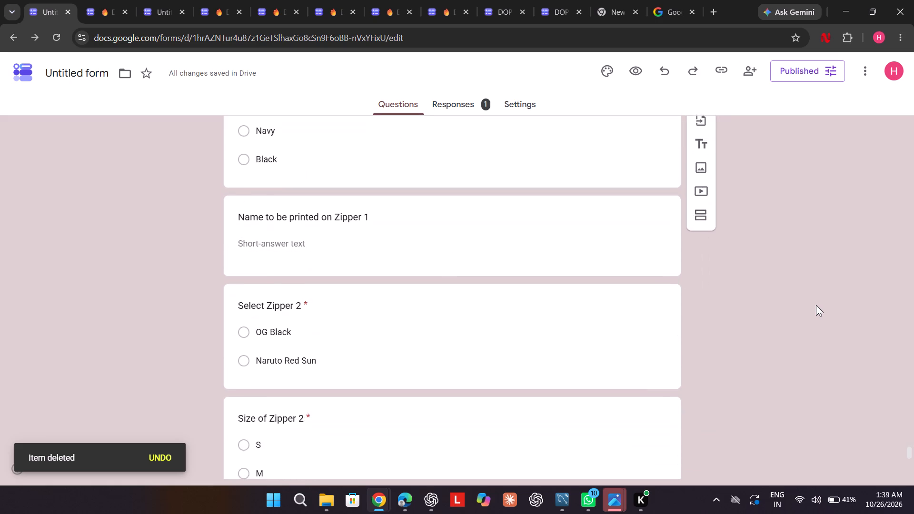
scroll(816, 305, "down", 4)
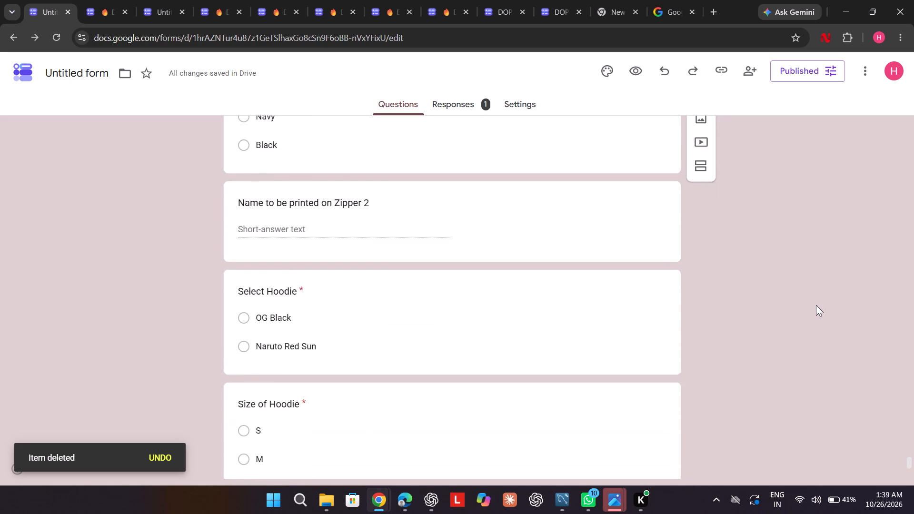
scroll(816, 305, "down", 4)
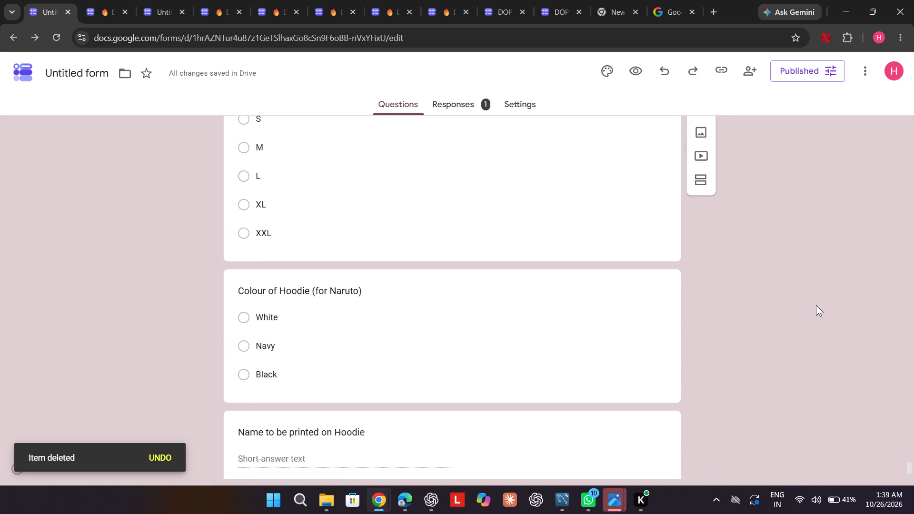
Upload the ₹2,449.00 payment QR code image below the "Name to be printed on Hoodie" question in section 9, Bundle of 1 Hoodie and 2 Zippers.
scroll(816, 305, "down", 3)
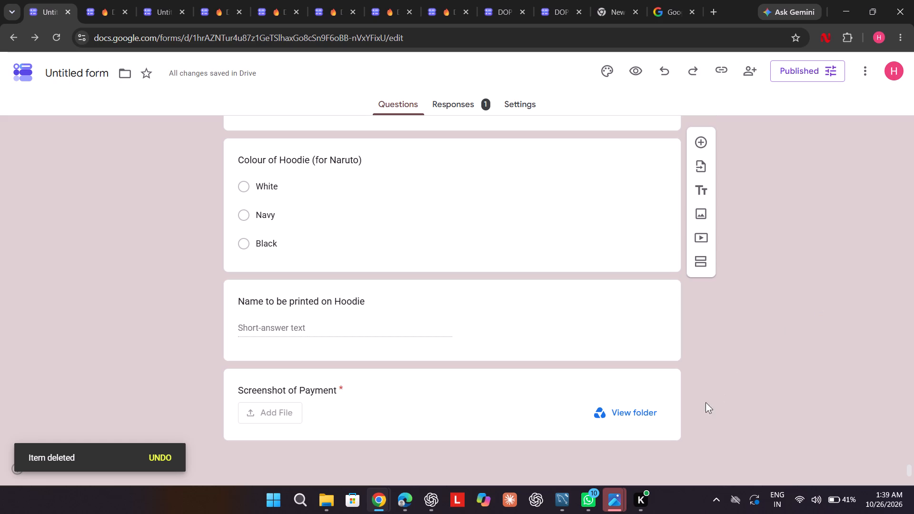
left_click(637, 305)
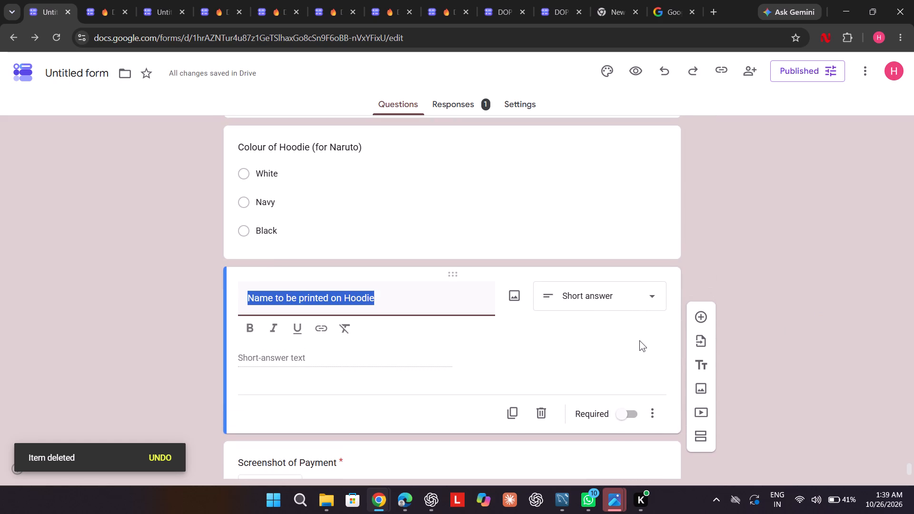
left_click(702, 381)
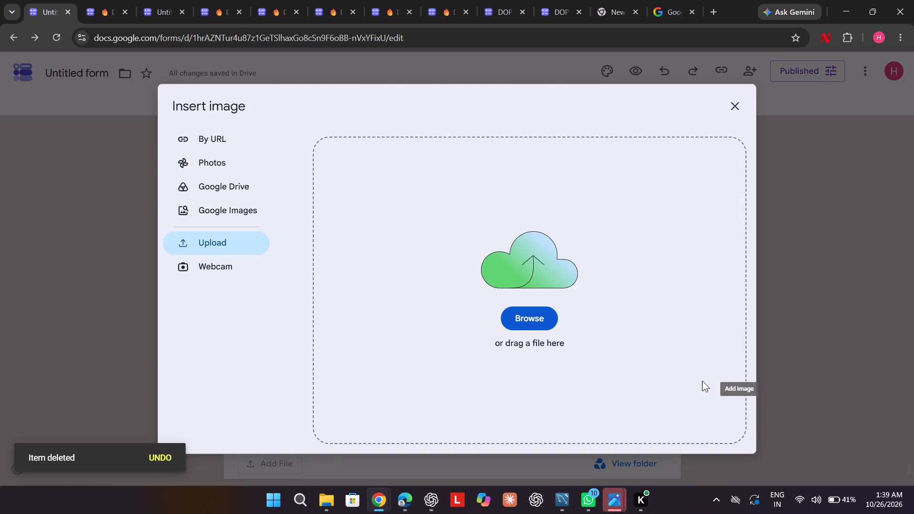
left_click(538, 315)
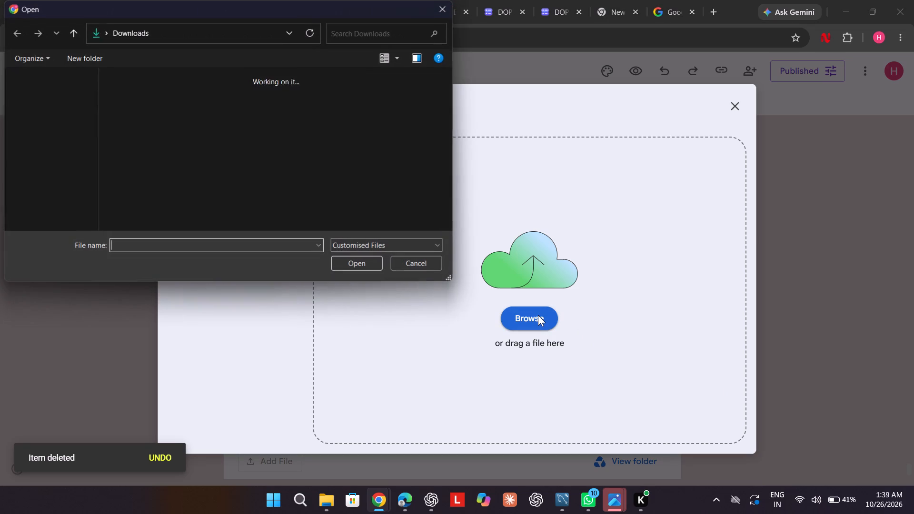
double_click(267, 101)
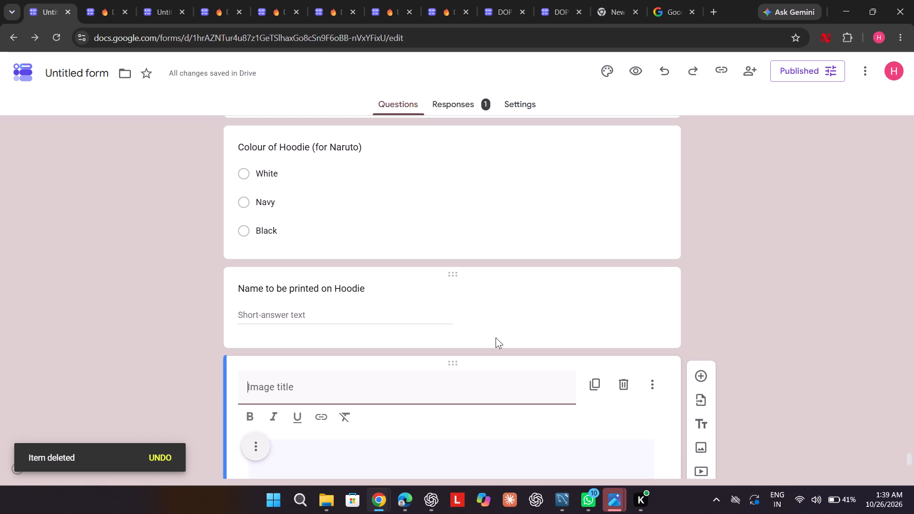
Check the new QR code image in section 9 and the payment QR code and amount in section 7.
scroll(861, 247, "right", 1)
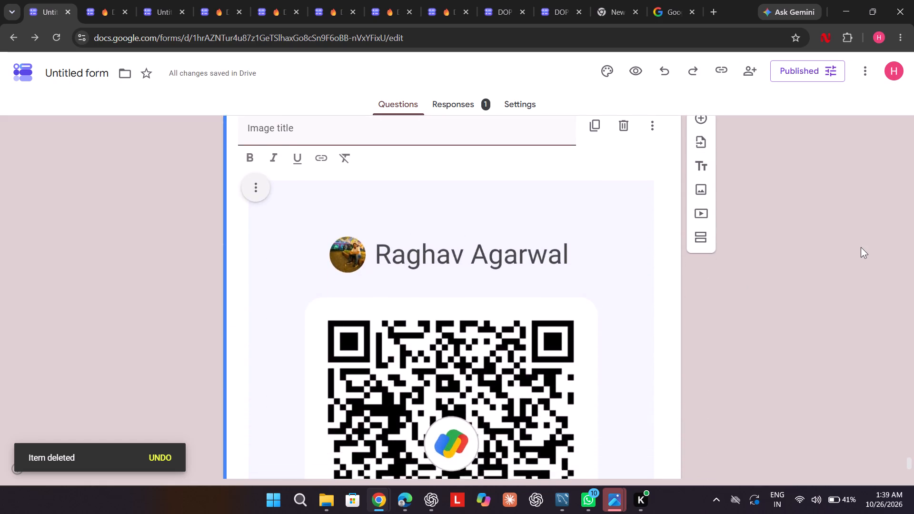
scroll(861, 247, "up", 17)
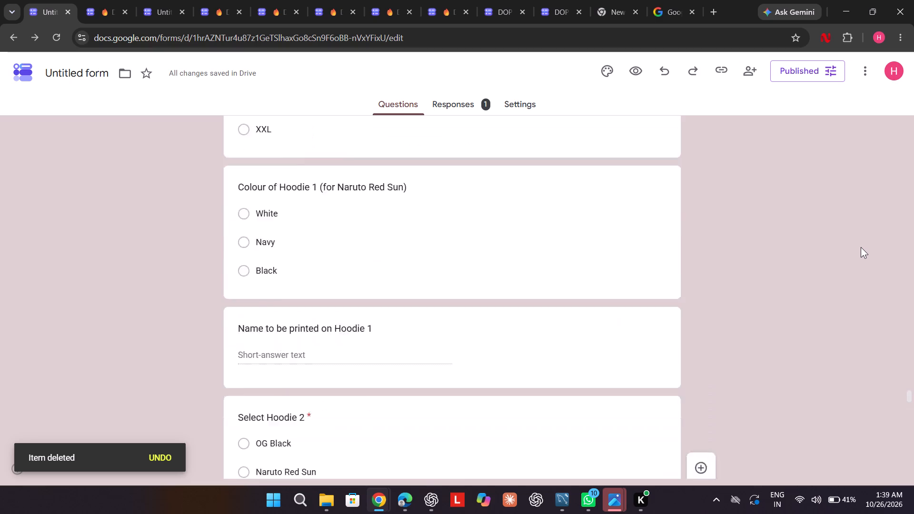
scroll(861, 247, "up", 2)
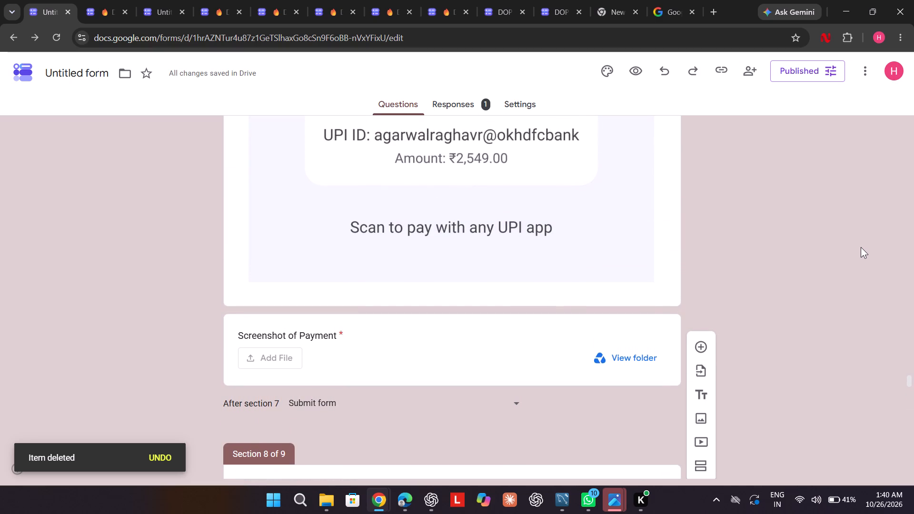
scroll(861, 247, "up", 2)
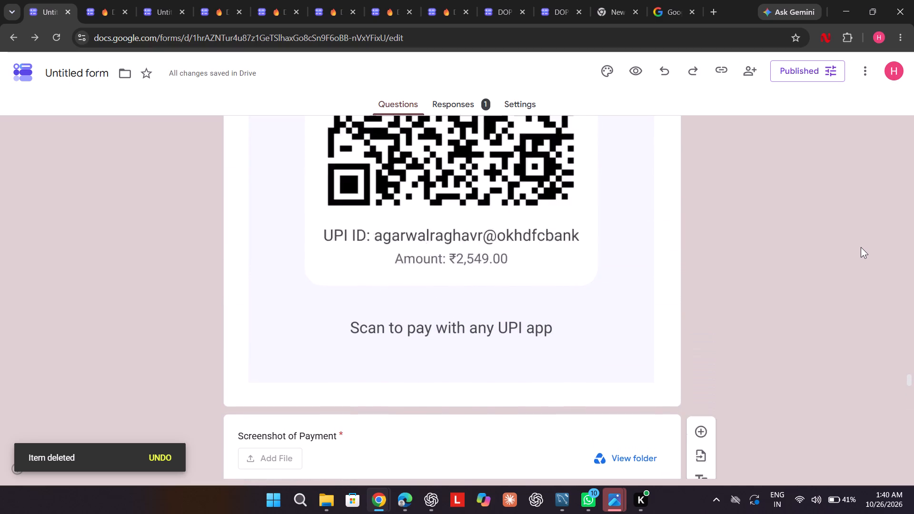
scroll(861, 247, "up", 1)
scroll(861, 247, "down", 7)
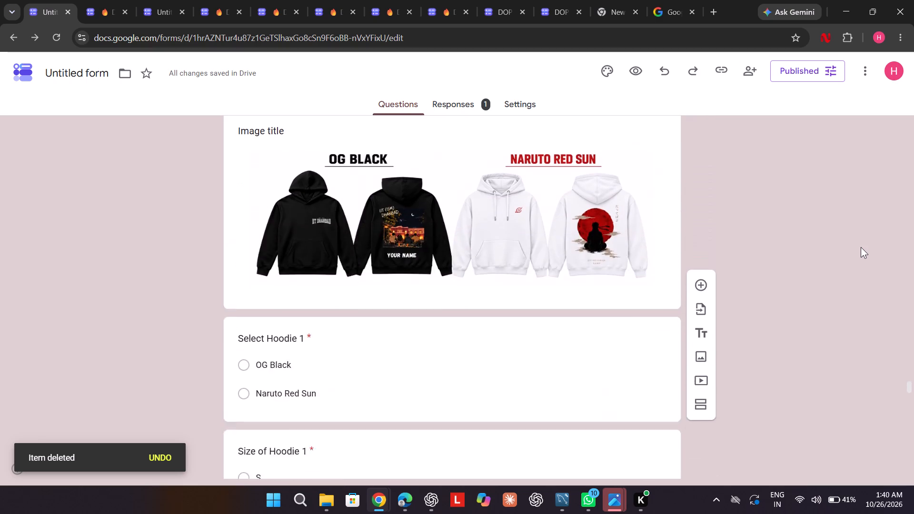
Examine the replaced payment QR codes and amounts in section 8 and section 9, including the payment screenshot questions below them.
scroll(861, 247, "down", 7)
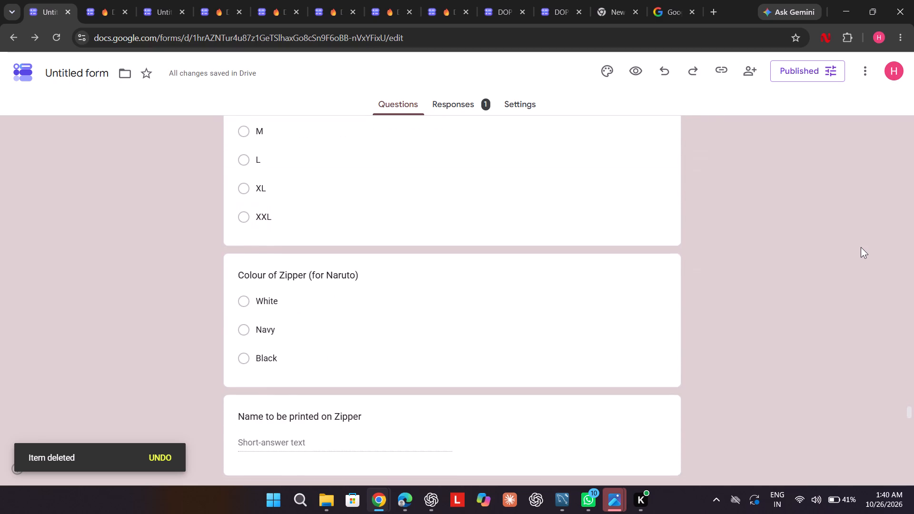
scroll(861, 247, "down", 5)
scroll(861, 247, "up", 1)
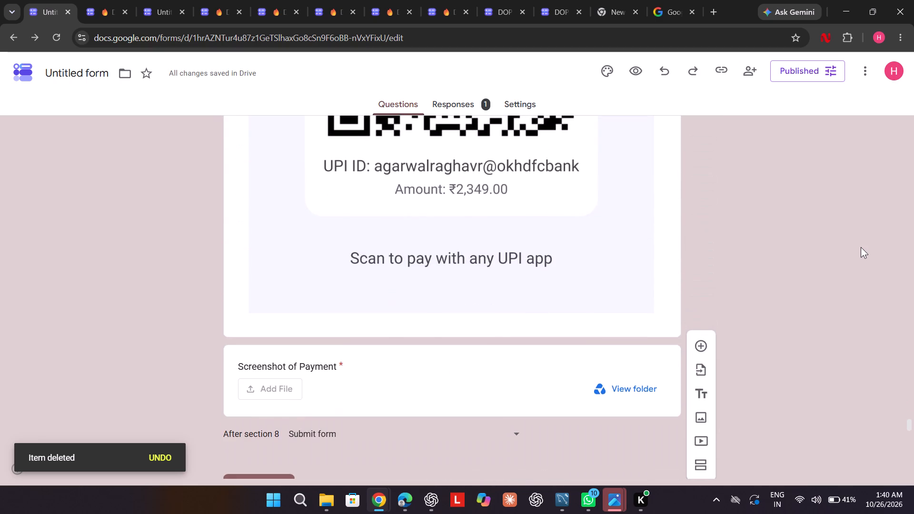
scroll(861, 247, "up", 3)
scroll(861, 247, "down", 8)
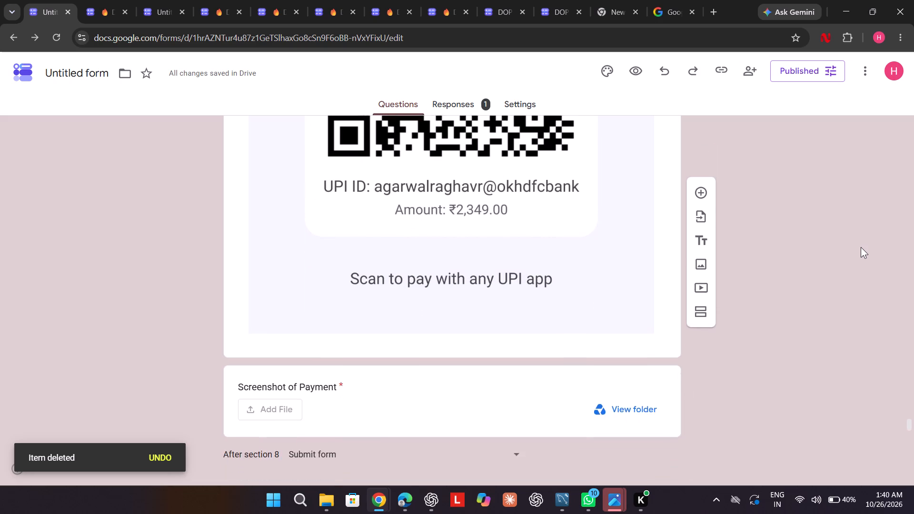
scroll(861, 247, "down", 2)
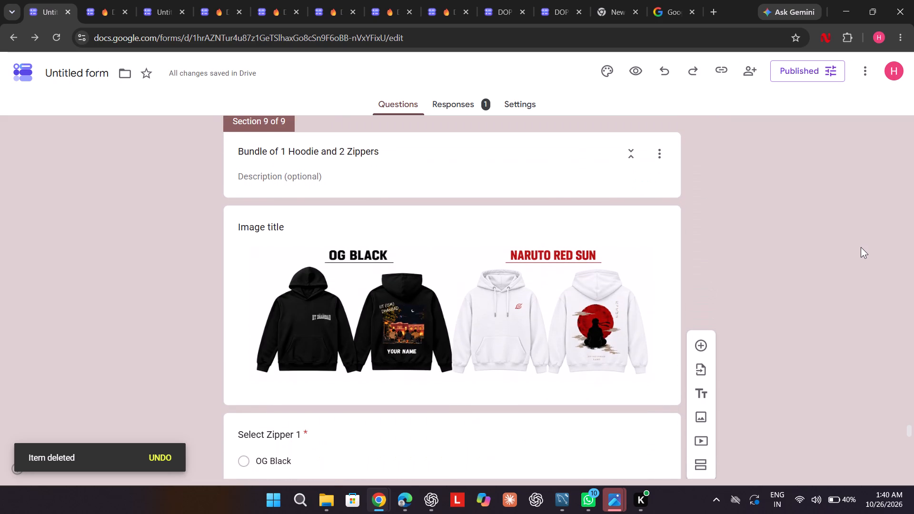
scroll(861, 247, "down", 7)
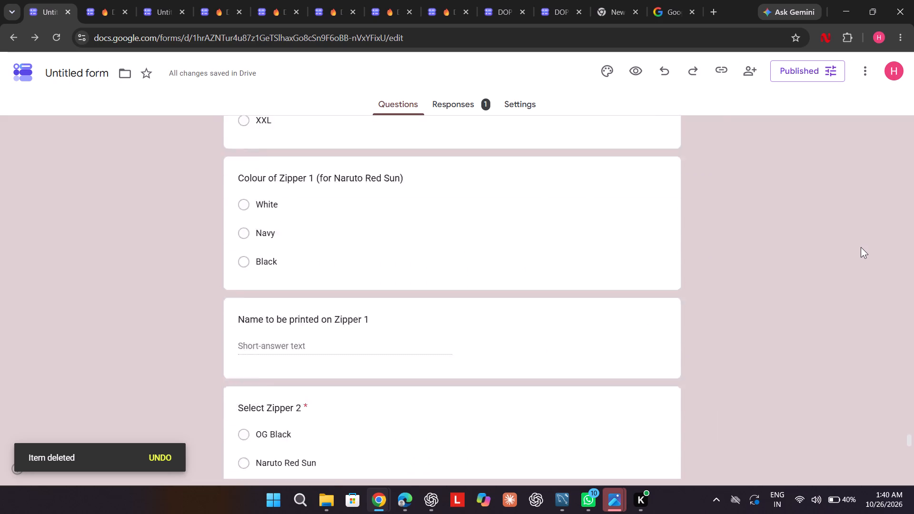
scroll(861, 247, "down", 9)
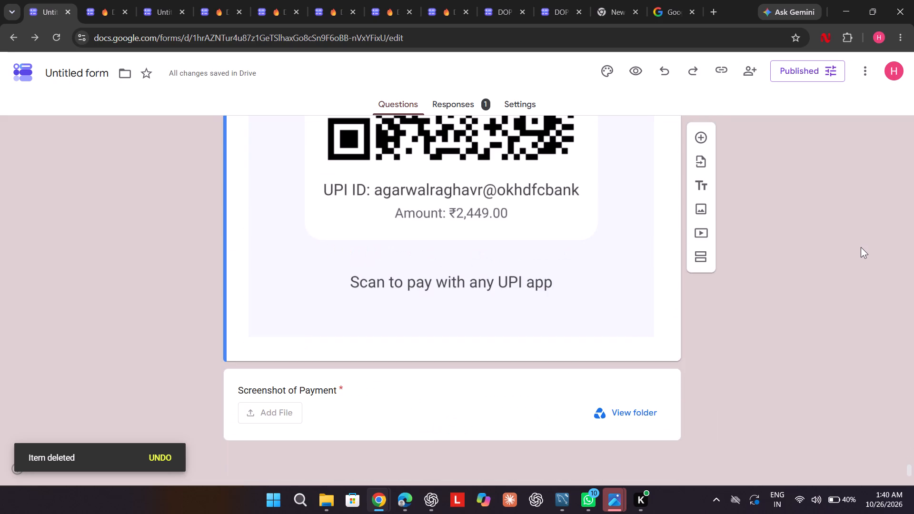
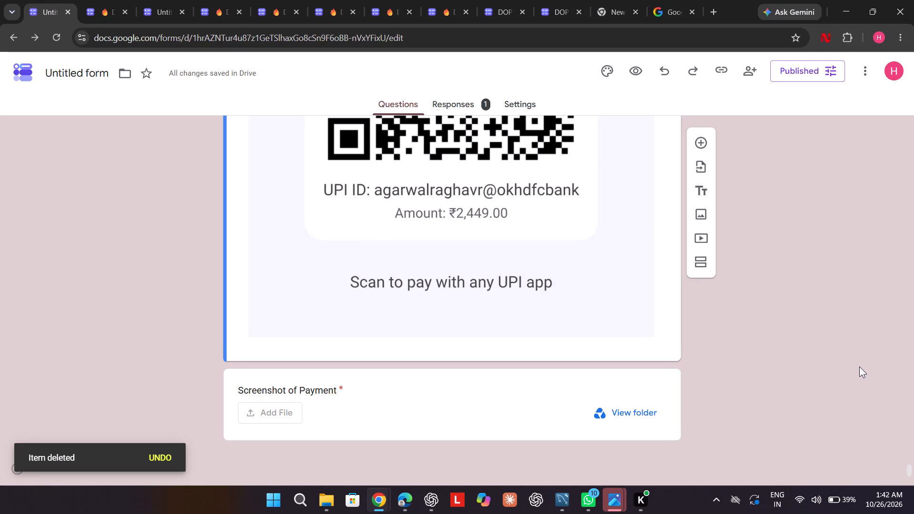
Review the earlier bundle sections of the form, from section 9 back to section 5, Bundle of 1 Hoodie and 1 Zipper.
scroll(859, 366, "up", 20)
scroll(859, 366, "up", 19)
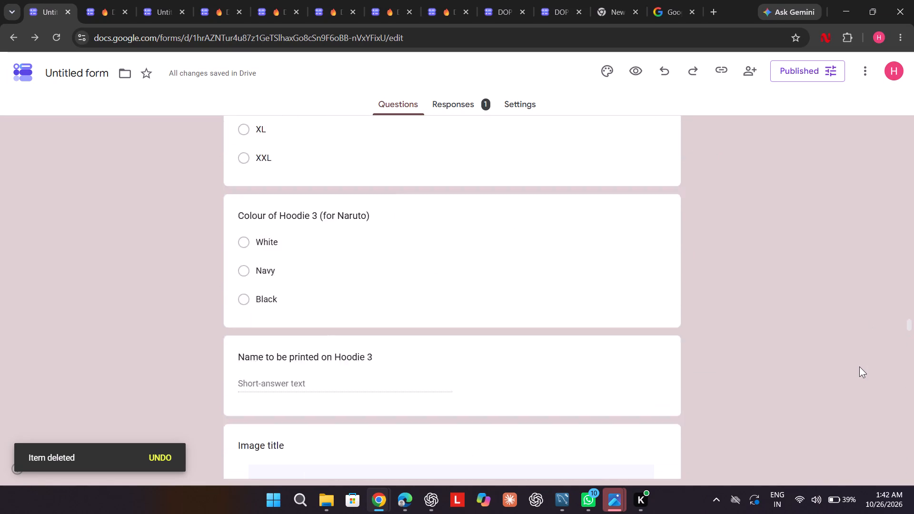
scroll(859, 366, "up", 10)
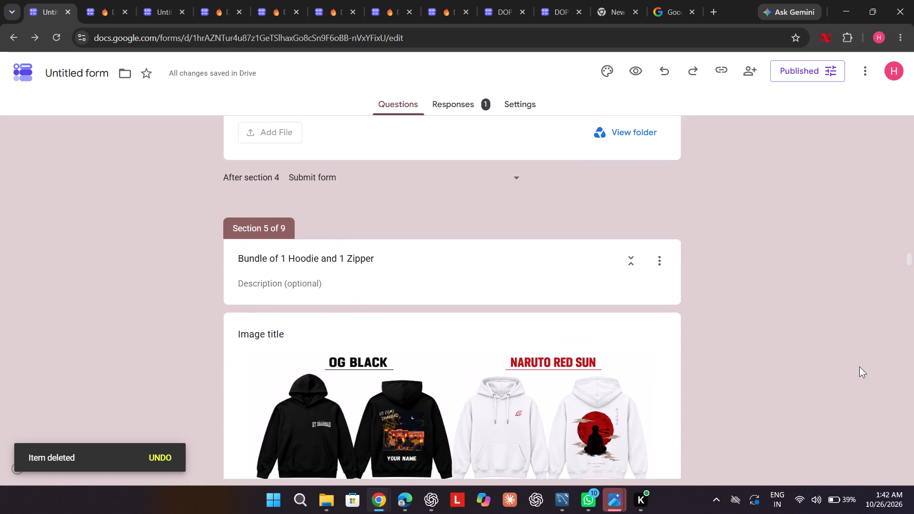